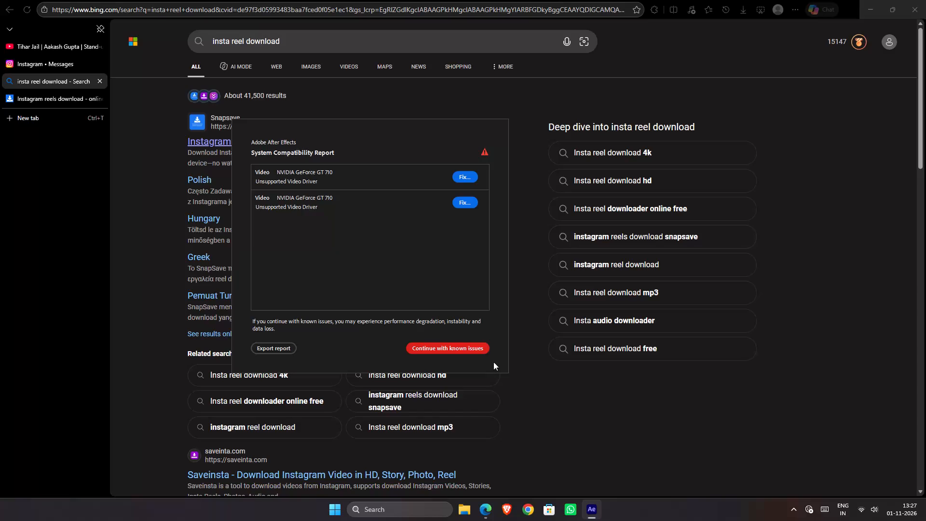
# Continue past the system compatibility report and open the recent Untitled Project.
pyautogui.click(480, 353)
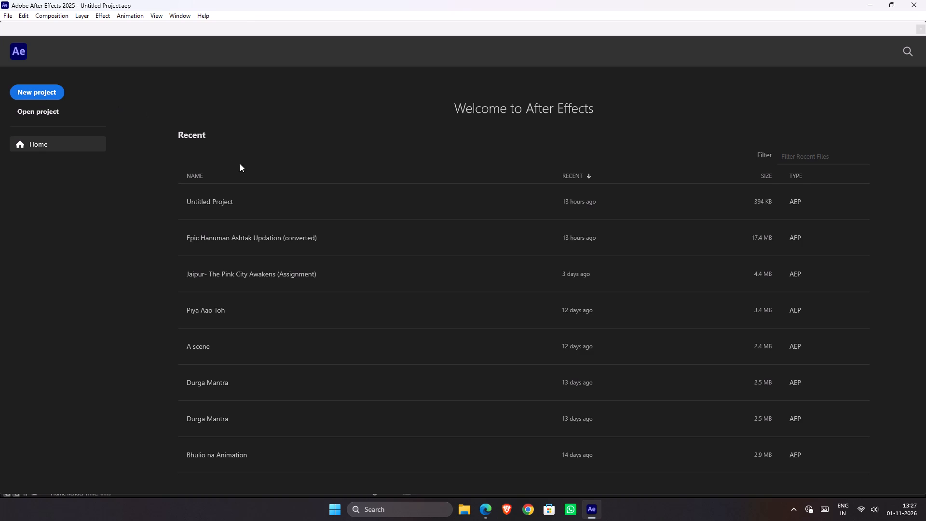
pyautogui.click(219, 200)
pyautogui.click(219, 200)
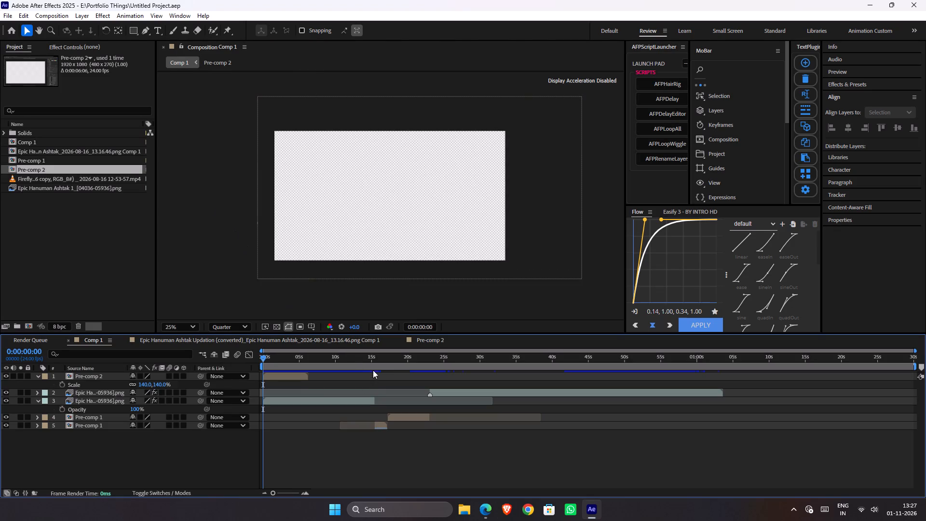
# Open Pre-comp 1 from its lowest layer in the Comp 1 timeline.
pyautogui.moveTo(373, 361); pyautogui.dragTo(378, 370)
pyautogui.doubleClick(380, 429)
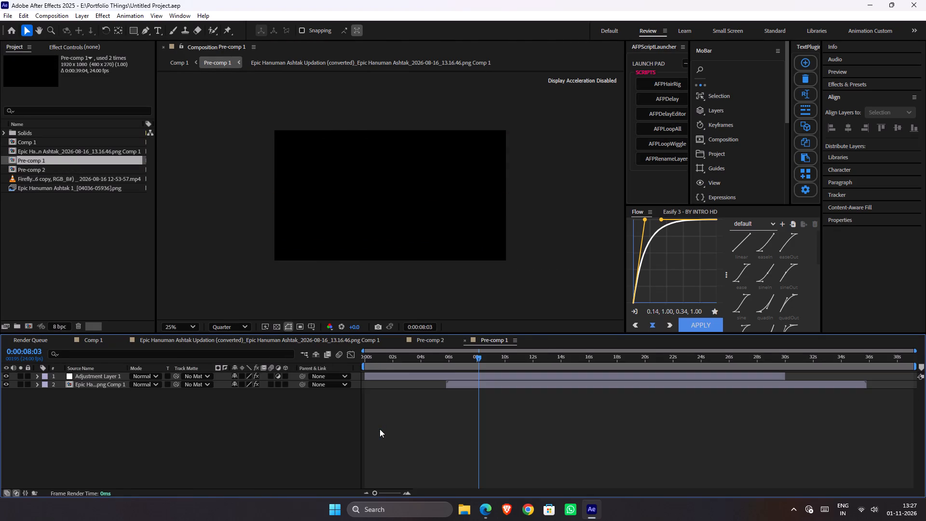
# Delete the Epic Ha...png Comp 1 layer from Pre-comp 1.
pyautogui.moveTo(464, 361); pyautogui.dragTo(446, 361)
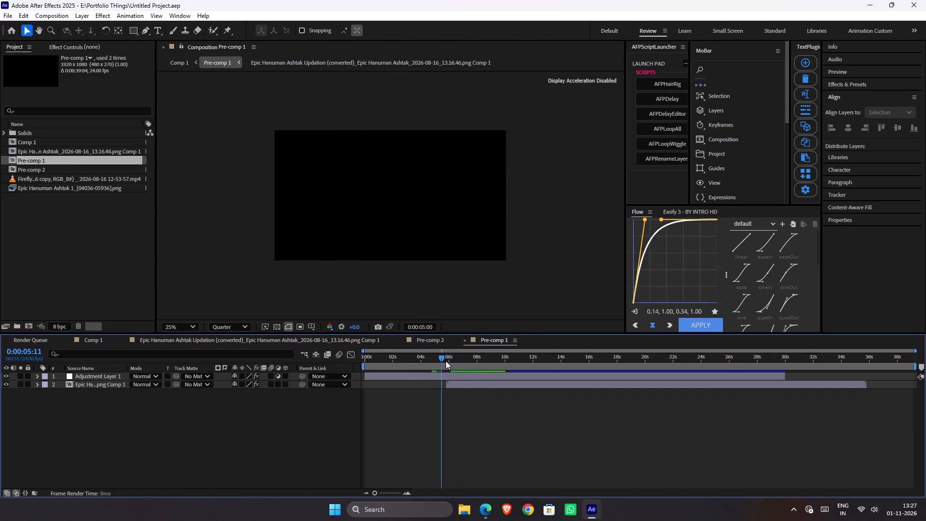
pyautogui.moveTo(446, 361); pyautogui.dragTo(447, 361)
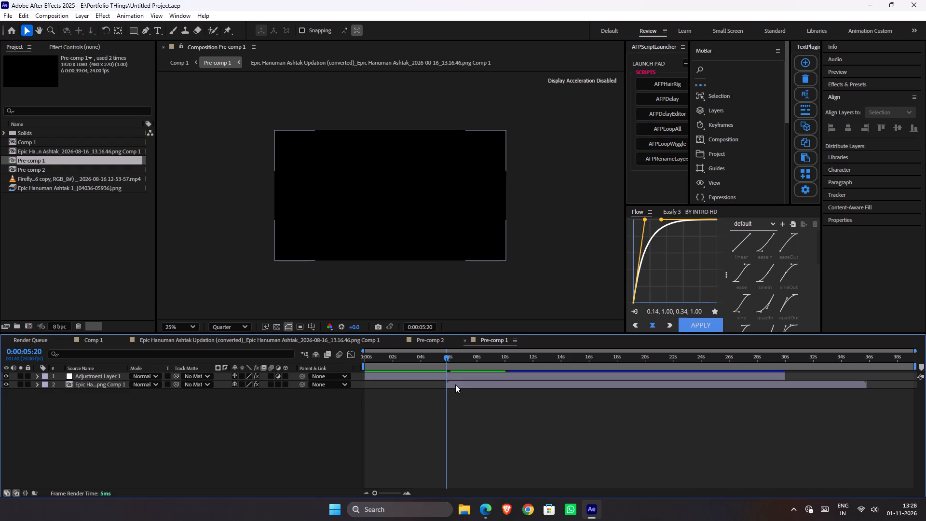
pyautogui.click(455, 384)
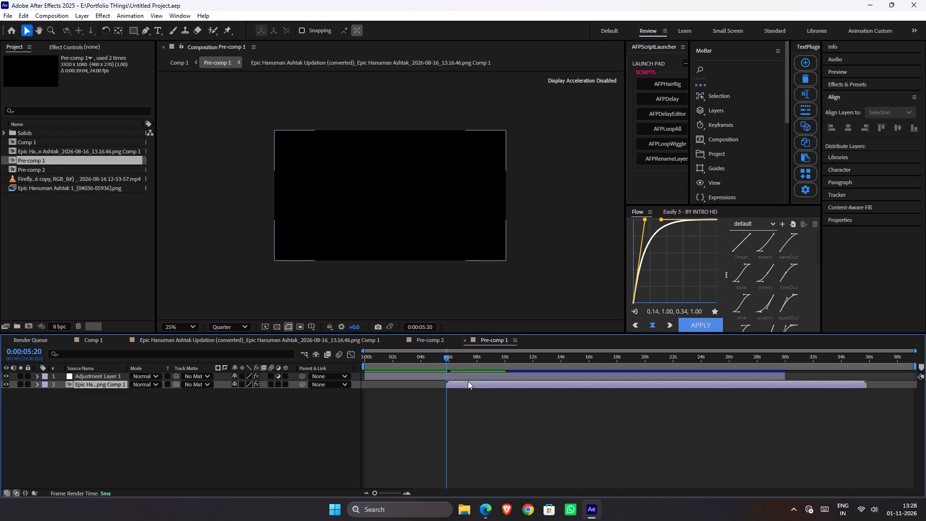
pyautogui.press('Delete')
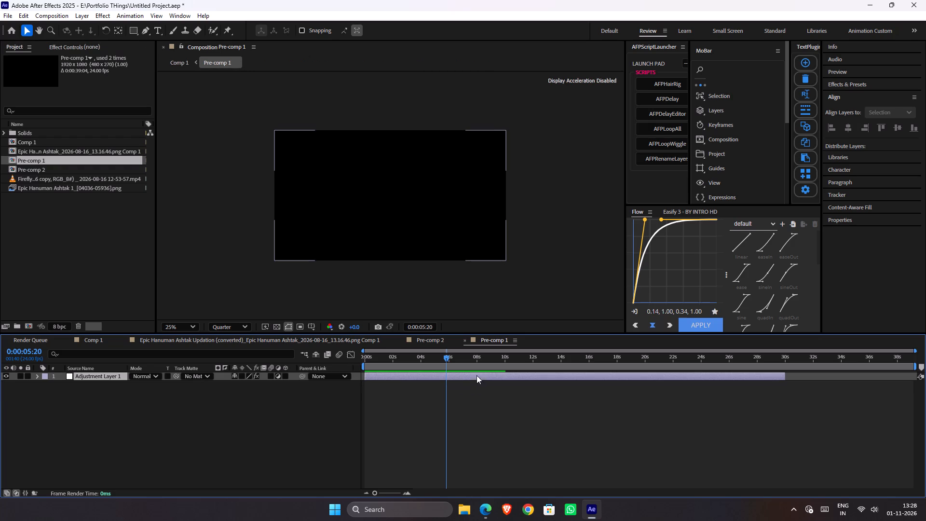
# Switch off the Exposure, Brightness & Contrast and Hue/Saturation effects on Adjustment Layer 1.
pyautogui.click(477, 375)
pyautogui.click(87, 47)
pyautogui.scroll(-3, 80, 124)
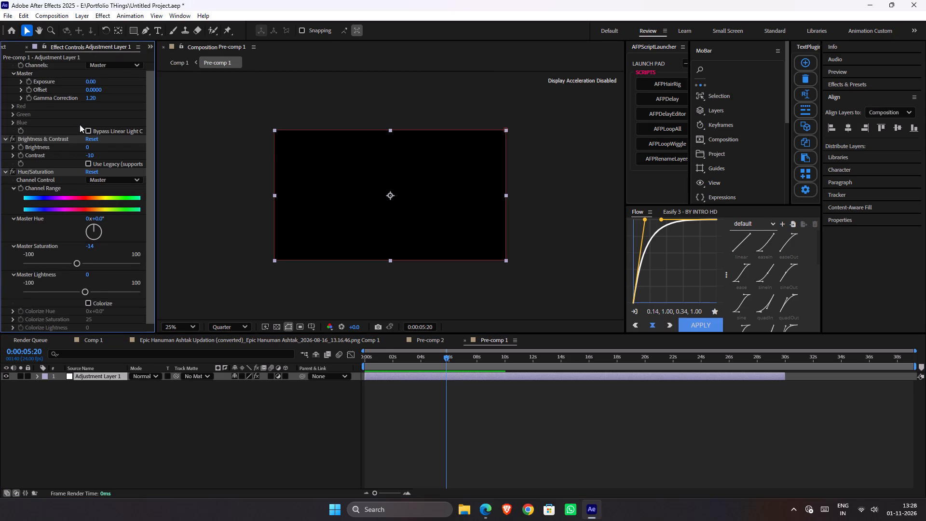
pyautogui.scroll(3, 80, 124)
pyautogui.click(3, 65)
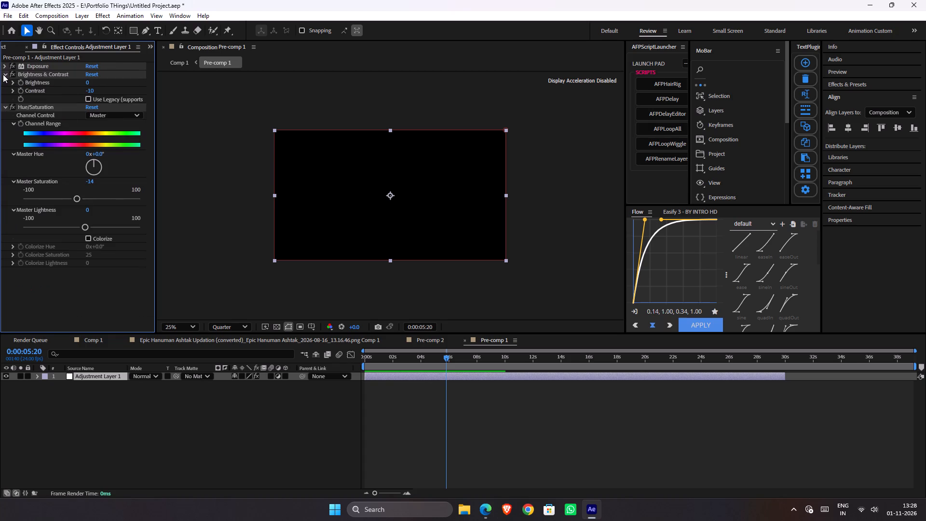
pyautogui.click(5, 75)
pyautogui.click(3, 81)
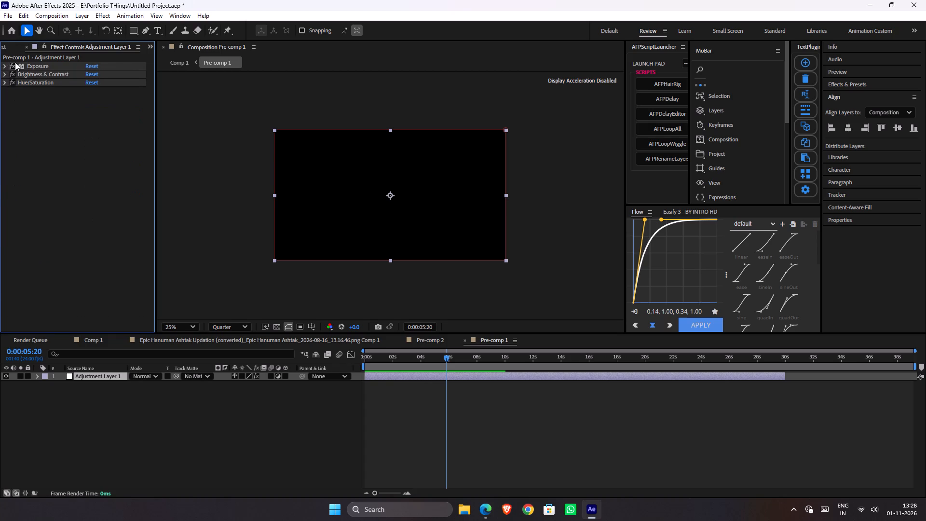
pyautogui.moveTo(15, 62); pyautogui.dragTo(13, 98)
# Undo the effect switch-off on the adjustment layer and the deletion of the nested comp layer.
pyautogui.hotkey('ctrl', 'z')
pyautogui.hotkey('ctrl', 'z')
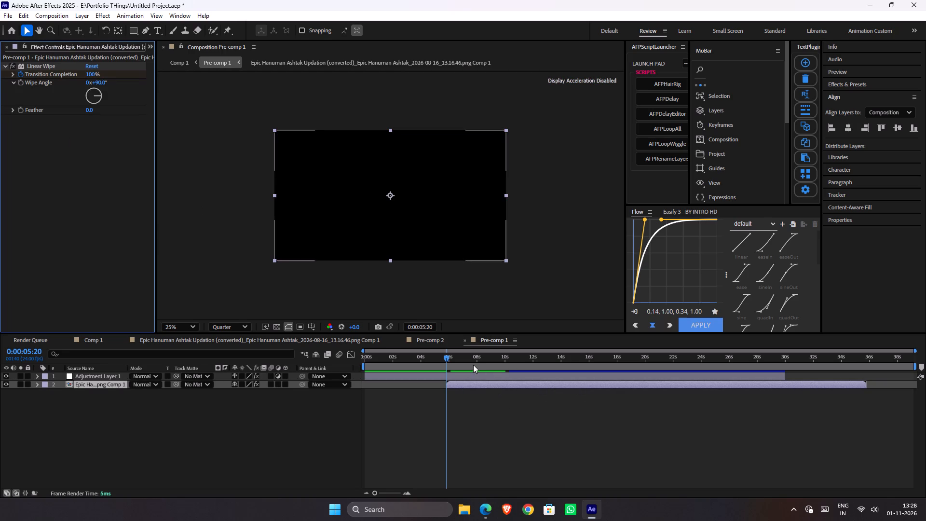
# Examine what Pre-comp 1 and its nested Epic Hanuman Ashtak composition contain over time, then return to Pre-comp 1.
pyautogui.moveTo(471, 357); pyautogui.dragTo(515, 366)
pyautogui.click(501, 384)
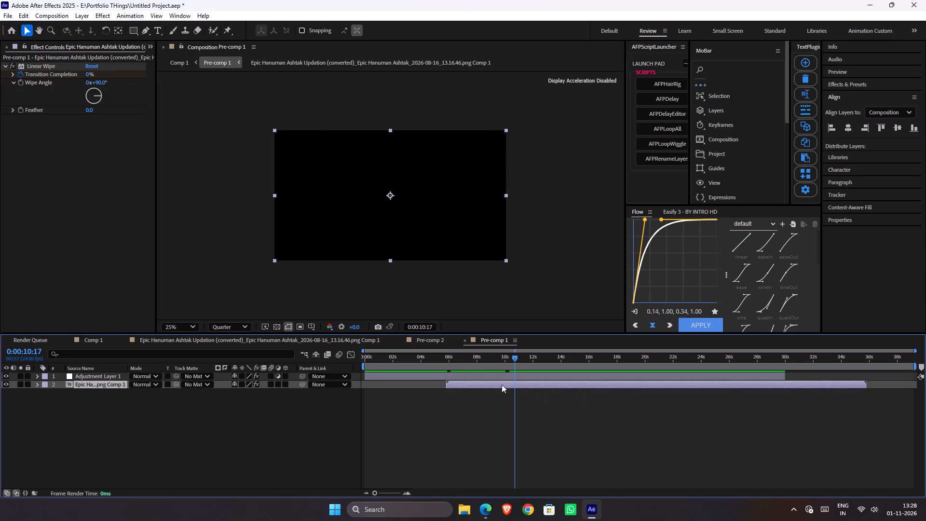
pyautogui.click(502, 384)
pyautogui.click(450, 375)
pyautogui.moveTo(452, 363); pyautogui.dragTo(608, 362)
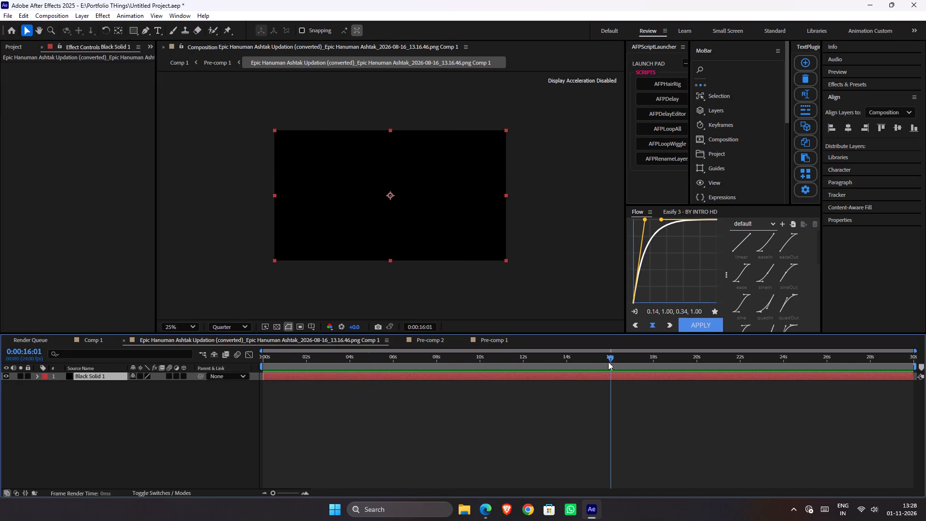
pyautogui.moveTo(608, 362); pyautogui.dragTo(422, 352)
pyautogui.press('Tab')
pyautogui.click(264, 349)
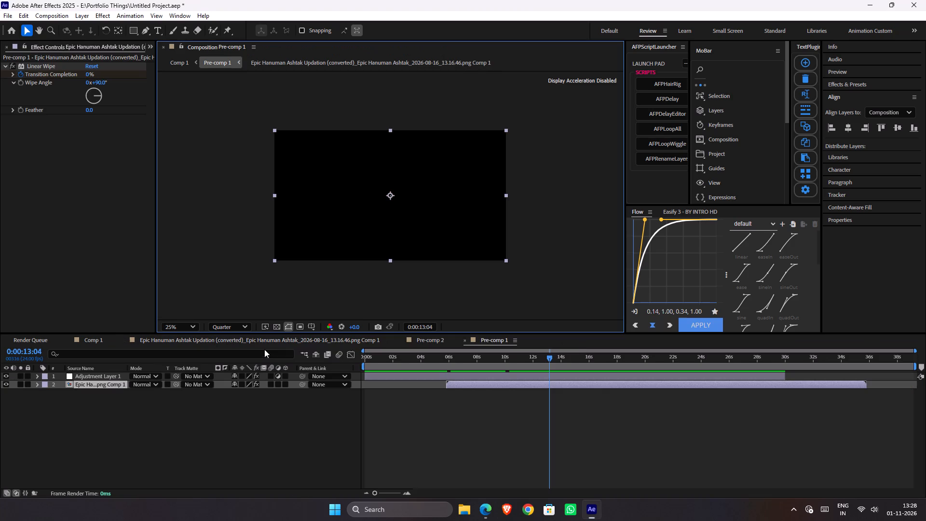
# With the playhead at 0:00:00:00, hide the Epic Ha...png Comp 1 layer in Pre-comp 1 and save the project.
pyautogui.moveTo(451, 369); pyautogui.dragTo(272, 389)
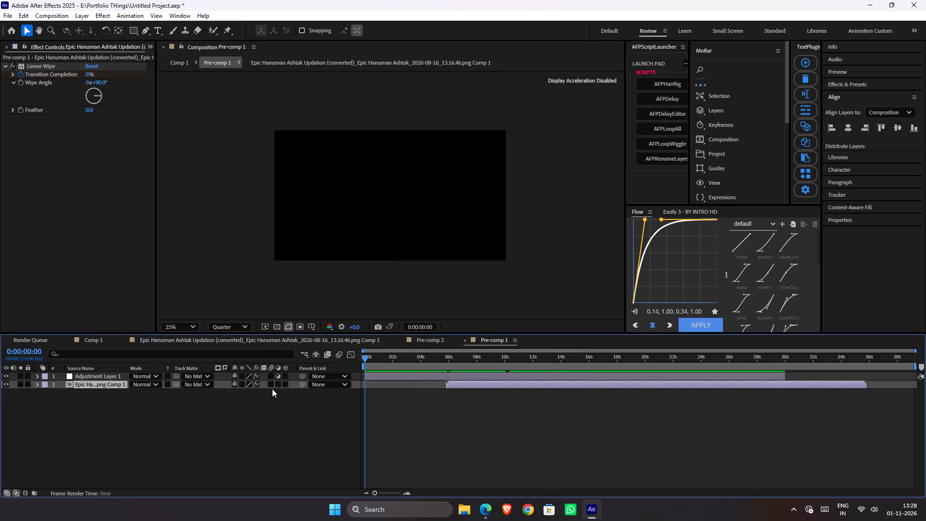
pyautogui.moveTo(272, 389); pyautogui.dragTo(241, 395)
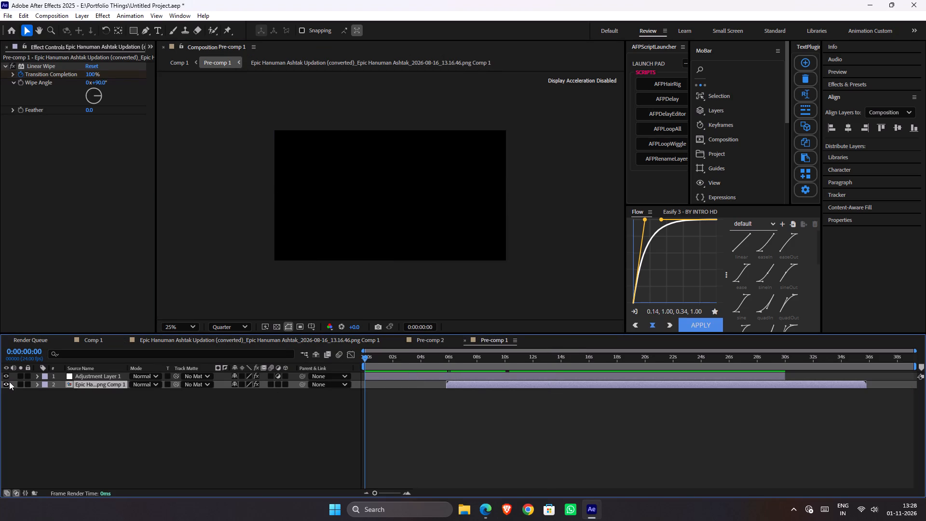
pyautogui.click(9, 382)
pyautogui.hotkey('ctrl', 's')
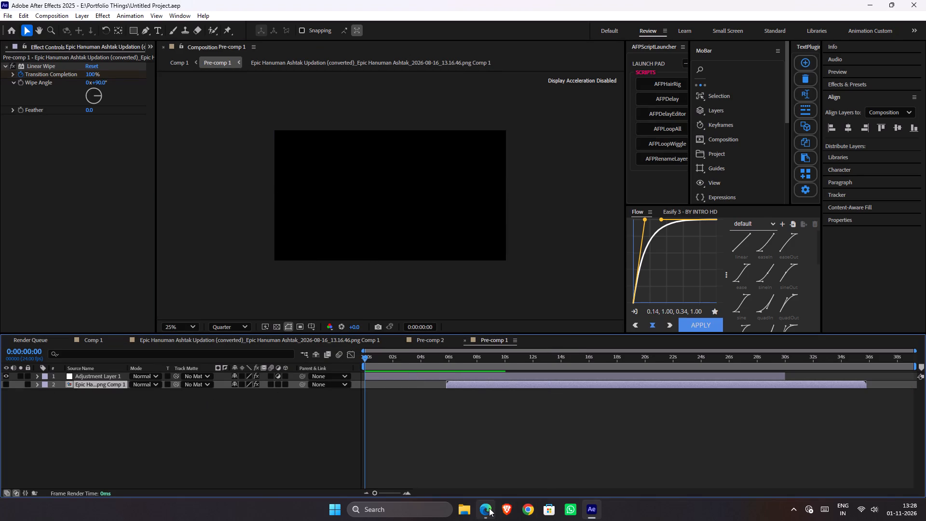
pyautogui.click(489, 508)
pyautogui.click(471, 517)
pyautogui.click(486, 519)
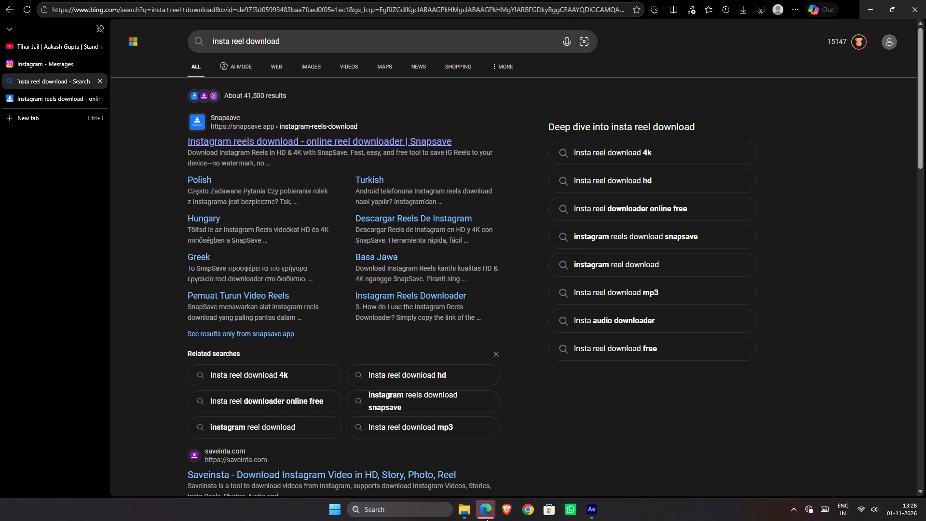
pyautogui.click(486, 519)
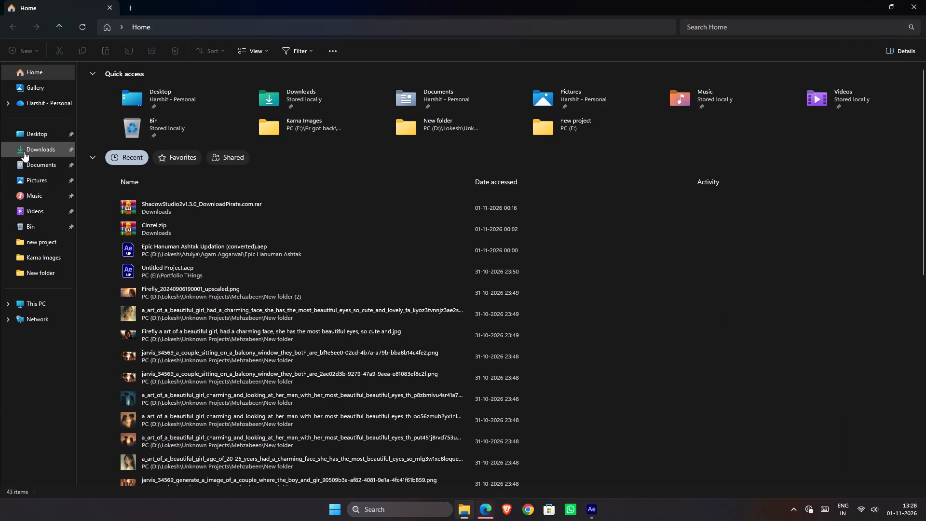
pyautogui.click(49, 89)
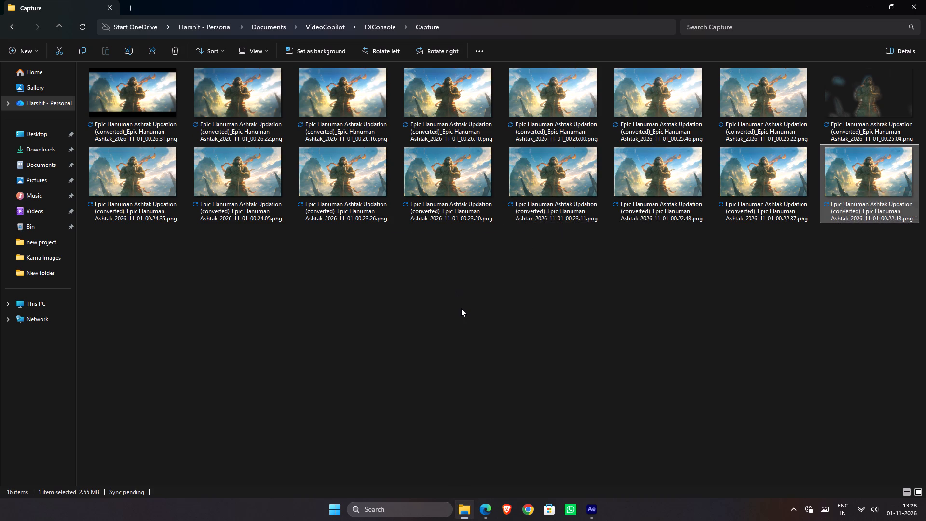
pyautogui.keyDown('ctrl'); pyautogui.scroll(-1, 461, 308); pyautogui.keyUp('ctrl')
pyautogui.keyDown('ctrl'); pyautogui.scroll(8, 461, 308); pyautogui.keyUp('ctrl')
pyautogui.keyDown('ctrl'); pyautogui.scroll(-2, 461, 308); pyautogui.keyUp('ctrl')
pyautogui.keyDown('ctrl'); pyautogui.scroll(1, 462, 309); pyautogui.keyUp('ctrl')
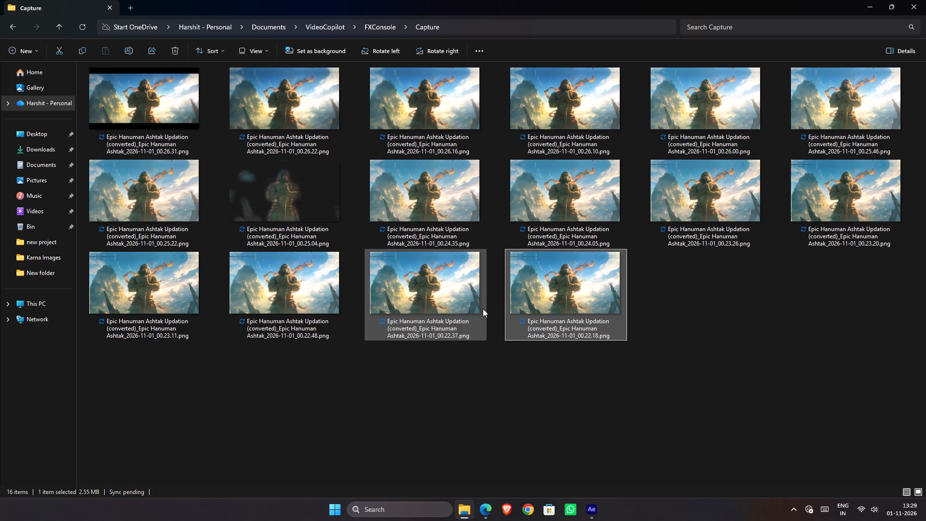
pyautogui.keyDown('ctrl'); pyautogui.scroll(3, 790, 338); pyautogui.keyUp('ctrl')
pyautogui.keyDown('ctrl'); pyautogui.scroll(-1, 790, 338); pyautogui.keyUp('ctrl')
pyautogui.keyDown('ctrl'); pyautogui.scroll(1, 790, 338); pyautogui.keyUp('ctrl')
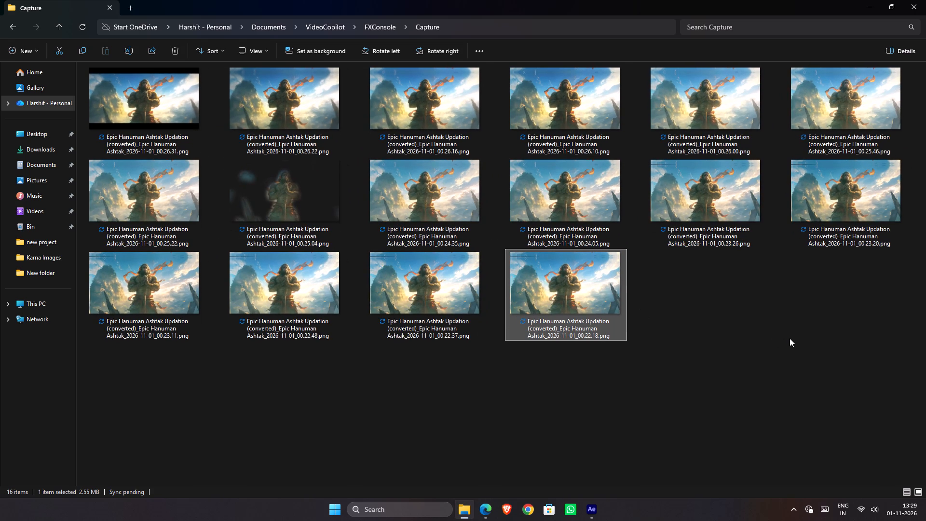
pyautogui.keyDown('ctrl'); pyautogui.scroll(2, 790, 338); pyautogui.keyUp('ctrl')
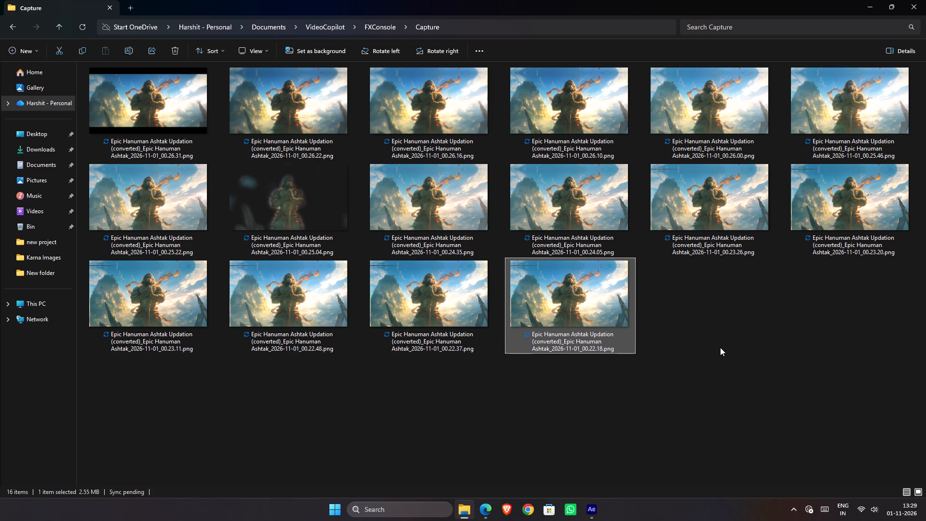
# Bring the capture ending 2026-11-01_00.23.11.png into Pre-comp 1 in After Effects and place its layer directly below Adjustment Layer 1.
pyautogui.click(163, 300)
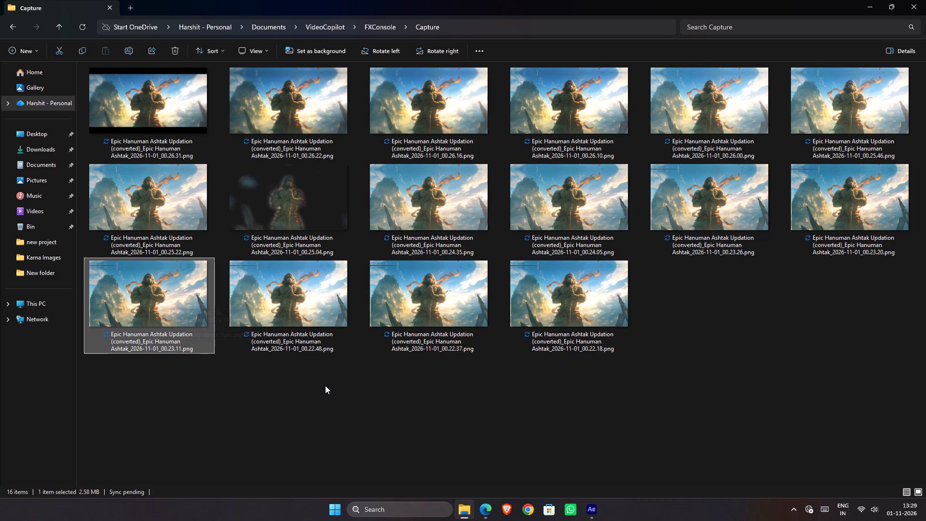
pyautogui.moveTo(134, 280); pyautogui.dragTo(626, 515)
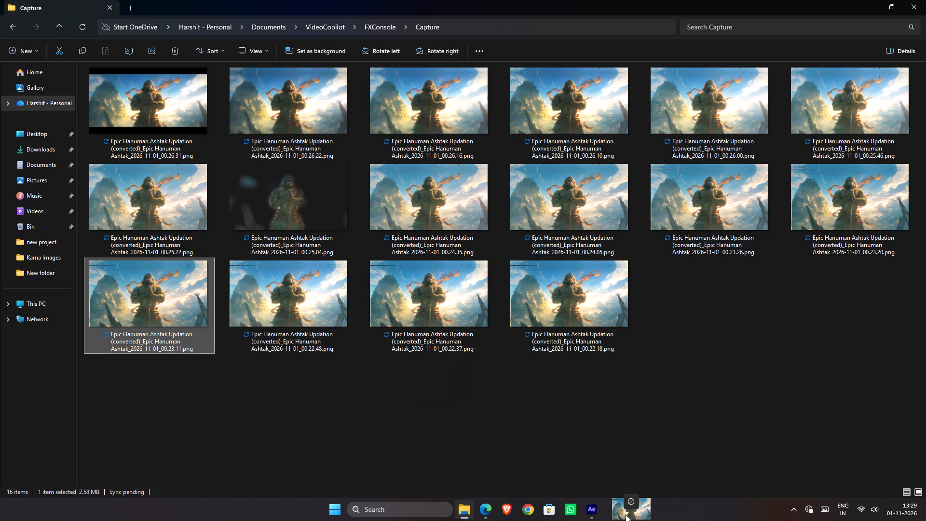
pyautogui.moveTo(626, 515); pyautogui.dragTo(403, 433)
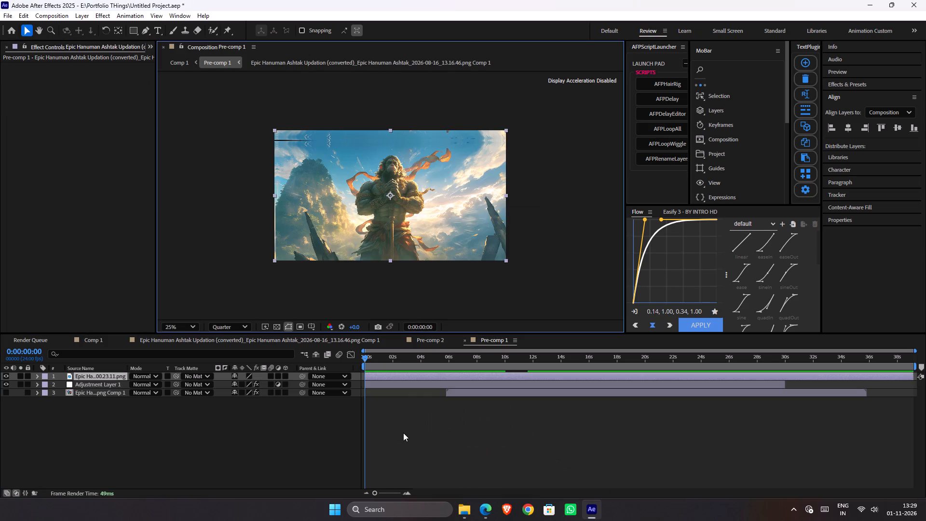
pyautogui.moveTo(125, 376); pyautogui.dragTo(126, 392)
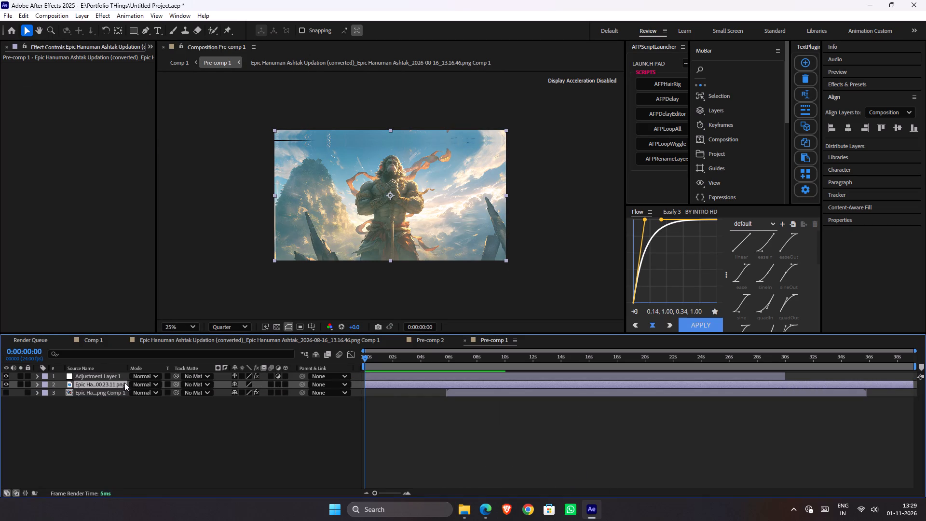
# Reveal the keyframed properties of Adjustment Layer 1 in the Pre-comp 1 timeline.
pyautogui.click(455, 378)
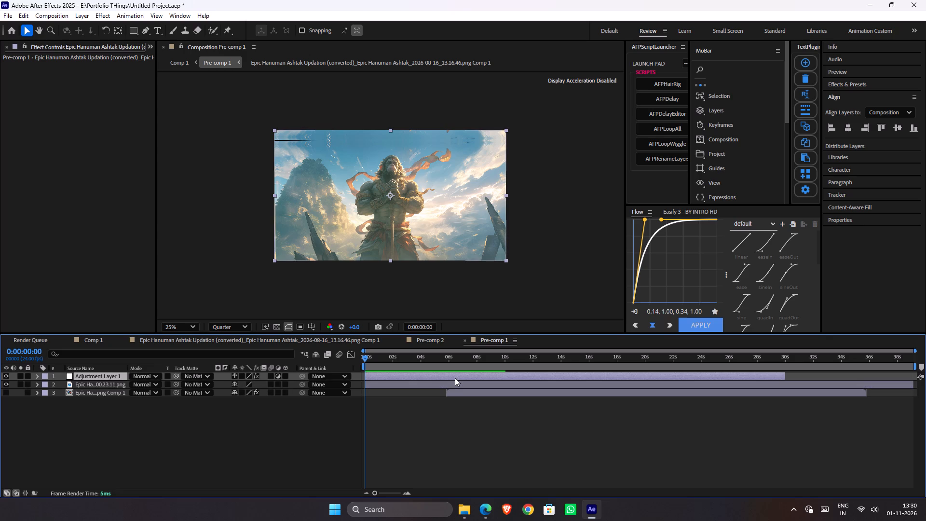
pyautogui.press('u')
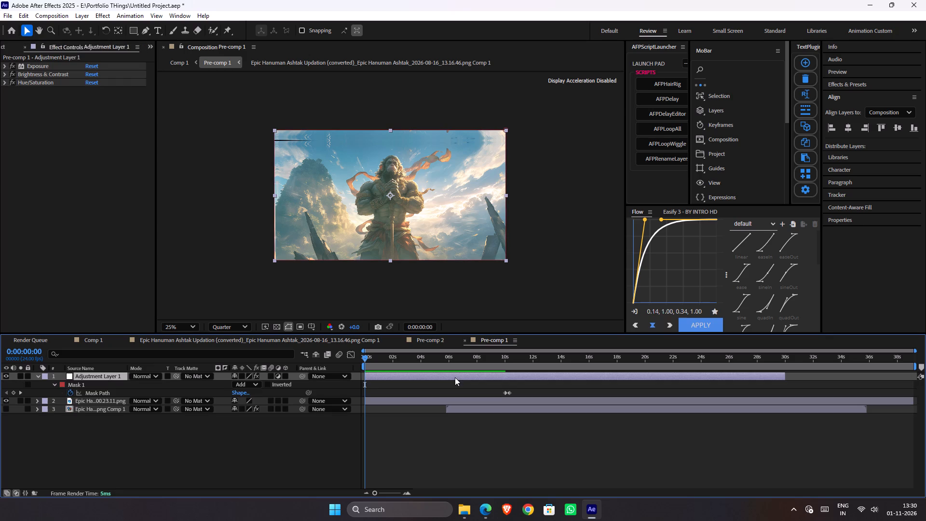
# Bring the capture ending 2026-11-01_00.23.20.png from File Explorer into Pre-comp 1 and place its layer directly below Adjustment Layer 1.
pyautogui.click(486, 503)
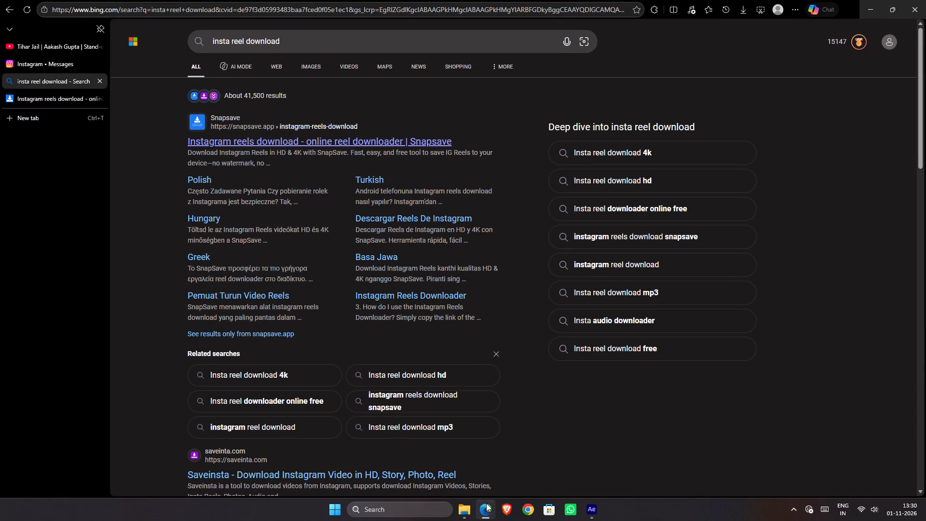
pyautogui.click(486, 503)
pyautogui.click(472, 505)
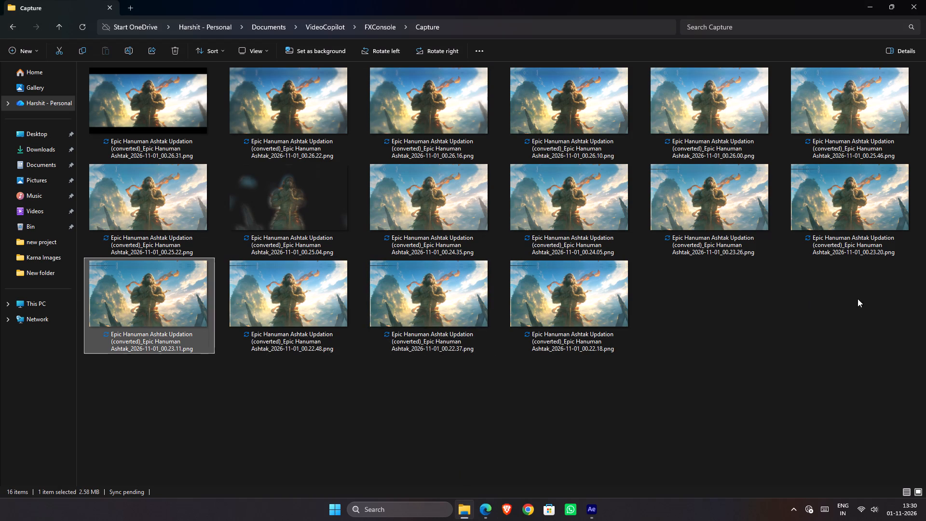
pyautogui.moveTo(862, 218); pyautogui.dragTo(596, 485)
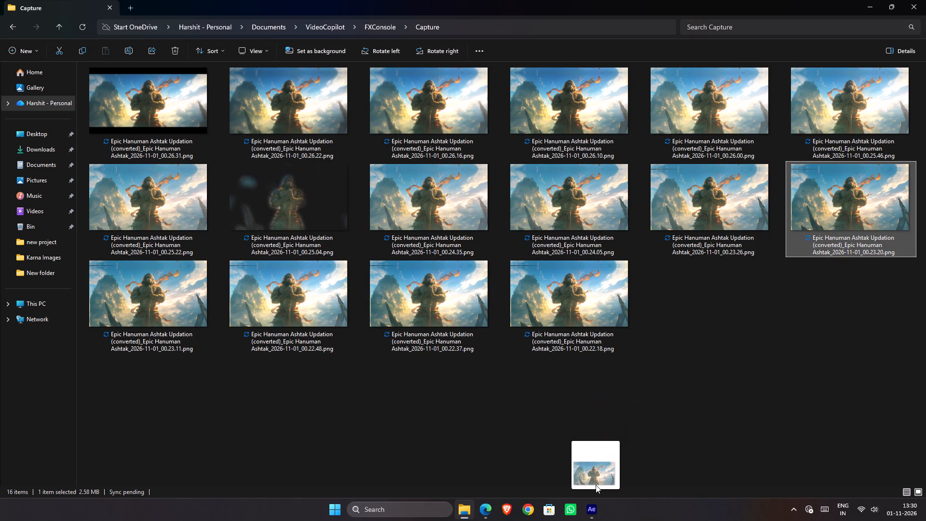
pyautogui.moveTo(596, 485); pyautogui.dragTo(599, 501)
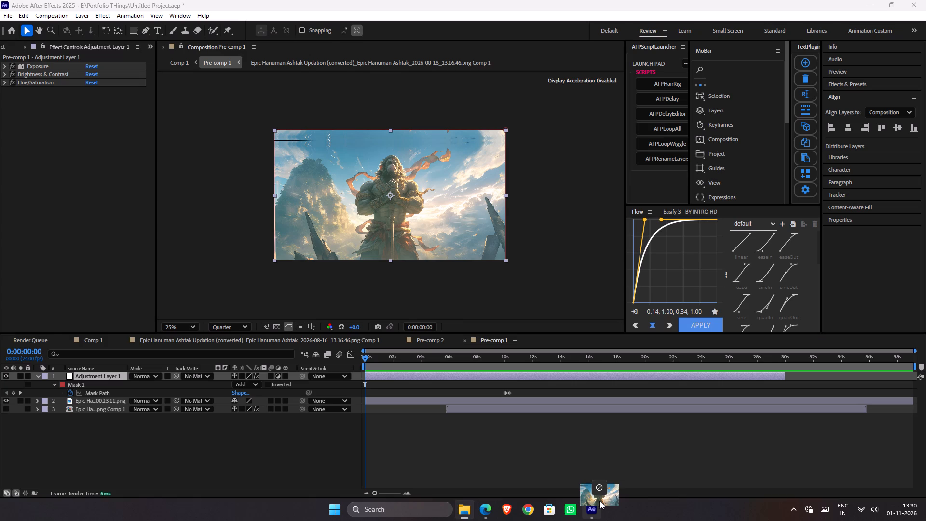
pyautogui.moveTo(599, 501); pyautogui.dragTo(489, 419)
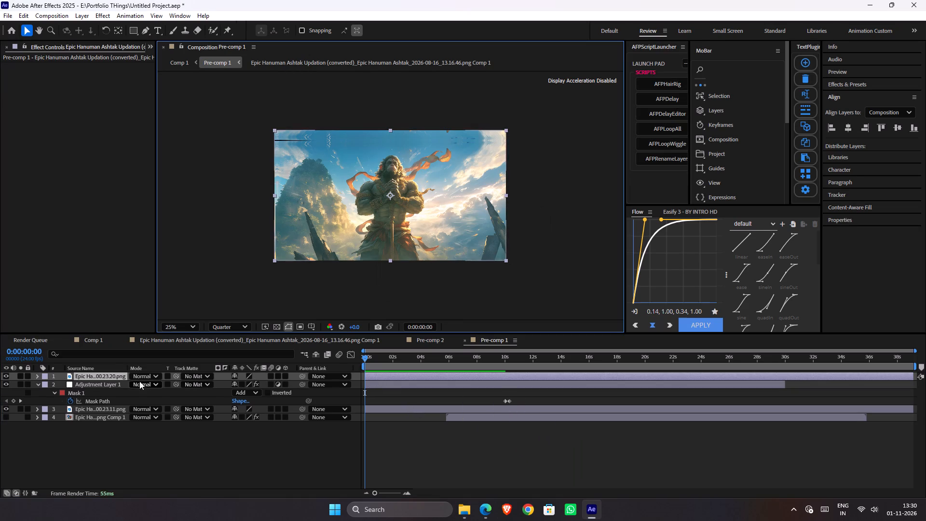
pyautogui.moveTo(118, 377); pyautogui.dragTo(121, 401)
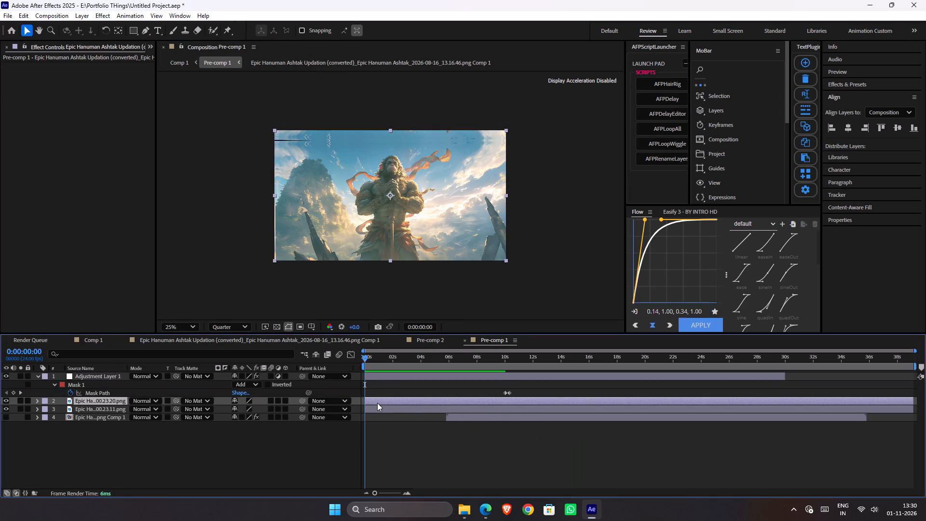
# Shift the 00.23.20 layer to start at about 0:00:01:01 and move the playhead to its in point.
pyautogui.moveTo(377, 403); pyautogui.dragTo(385, 403)
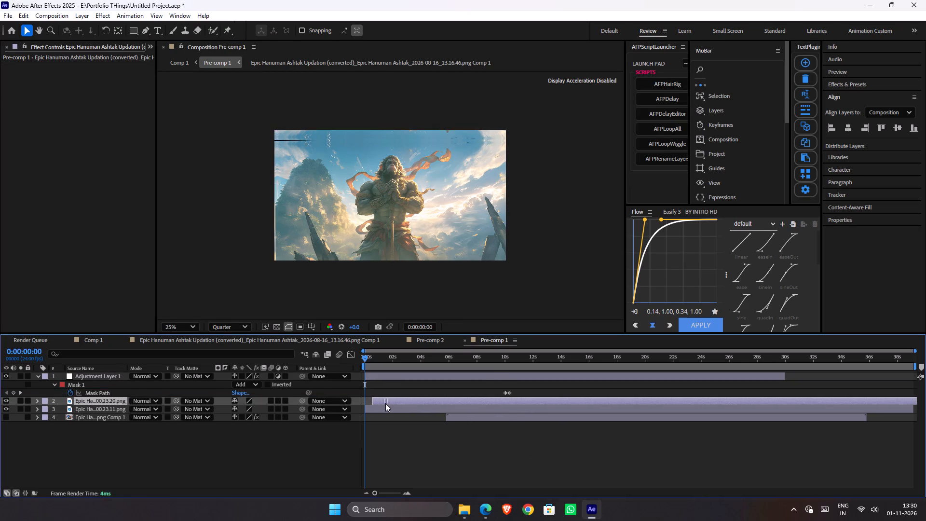
pyautogui.moveTo(385, 403); pyautogui.dragTo(386, 406)
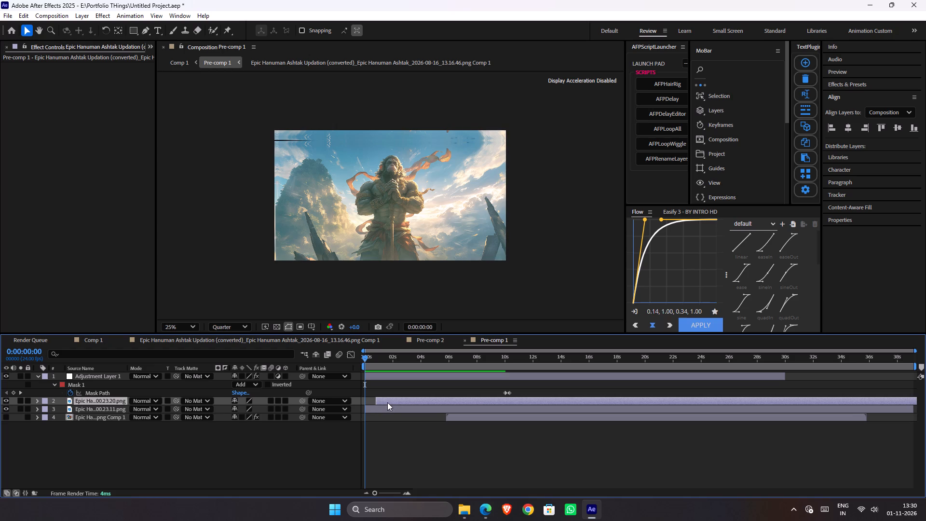
pyautogui.click(388, 401)
pyautogui.moveTo(383, 368); pyautogui.dragTo(387, 368)
pyautogui.press('i')
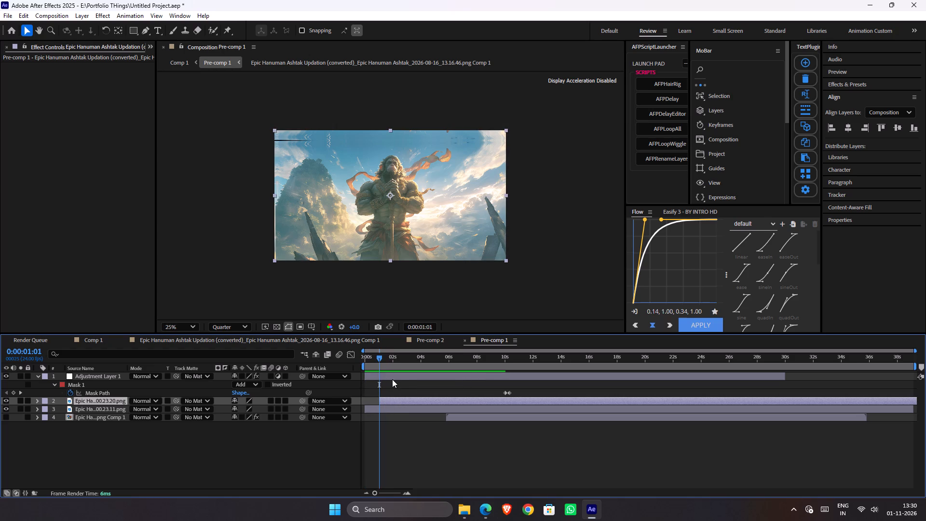
# Apply the Linear Wipe effect to the 00.23.20 layer.
pyautogui.hotkey('ctrl', 'space')
pyautogui.write('linea')
pyautogui.press('Down')
pyautogui.press('Return')
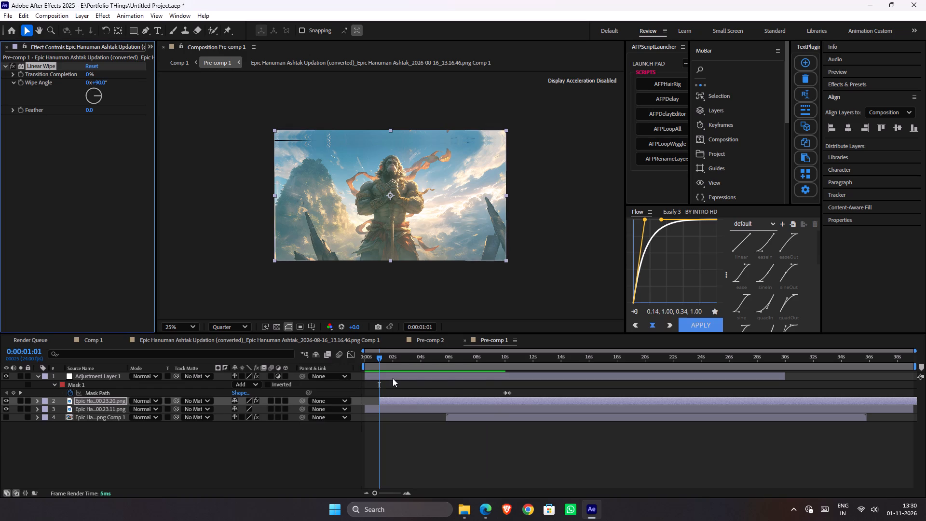
# Try out the Linear Wipe's Transition Completion range and set it to 100%.
pyautogui.moveTo(86, 75); pyautogui.dragTo(127, 76)
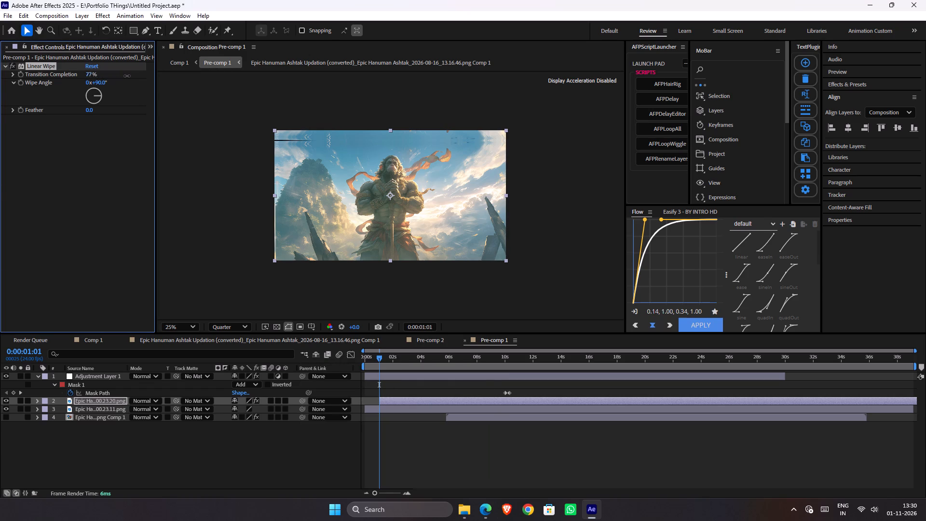
pyautogui.moveTo(127, 76); pyautogui.dragTo(405, 98)
pyautogui.moveTo(405, 98); pyautogui.dragTo(119, 98)
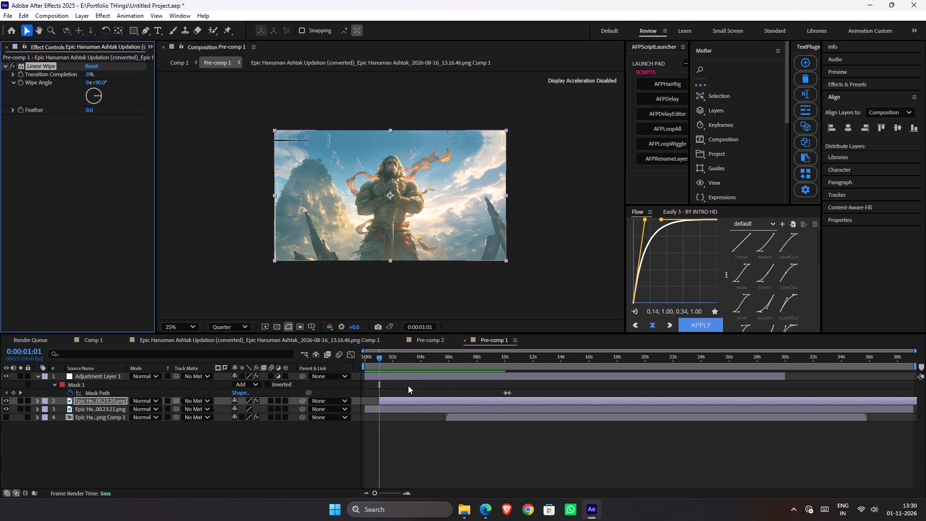
pyautogui.press('i')
pyautogui.press('i')
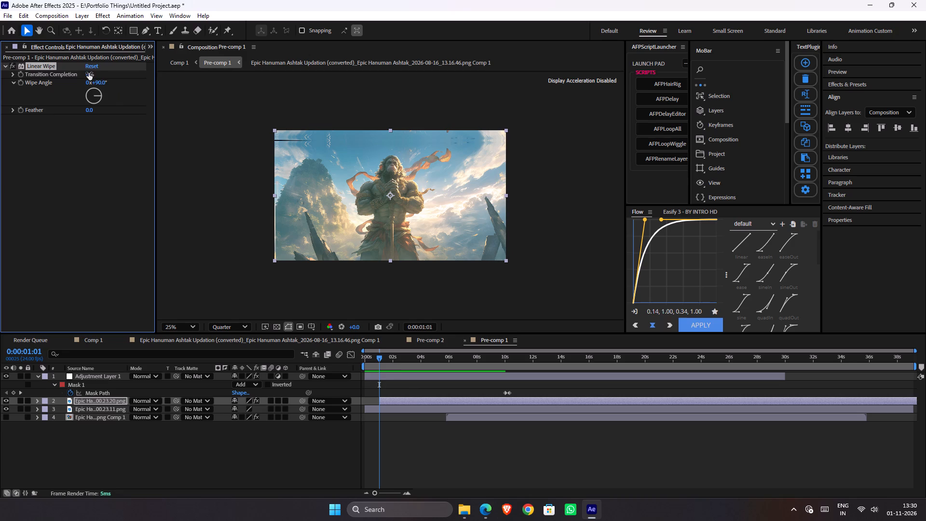
pyautogui.moveTo(86, 73); pyautogui.dragTo(677, 153)
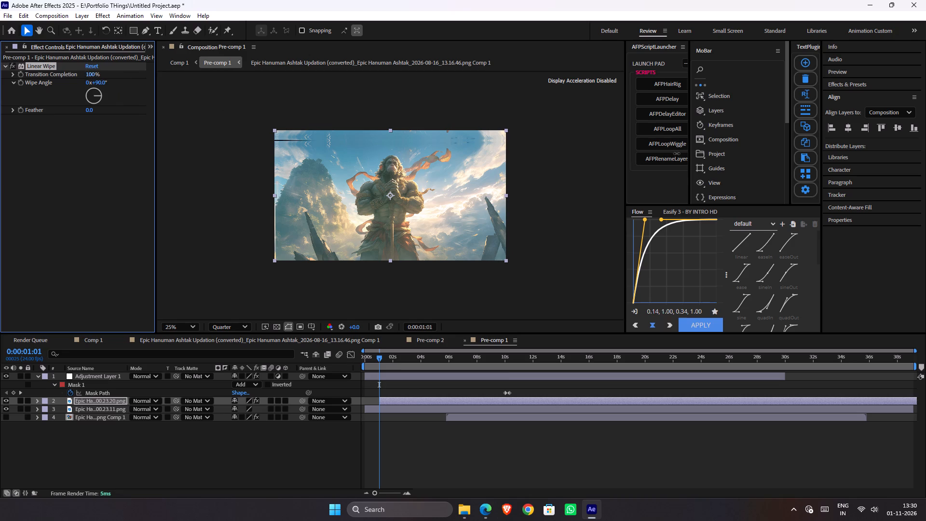
pyautogui.moveTo(677, 153); pyautogui.dragTo(687, 171)
pyautogui.moveTo(687, 171); pyautogui.dragTo(193, 169)
pyautogui.moveTo(193, 169); pyautogui.dragTo(698, 191)
pyautogui.moveTo(698, 191); pyautogui.dragTo(701, 192)
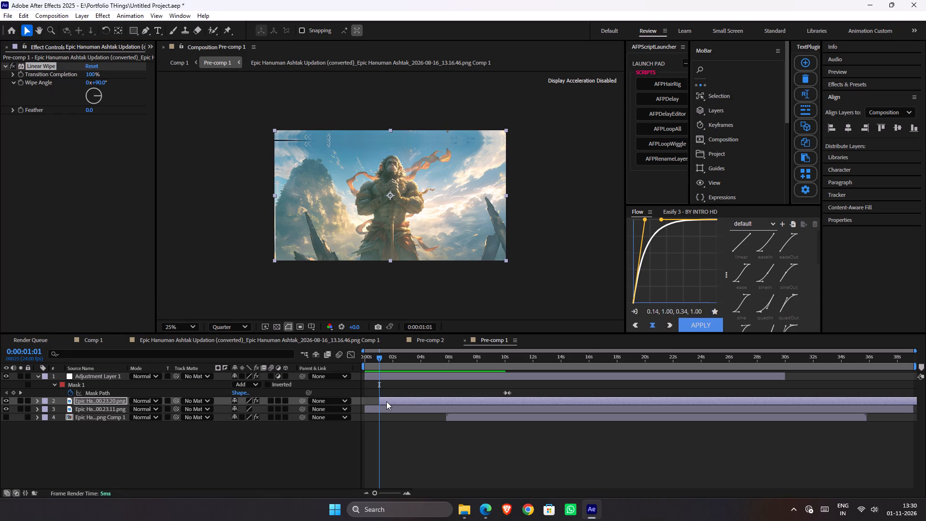
# Shift the 00.23.20 layer to start at 0:00:00:17 and move the playhead to its in point.
pyautogui.moveTo(386, 401); pyautogui.dragTo(381, 402)
pyautogui.press('i')
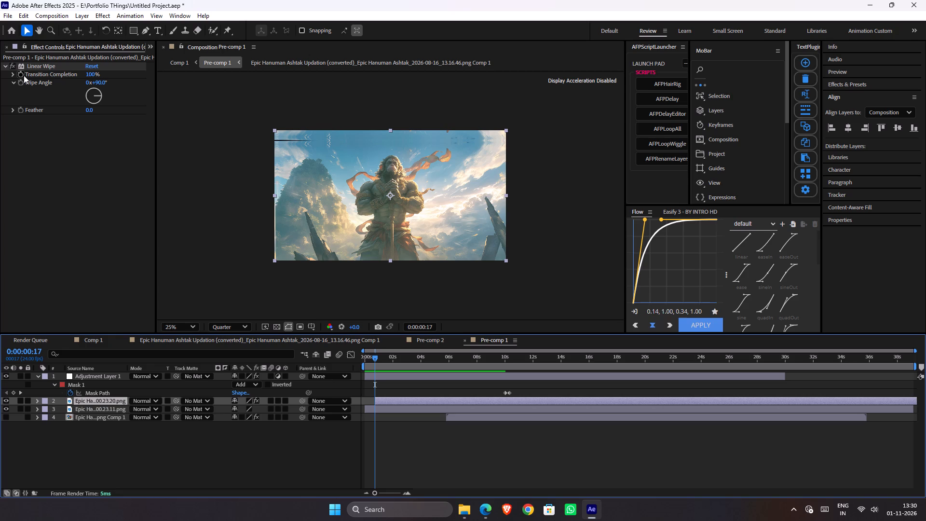
# Keyframe the Linear Wipe's Transition Completion from 100% at 0:00:00:17 to 0% at 0:00:01:09.
pyautogui.click(24, 75)
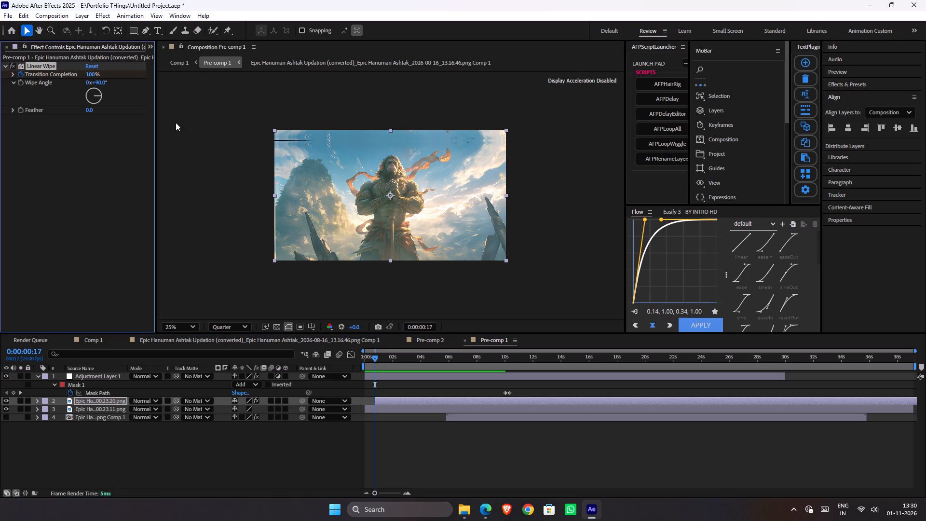
pyautogui.moveTo(380, 358); pyautogui.dragTo(384, 361)
pyautogui.moveTo(90, 75); pyautogui.dragTo(0, 107)
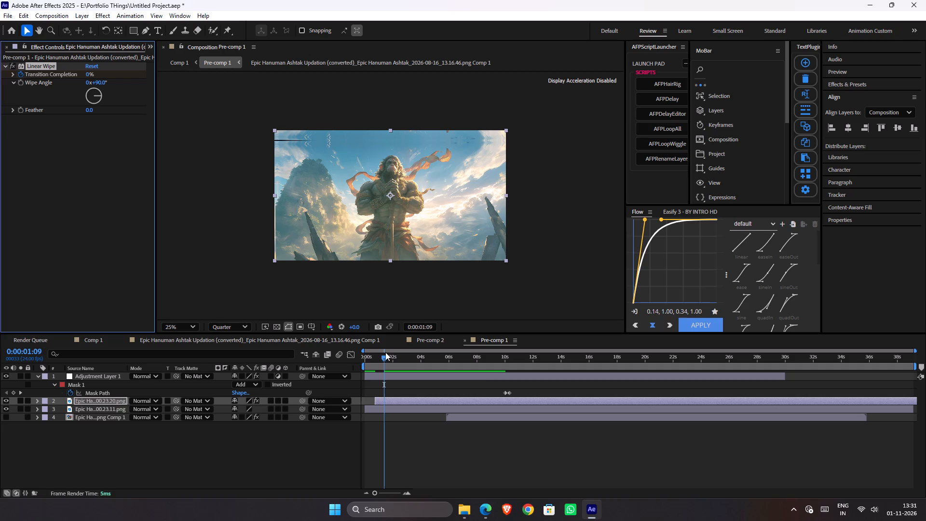
# Preview the wipe transition in Pre-comp 1 from the start of the timeline.
pyautogui.moveTo(383, 358); pyautogui.dragTo(345, 346)
pyautogui.press('space')
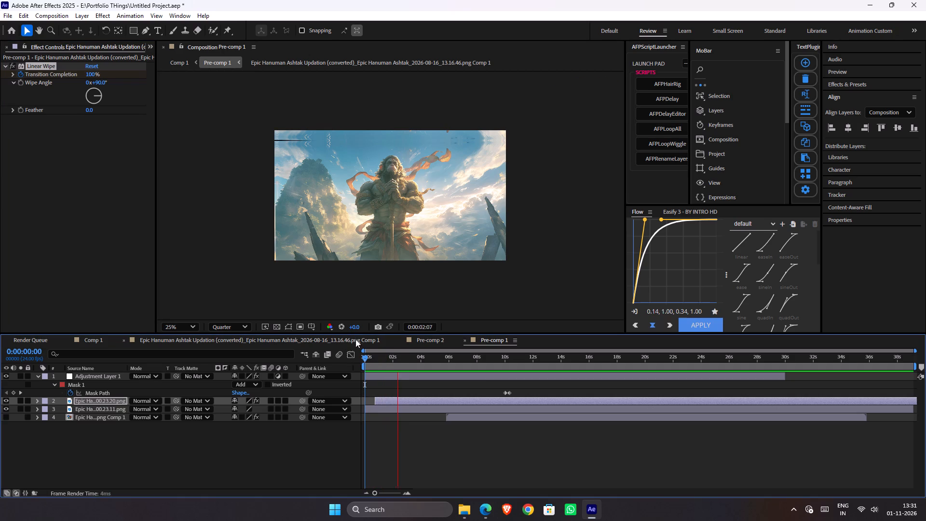
pyautogui.press('space')
pyautogui.moveTo(392, 362); pyautogui.dragTo(388, 370)
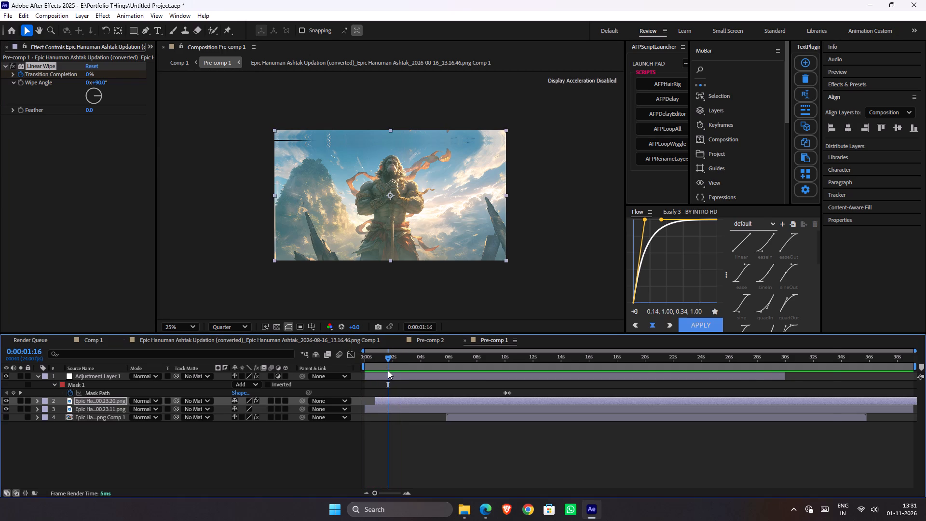
# Bring the capture ending 2026-11-01_00.23.26.png from File Explorer into Pre-comp 1, place its layer directly below Adjustment Layer 1, and go to its in point.
pyautogui.hotkey('alt', 'Tab')
pyautogui.click(551, 198)
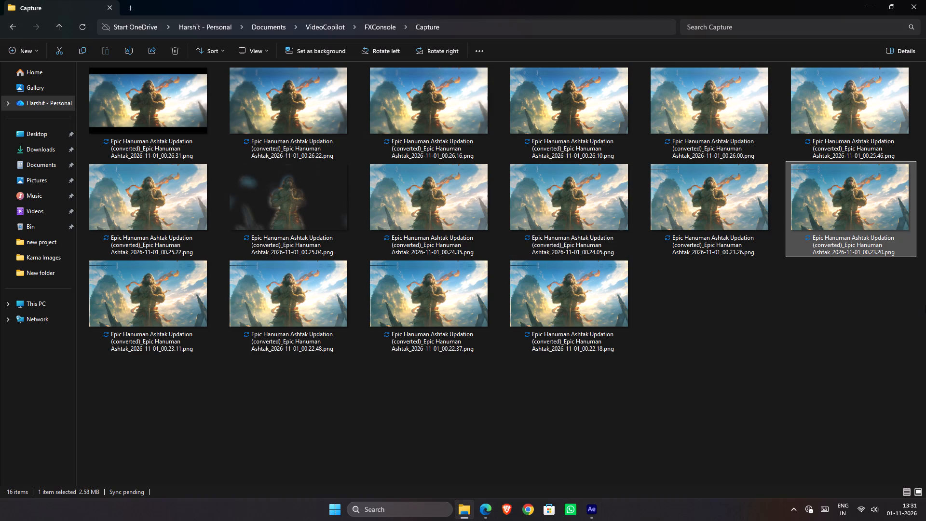
pyautogui.click(898, 320)
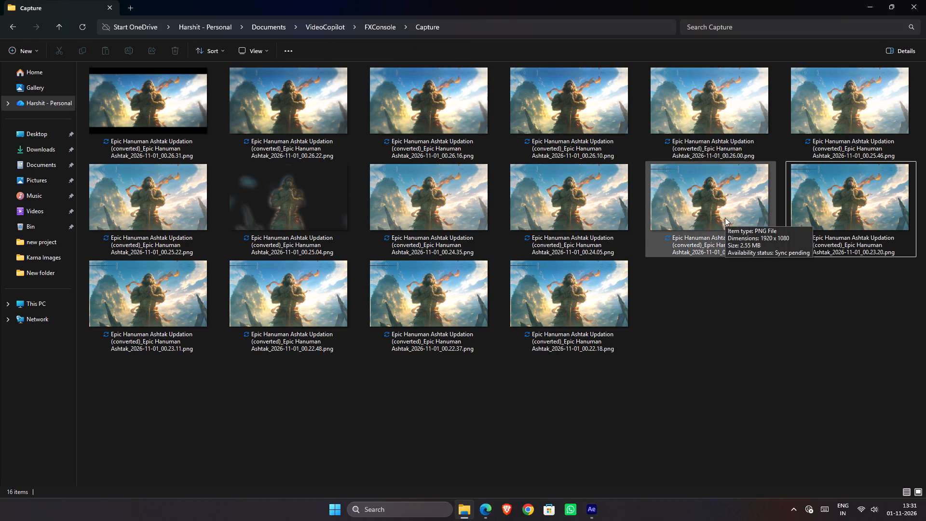
pyautogui.click(729, 218)
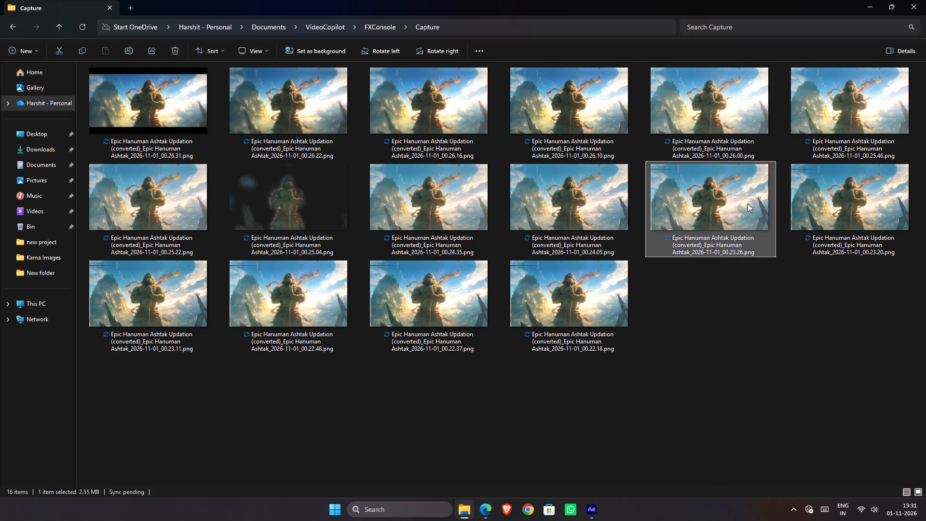
pyautogui.moveTo(748, 204); pyautogui.dragTo(626, 279)
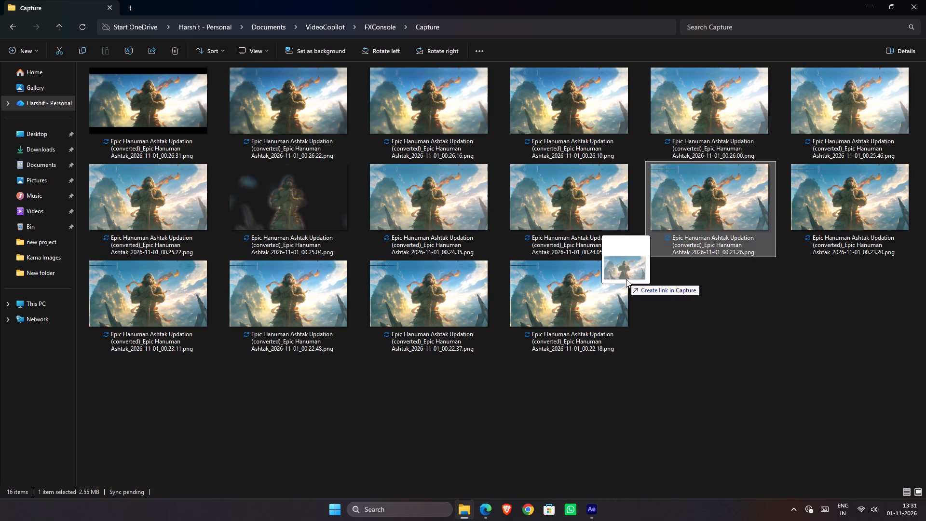
pyautogui.moveTo(626, 279); pyautogui.dragTo(695, 256)
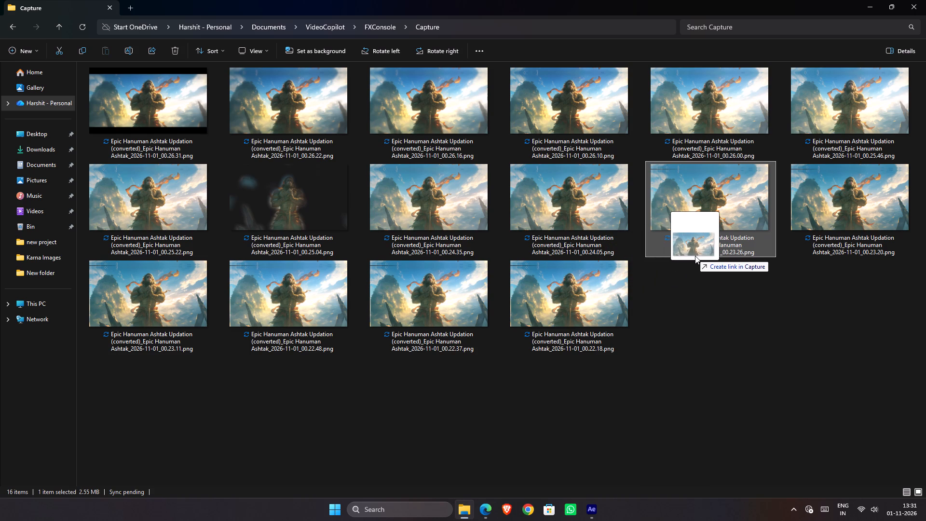
pyautogui.moveTo(695, 256); pyautogui.dragTo(444, 306)
pyautogui.hotkey('alt', 'Tab')
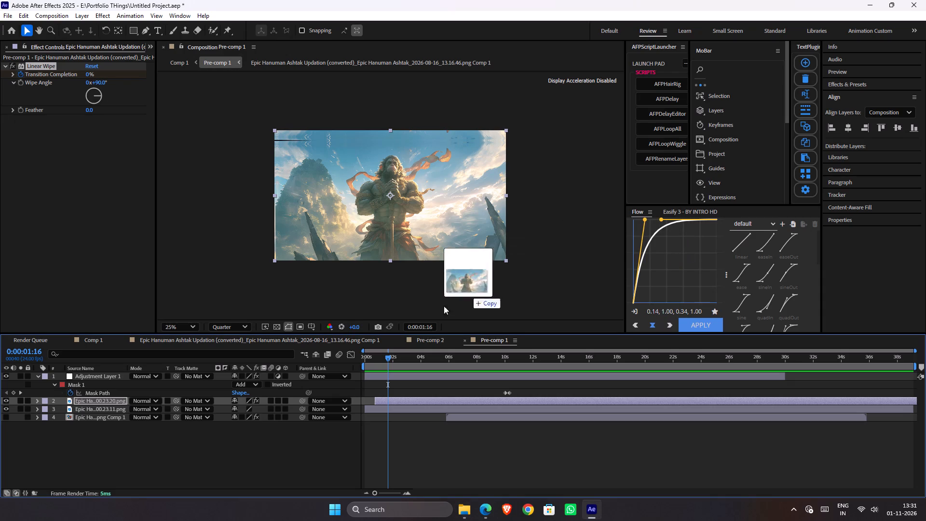
pyautogui.moveTo(444, 306); pyautogui.dragTo(419, 396)
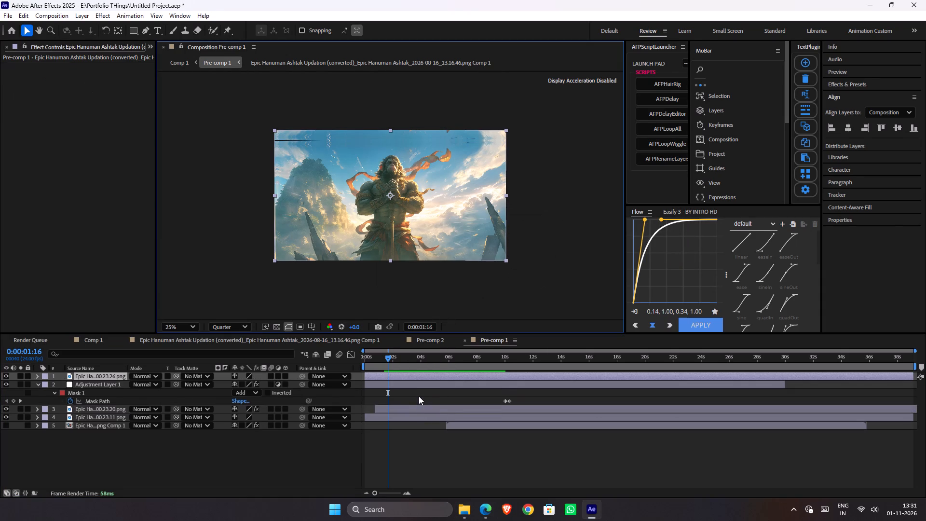
pyautogui.moveTo(102, 378); pyautogui.dragTo(99, 400)
pyautogui.press('i')
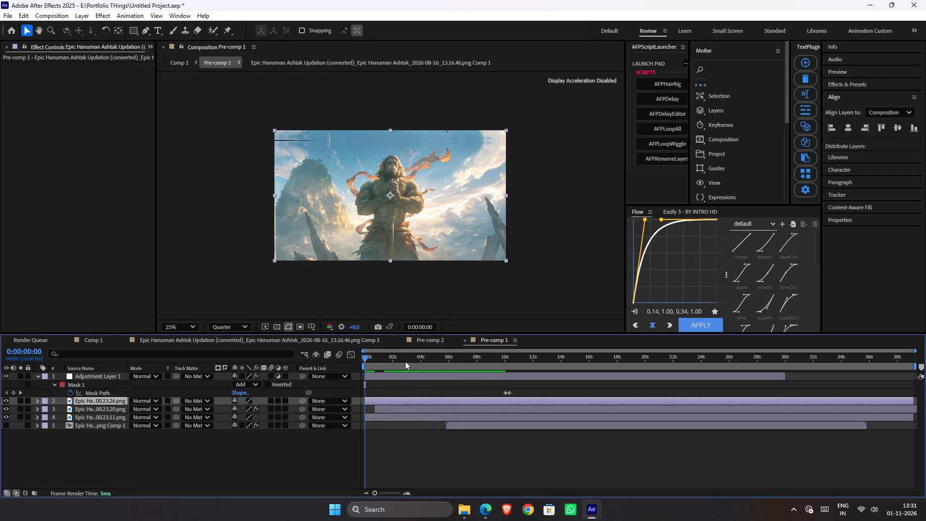
# Shift the 00.23.26 layer to start at 0:00:01:16 and copy the keyframed Linear Wipe from the 00.23.20 layer onto it.
pyautogui.moveTo(396, 363); pyautogui.dragTo(388, 362)
pyautogui.press('[')
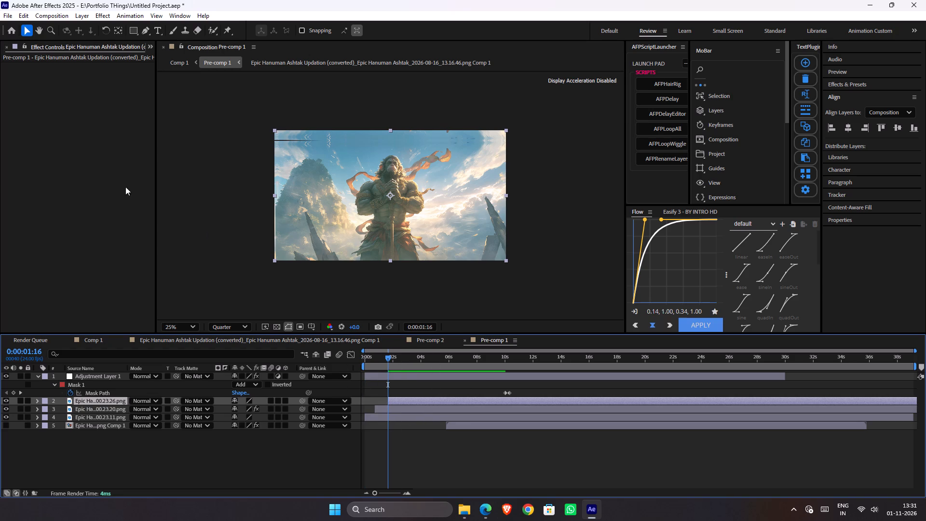
pyautogui.click(384, 410)
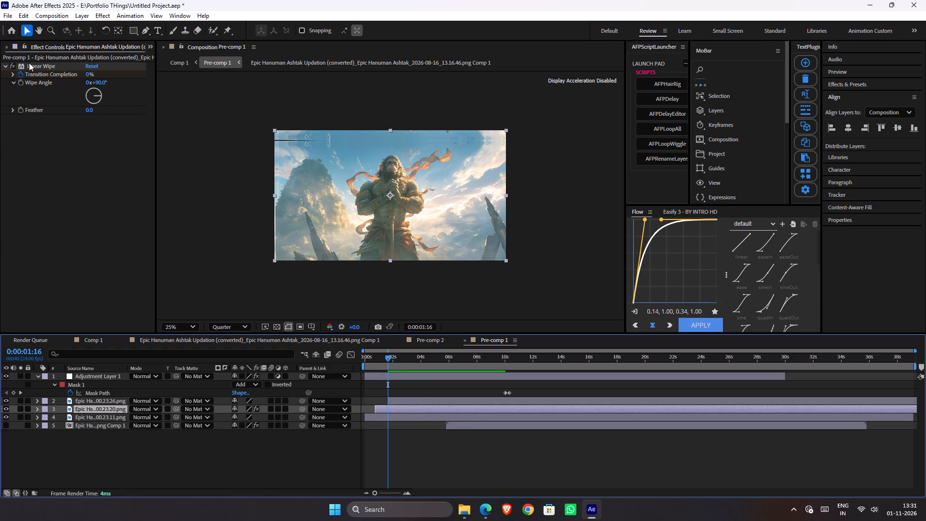
pyautogui.click(29, 63)
pyautogui.click(31, 63)
pyautogui.hotkey('ctrl', 'c')
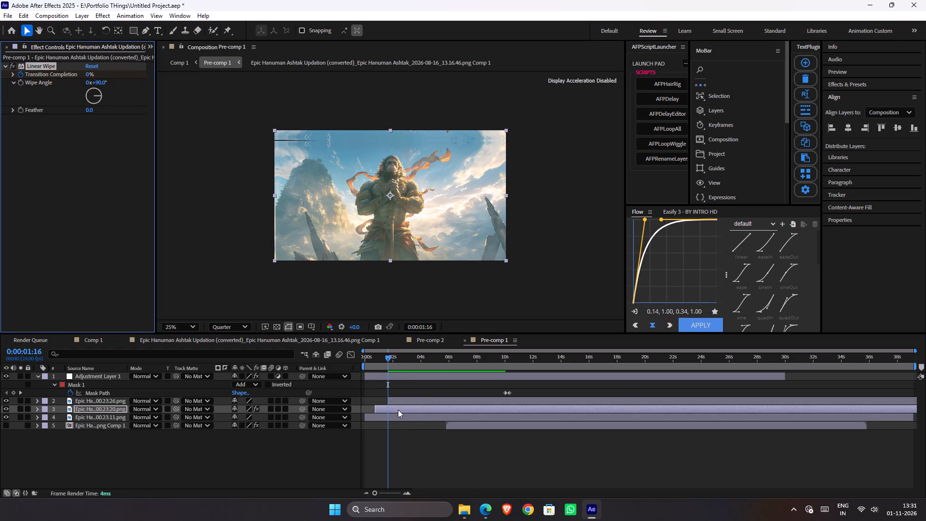
pyautogui.click(402, 399)
pyautogui.hotkey('ctrl', 'v')
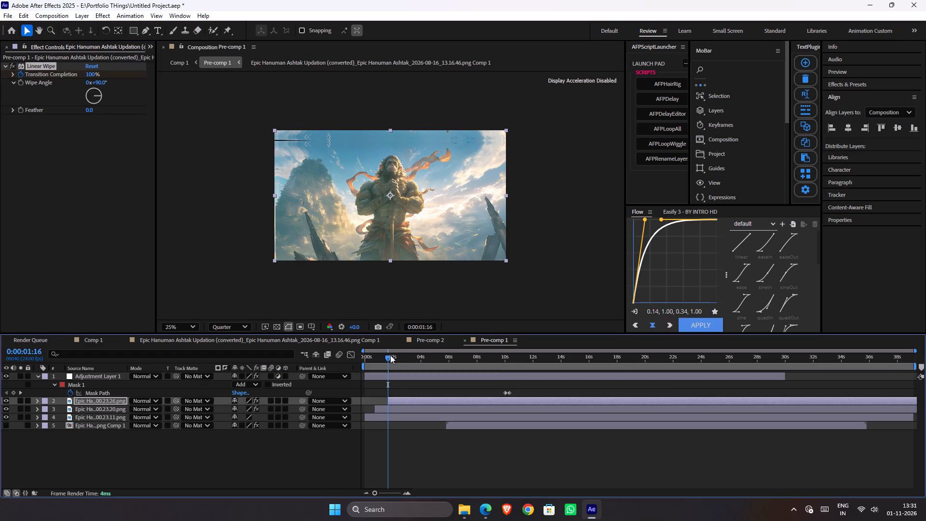
# Add the 00.24.05 capture from File Explorer at 0:00:02:16, place it directly below Adjustment Layer 1, and paste the Linear Wipe onto it.
pyautogui.moveTo(390, 357); pyautogui.dragTo(404, 365)
pyautogui.hotkey('alt', 'Tab')
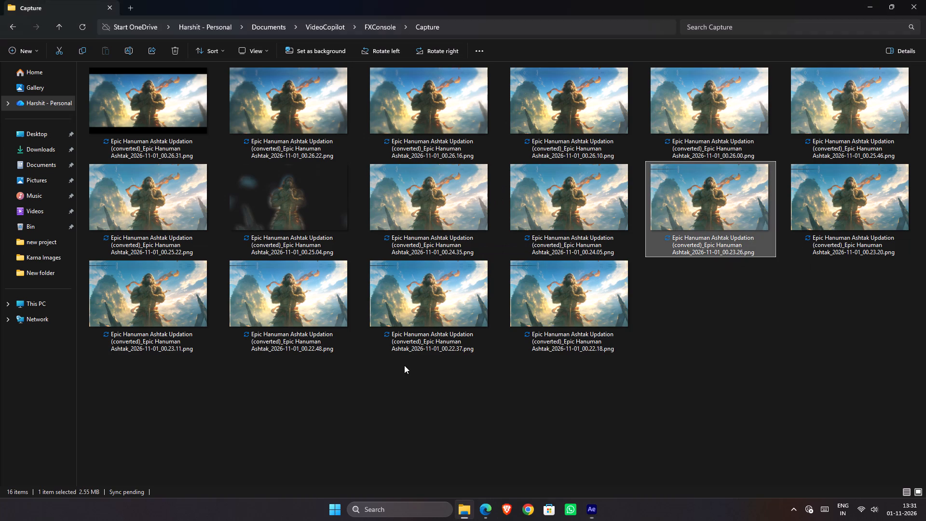
pyautogui.moveTo(572, 221); pyautogui.dragTo(426, 396)
pyautogui.hotkey('alt', 'Tab')
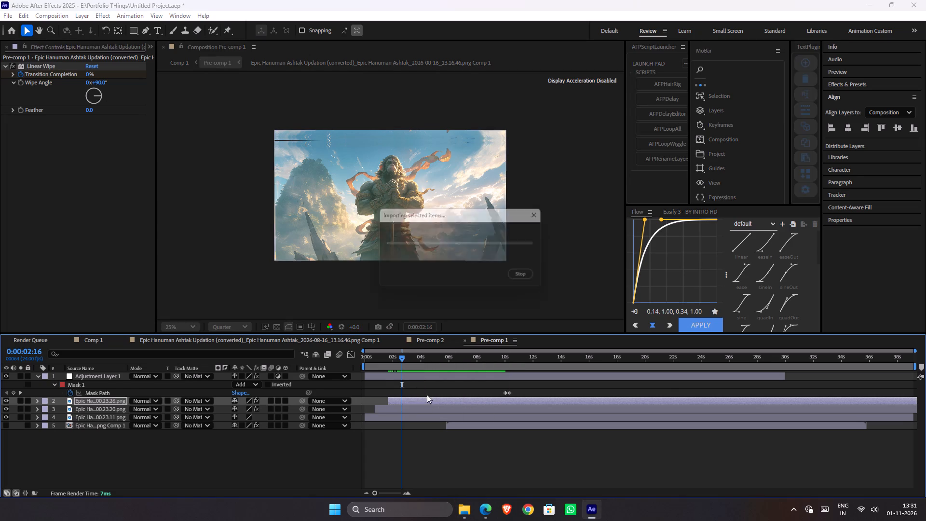
pyautogui.press('[')
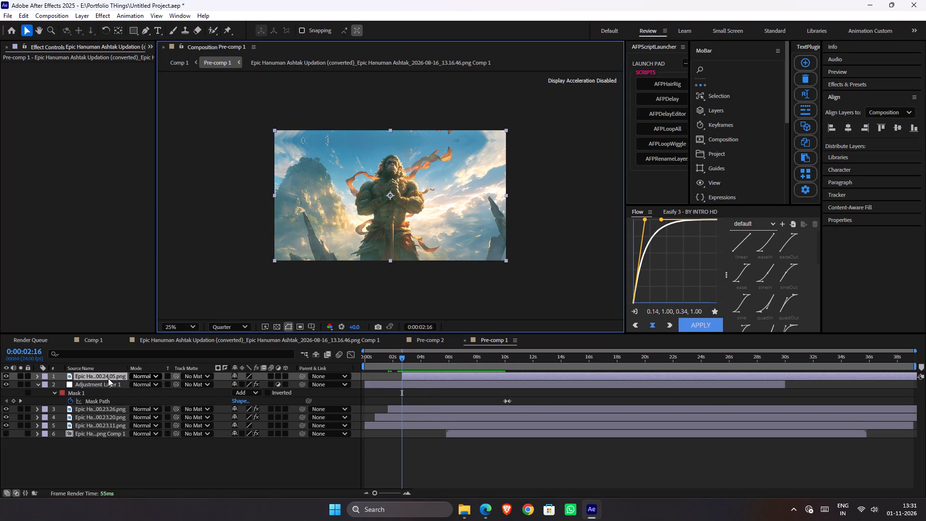
pyautogui.moveTo(110, 376); pyautogui.dragTo(108, 403)
pyautogui.hotkey('ctrl', 'v')
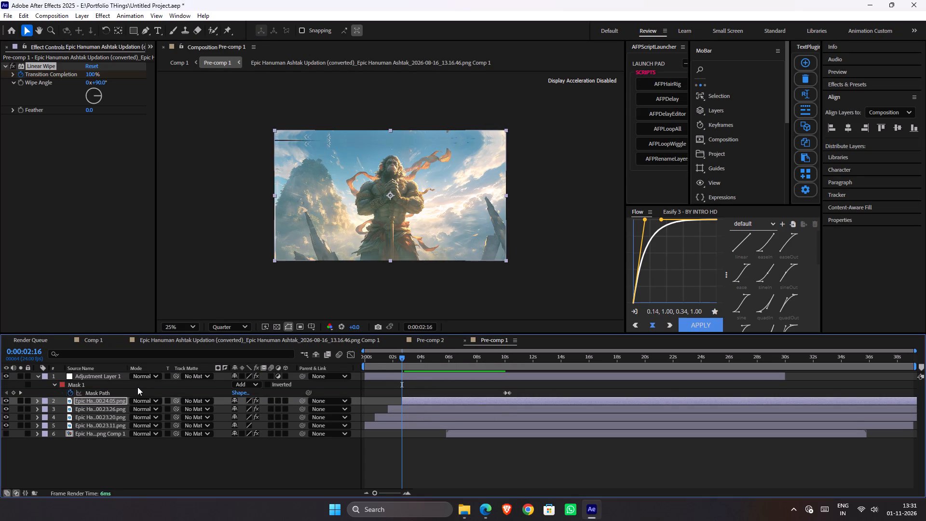
# Add the 00.24.35 capture from File Explorer at 0:00:03:20, place it directly below Adjustment Layer 1, and paste the Linear Wipe onto it.
pyautogui.hotkey('alt', 'Tab')
pyautogui.click(465, 203)
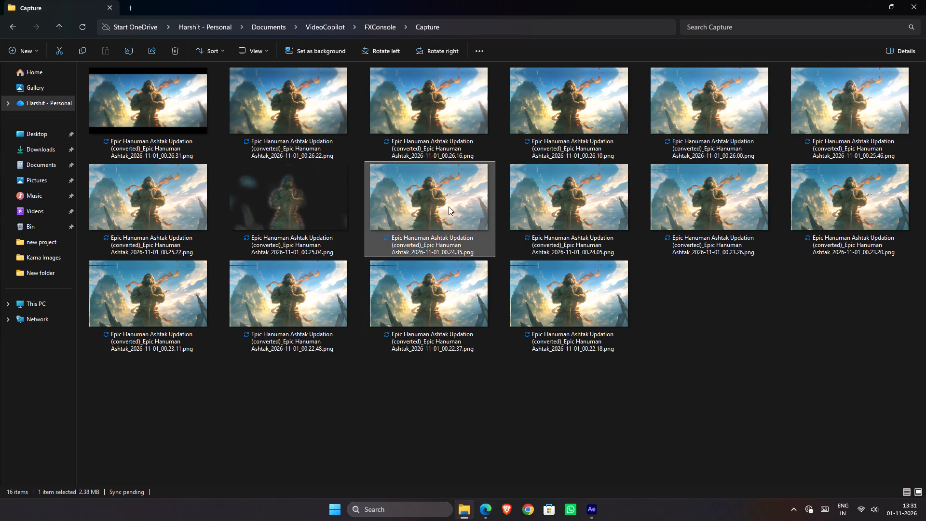
pyautogui.hotkey('alt', 'Tab')
pyautogui.moveTo(404, 360); pyautogui.dragTo(417, 365)
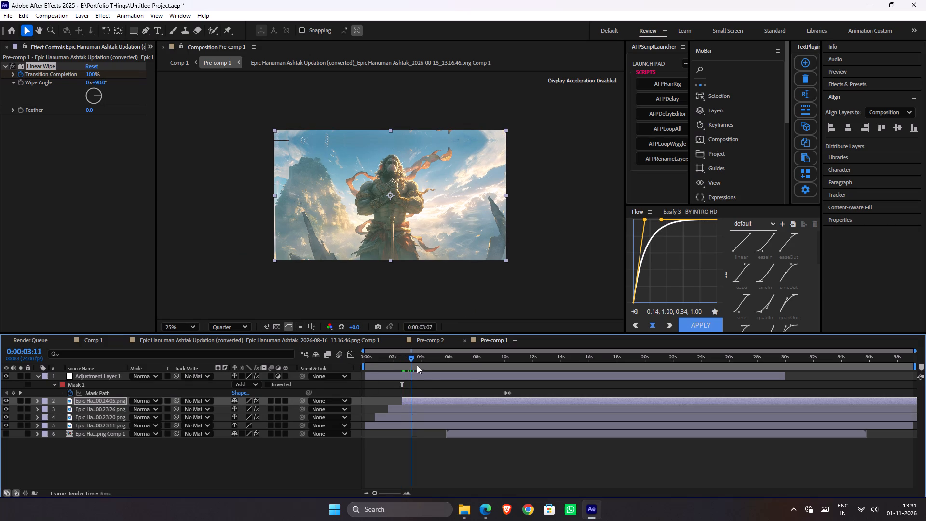
pyautogui.moveTo(417, 365); pyautogui.dragTo(421, 368)
pyautogui.hotkey('alt', 'Tab')
pyautogui.moveTo(422, 197); pyautogui.dragTo(436, 395)
pyautogui.hotkey('alt', 'Tab')
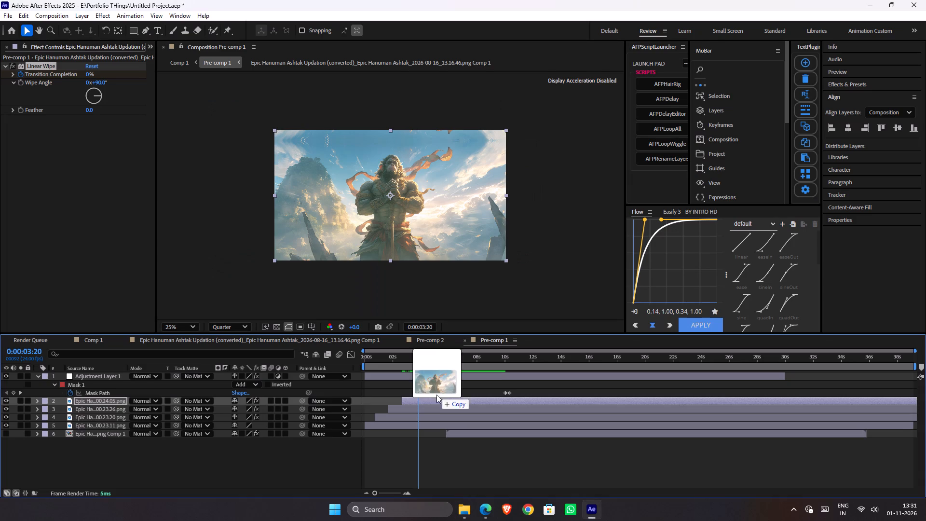
pyautogui.moveTo(436, 395); pyautogui.dragTo(436, 396)
pyautogui.press('[')
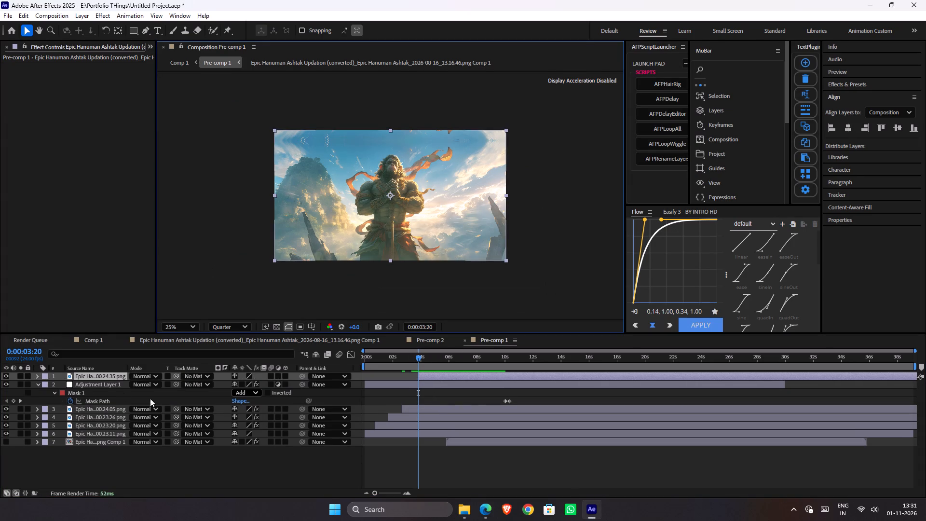
pyautogui.moveTo(90, 374); pyautogui.dragTo(89, 406)
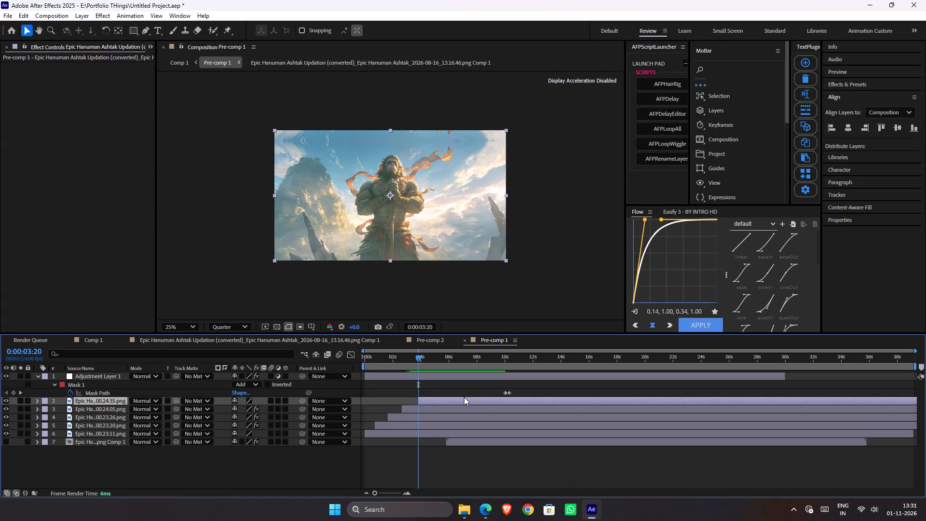
pyautogui.hotkey('ctrl', 'v')
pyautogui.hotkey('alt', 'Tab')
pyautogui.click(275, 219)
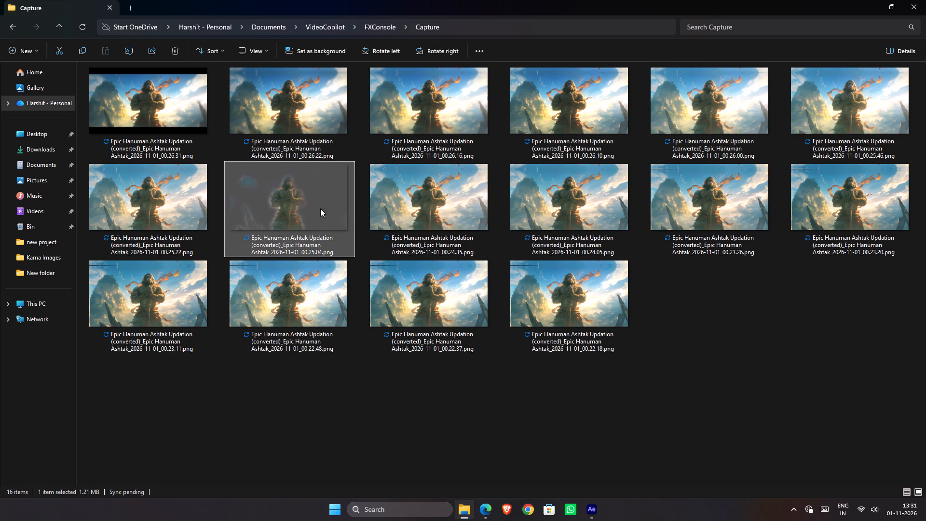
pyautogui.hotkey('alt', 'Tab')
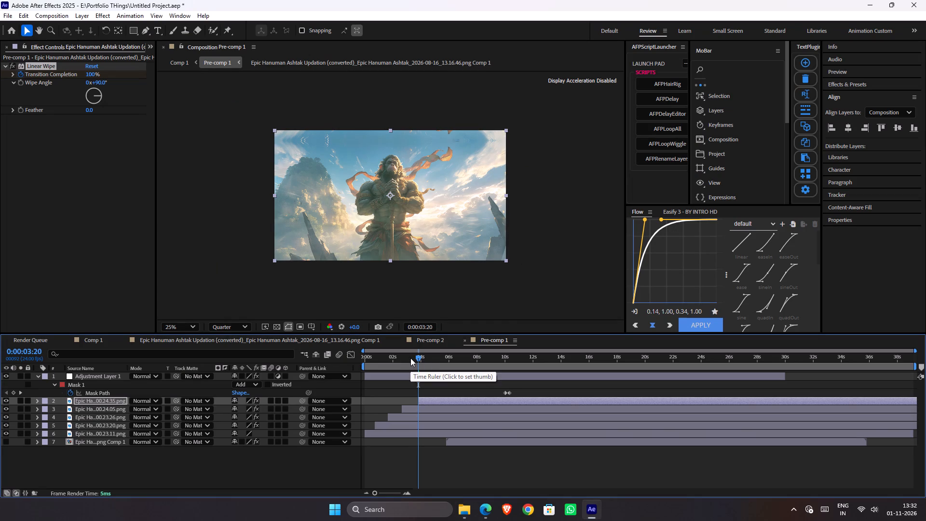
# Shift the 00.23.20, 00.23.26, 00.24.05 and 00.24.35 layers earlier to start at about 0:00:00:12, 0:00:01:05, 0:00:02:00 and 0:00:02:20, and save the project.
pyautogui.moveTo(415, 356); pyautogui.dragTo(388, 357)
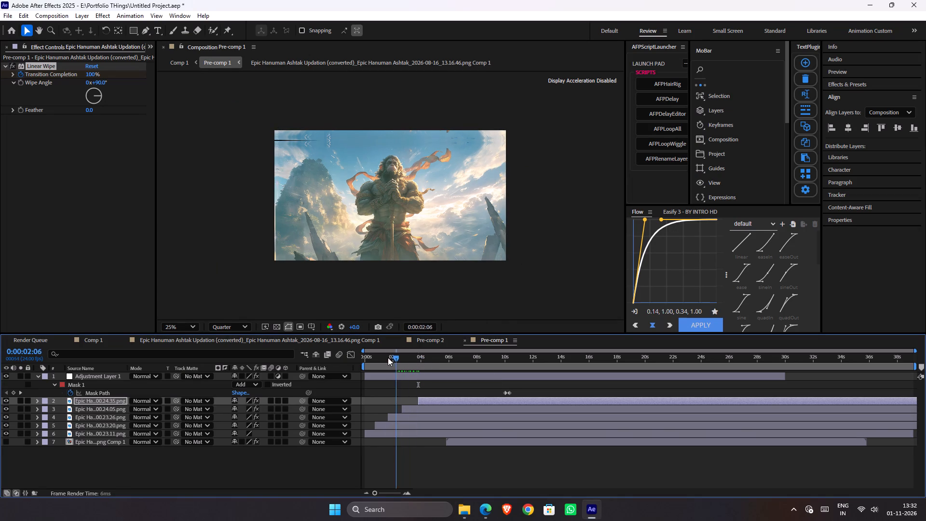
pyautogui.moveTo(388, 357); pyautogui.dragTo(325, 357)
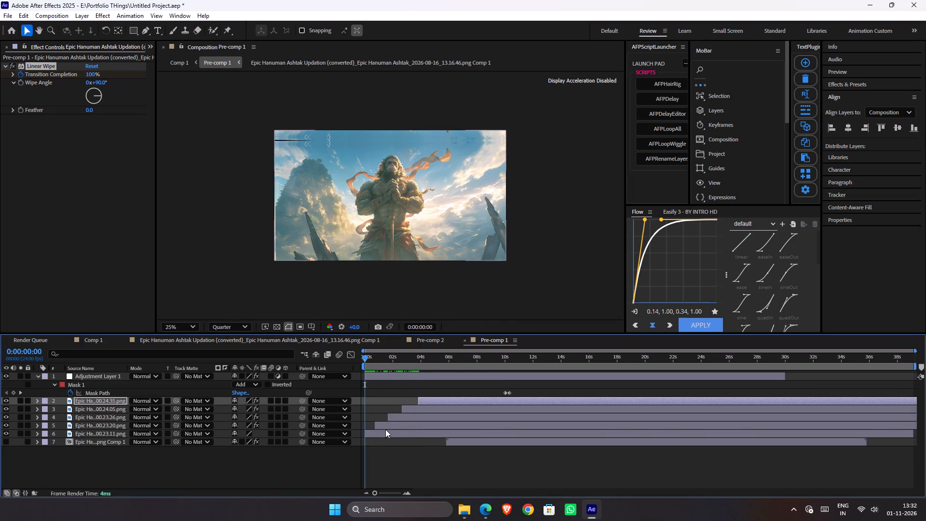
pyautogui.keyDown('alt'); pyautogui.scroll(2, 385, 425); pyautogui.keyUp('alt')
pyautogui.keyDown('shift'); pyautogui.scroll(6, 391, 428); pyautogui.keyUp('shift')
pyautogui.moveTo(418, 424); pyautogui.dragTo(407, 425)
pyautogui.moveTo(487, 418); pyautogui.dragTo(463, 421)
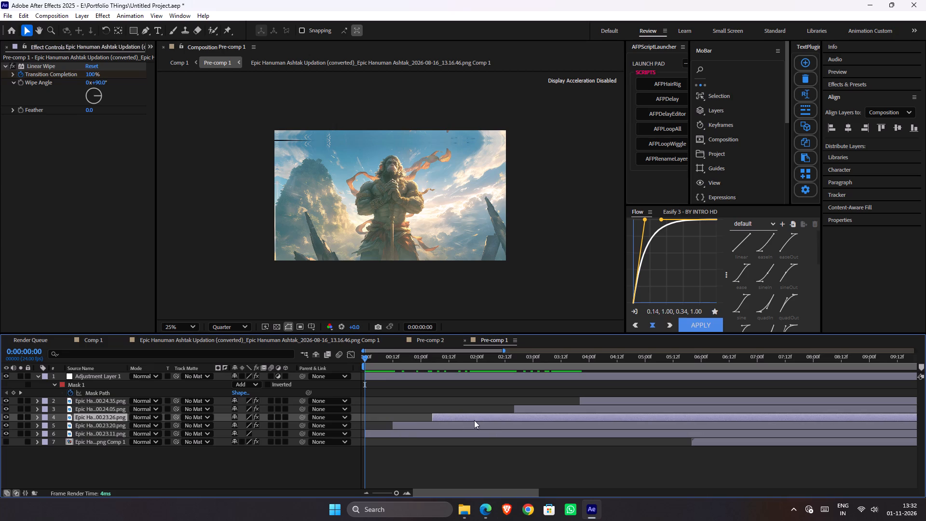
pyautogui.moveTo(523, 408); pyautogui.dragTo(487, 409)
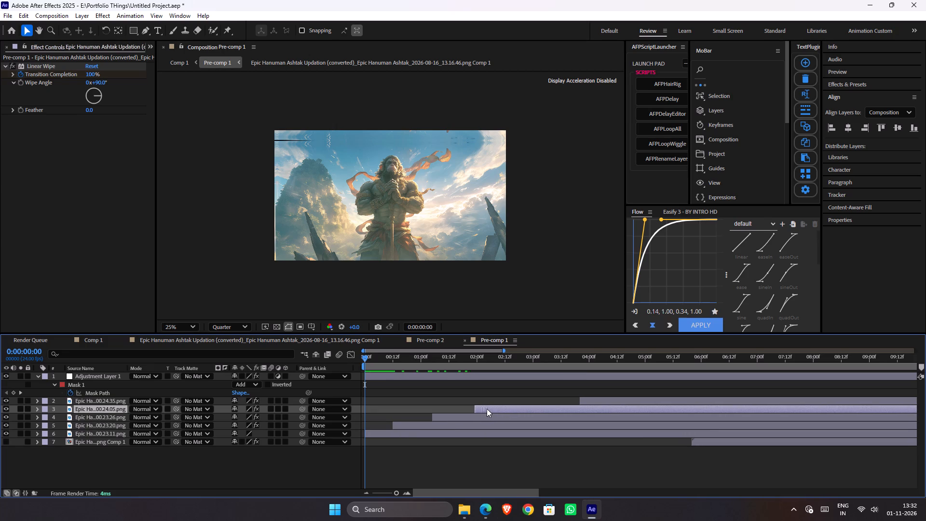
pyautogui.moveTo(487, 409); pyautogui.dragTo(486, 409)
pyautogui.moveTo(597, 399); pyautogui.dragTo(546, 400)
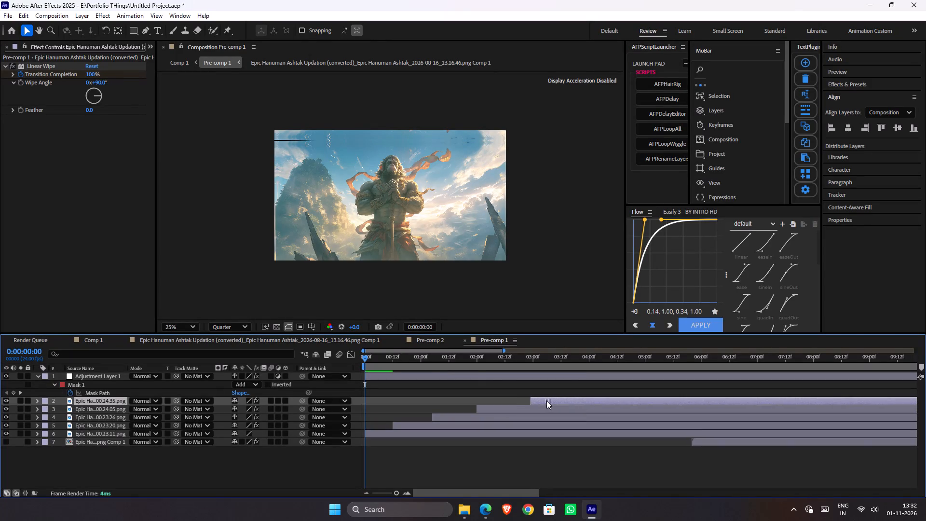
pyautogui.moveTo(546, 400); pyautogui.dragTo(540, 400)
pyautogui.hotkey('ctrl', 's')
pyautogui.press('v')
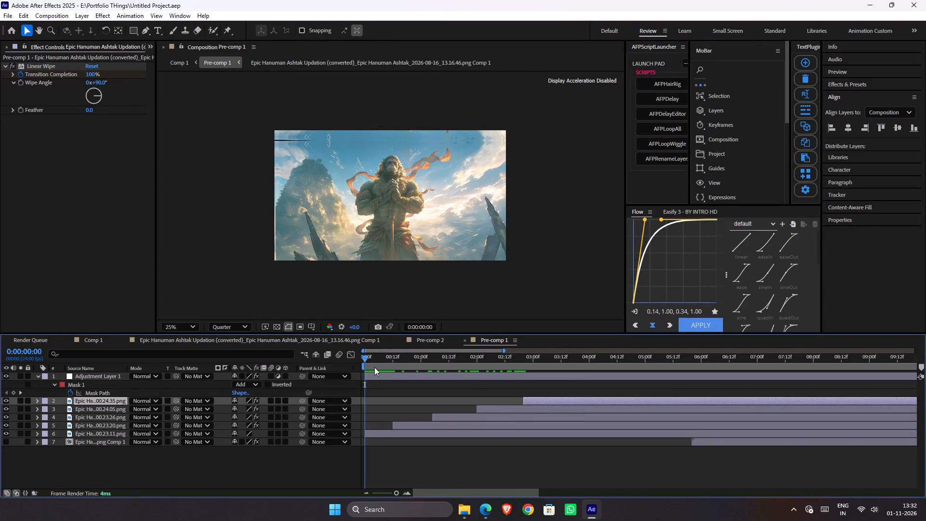
# Preview the sequence of wipes in Pre-comp 1 from the start of the timeline.
pyautogui.moveTo(374, 367); pyautogui.dragTo(349, 372)
pyautogui.press('space')
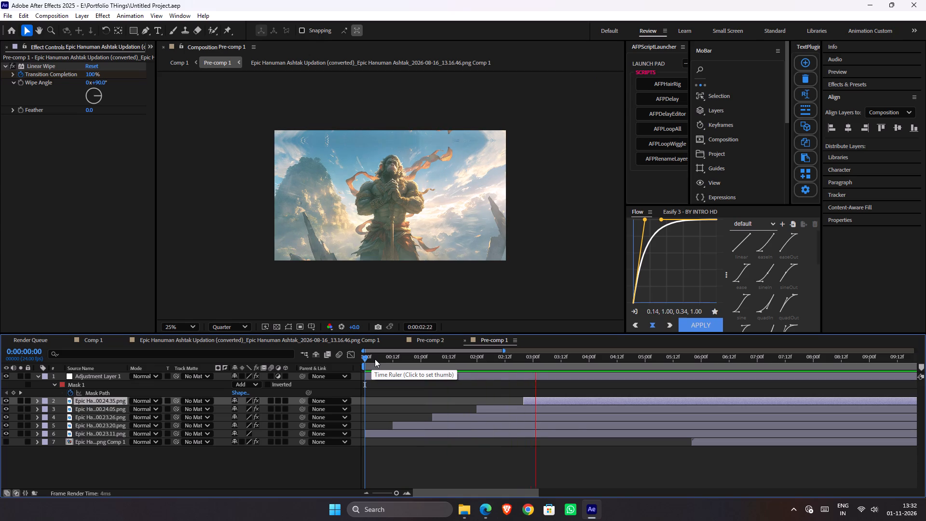
pyautogui.press('space')
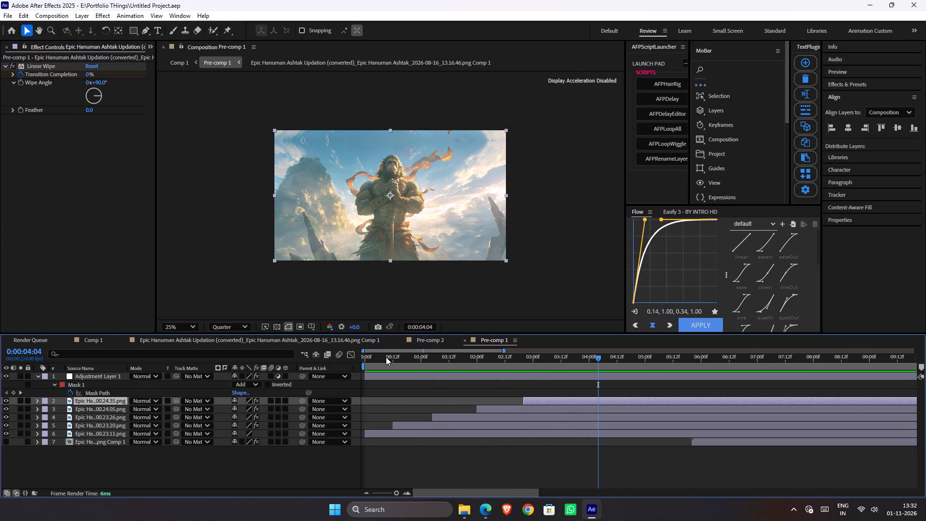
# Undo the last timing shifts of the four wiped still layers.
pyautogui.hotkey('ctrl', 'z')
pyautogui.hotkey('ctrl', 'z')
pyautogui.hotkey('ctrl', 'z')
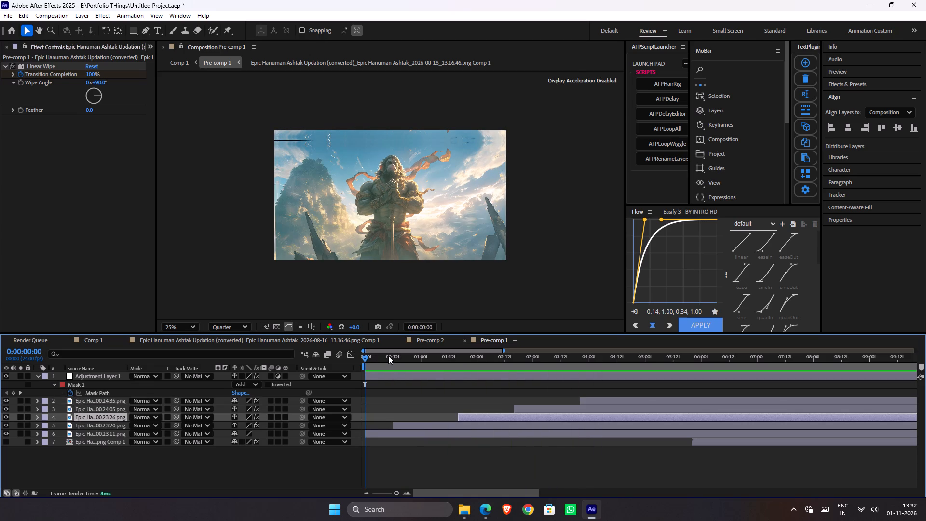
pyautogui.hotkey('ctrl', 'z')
# Save the project.
pyautogui.hotkey('ctrl', 's')
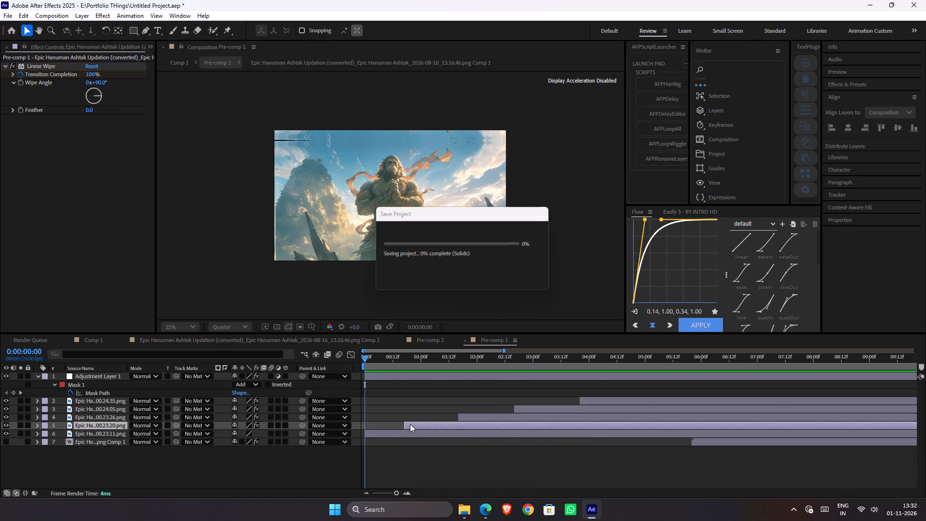
# Move to 0:00:05:00 and compare the captured stills in the Capture folder with those layered in Pre-comp 1 to find the next one.
pyautogui.moveTo(512, 361); pyautogui.dragTo(644, 361)
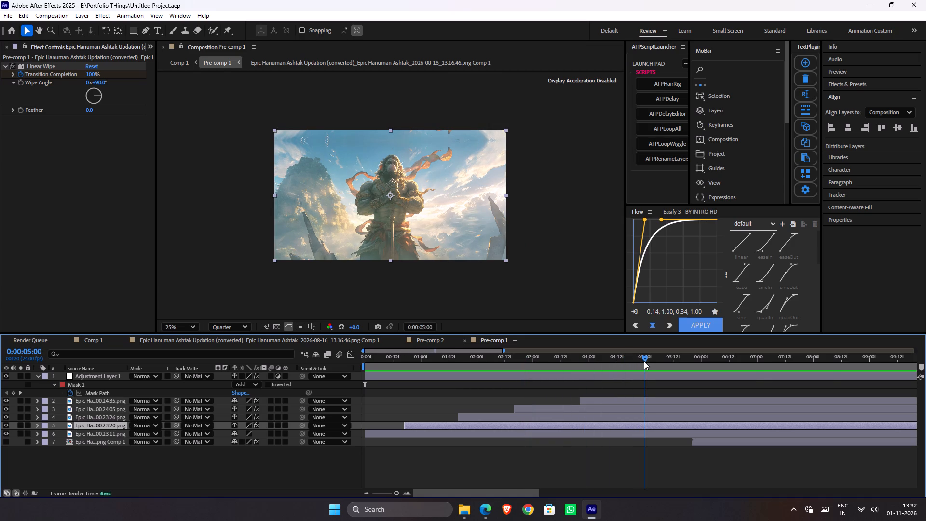
pyautogui.hotkey('alt', 'Tab')
pyautogui.click(481, 220)
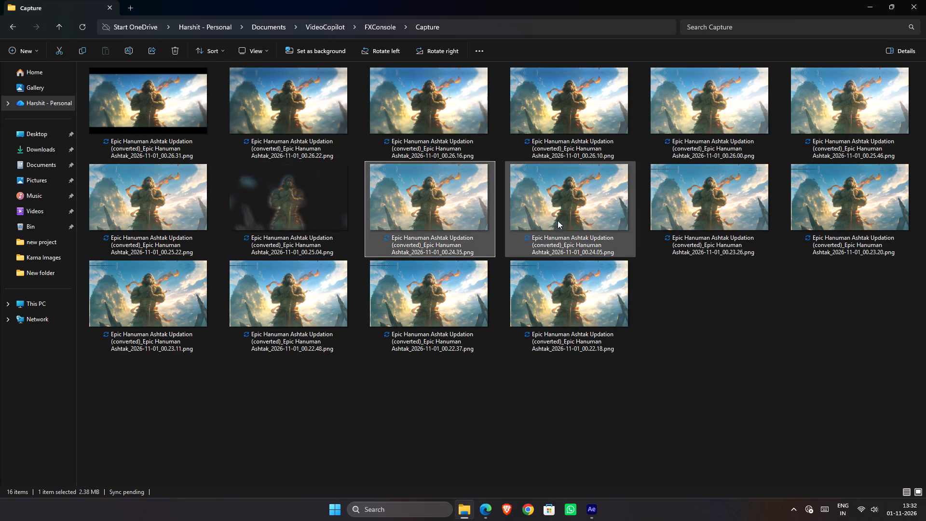
pyautogui.click(591, 220)
pyautogui.click(483, 217)
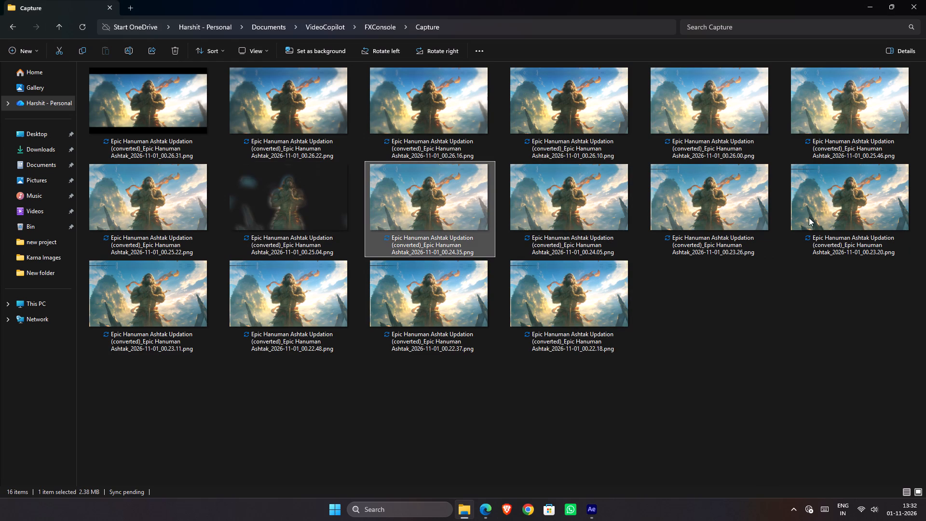
pyautogui.click(694, 219)
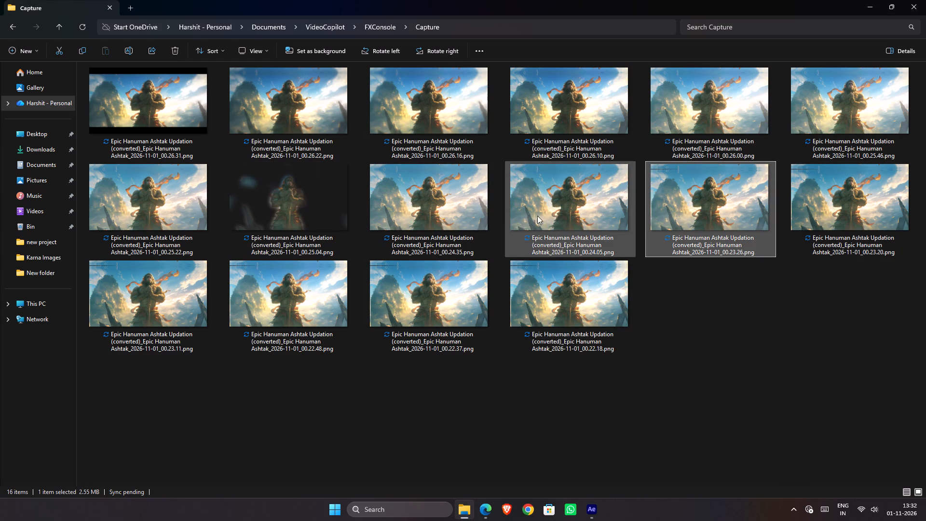
pyautogui.click(566, 228)
pyautogui.hotkey('alt', 'Tab')
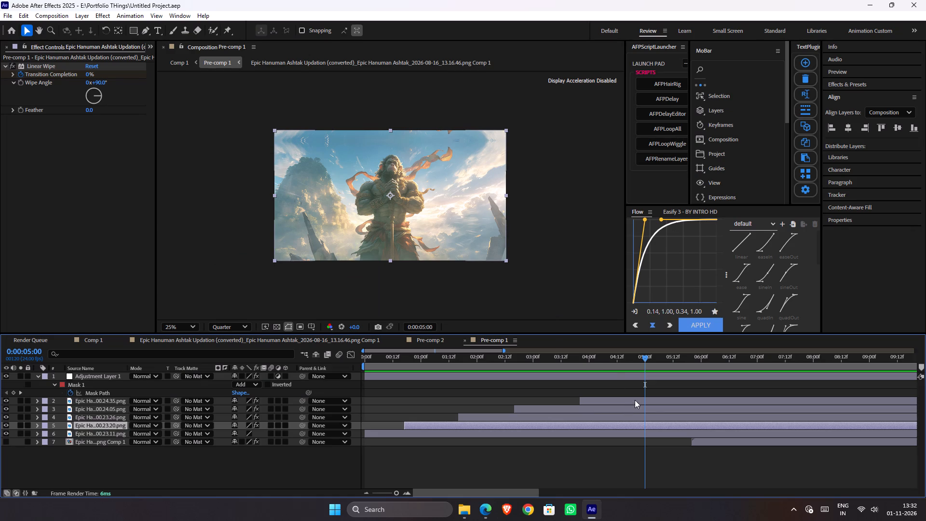
pyautogui.hotkey('alt', 'Tab')
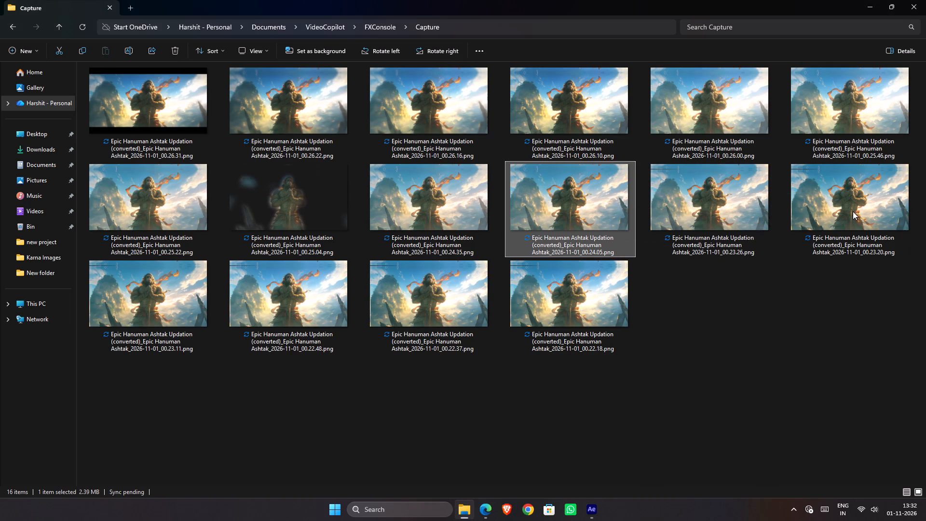
pyautogui.click(456, 222)
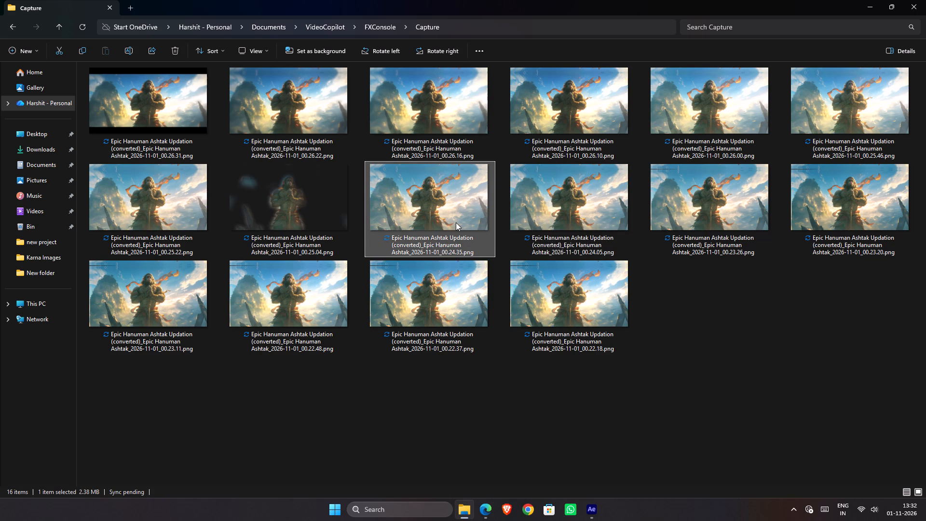
pyautogui.hotkey('alt', 'Tab')
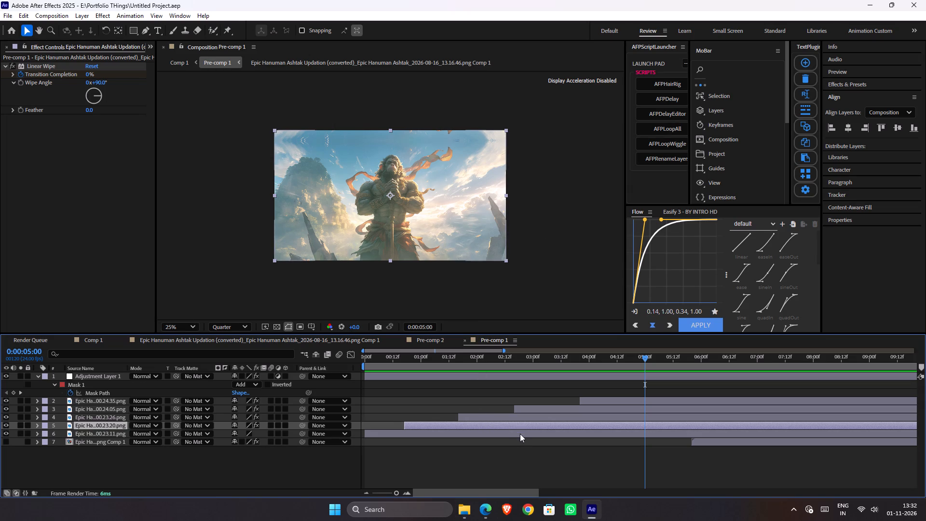
pyautogui.click(520, 434)
pyautogui.hotkey('alt', 'Tab')
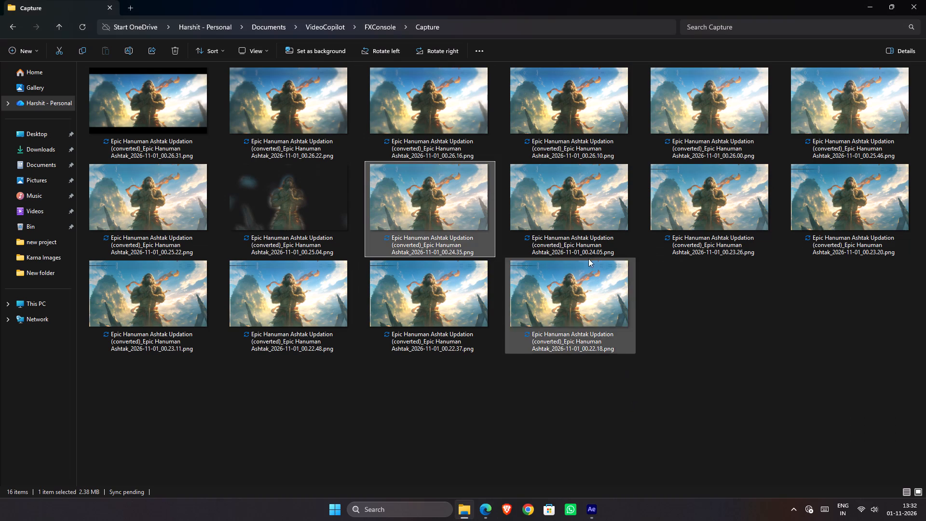
pyautogui.moveTo(147, 327); pyautogui.dragTo(156, 323)
pyautogui.click(783, 172)
pyautogui.click(816, 188)
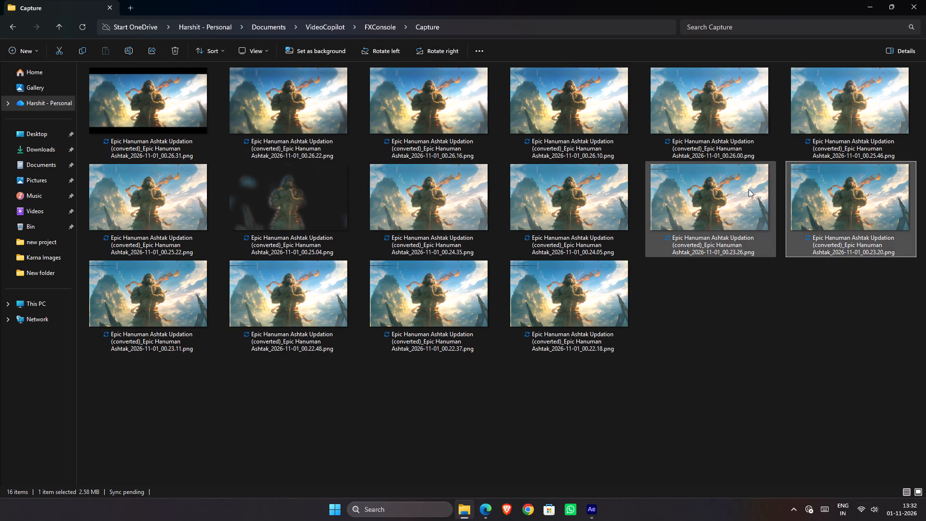
pyautogui.click(737, 192)
pyautogui.click(627, 201)
pyautogui.click(463, 203)
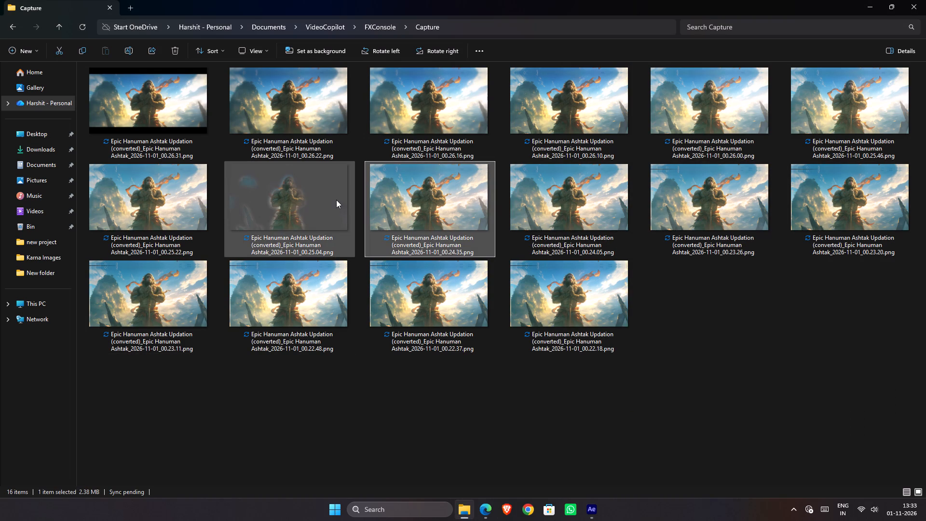
# Add the 00.25.04 capture to Pre-comp 1 directly below the adjustment layer and start it at 0:00:05:00.
pyautogui.click(336, 200)
pyautogui.moveTo(320, 193); pyautogui.dragTo(609, 317)
pyautogui.hotkey('alt', 'Tab')
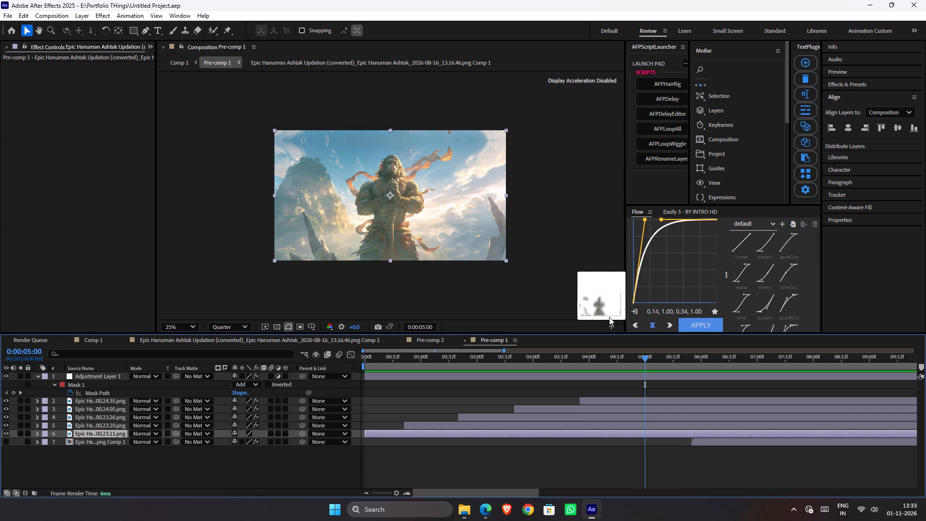
pyautogui.moveTo(609, 317); pyautogui.dragTo(622, 393)
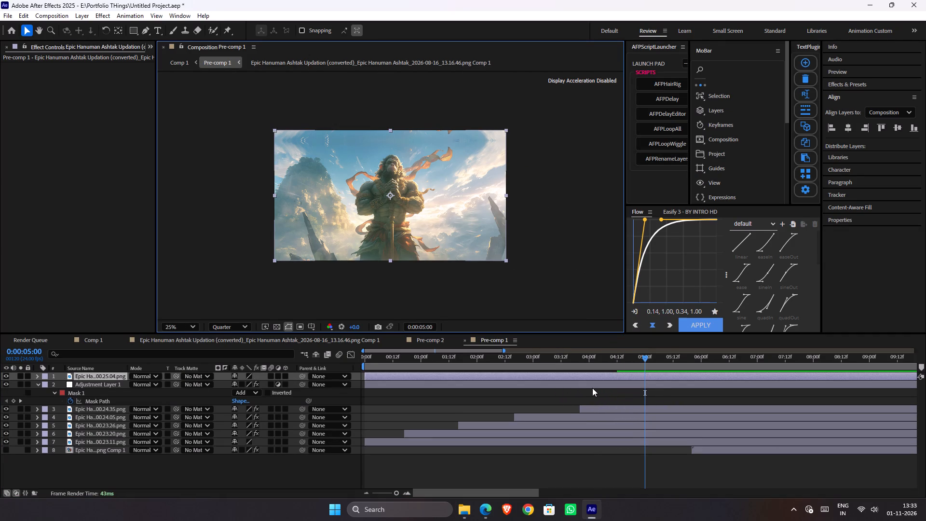
pyautogui.moveTo(98, 376); pyautogui.dragTo(100, 402)
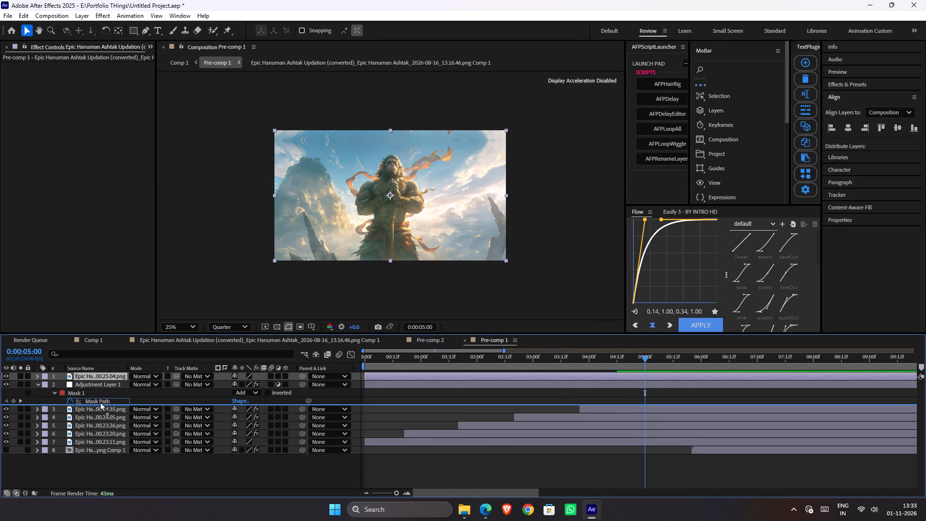
pyautogui.moveTo(100, 402); pyautogui.dragTo(100, 402)
pyautogui.hotkey('ctrl', 's')
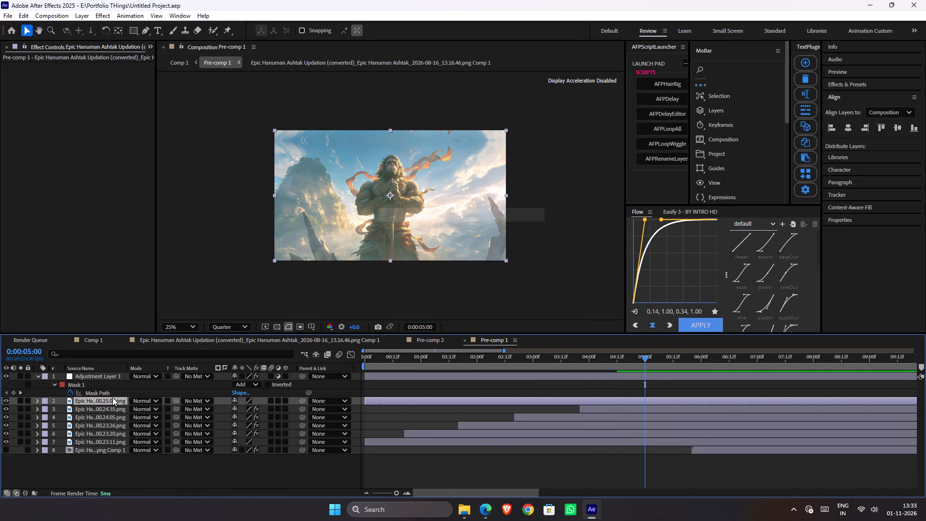
pyautogui.press('[')
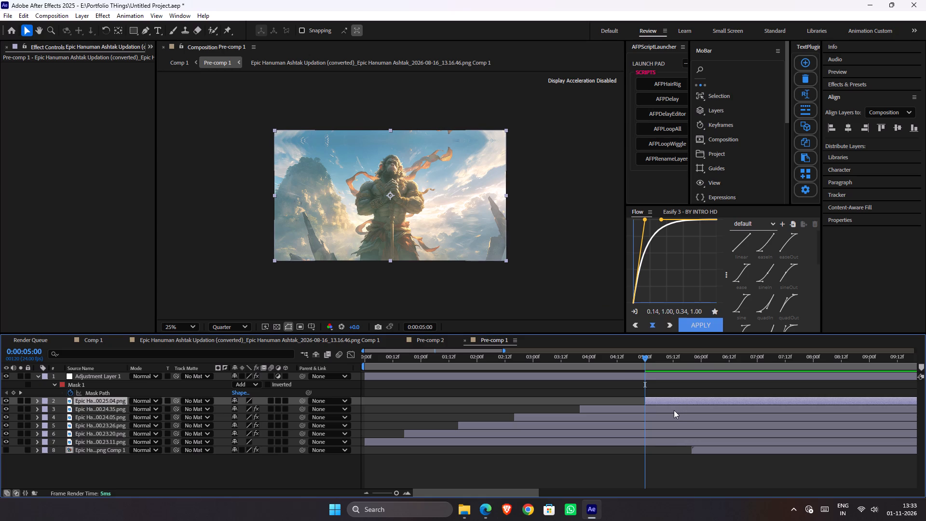
# Move the hidden Epic Hanuman png Comp 1 layer directly below the adjustment layer and start it at 0:00:05:00.
pyautogui.click(703, 452)
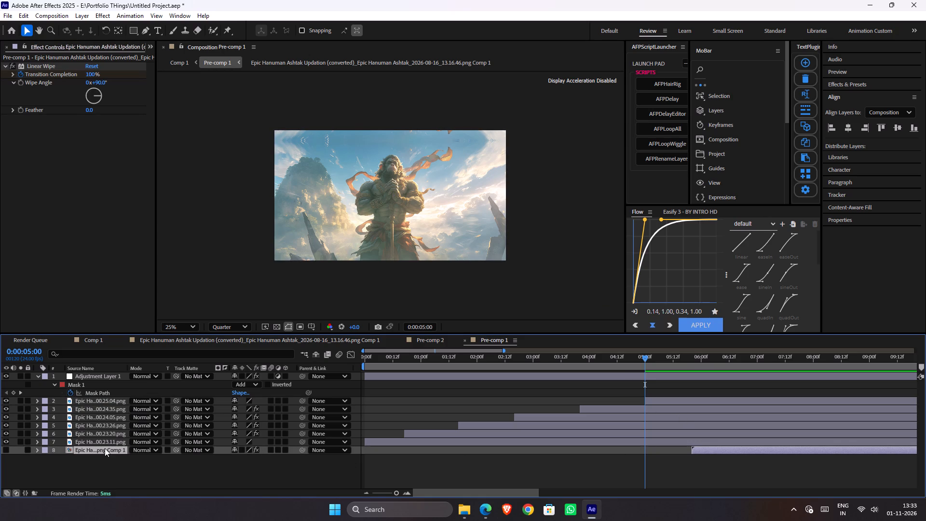
pyautogui.moveTo(112, 449); pyautogui.dragTo(117, 392)
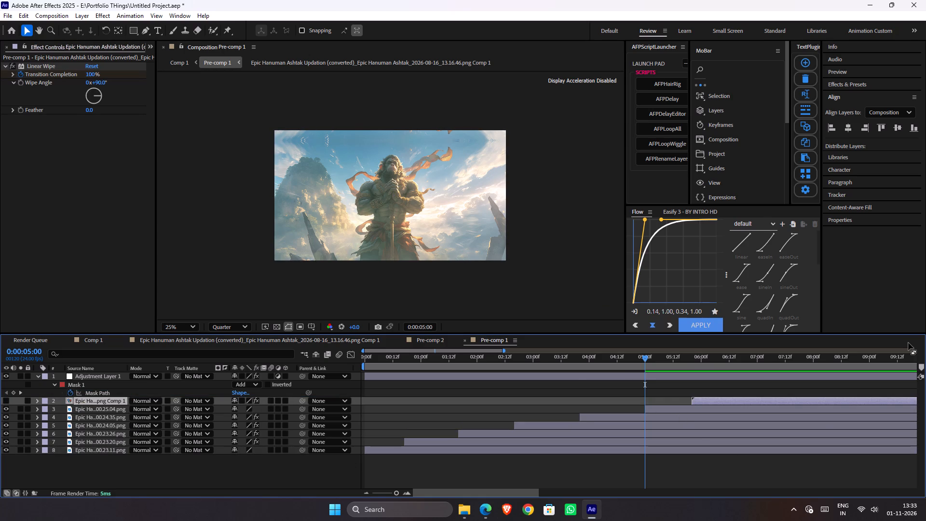
pyautogui.press('[')
pyautogui.click(700, 404)
# Transfer the 00.25.04 still from Pre-comp 1 into the nested png Comp 1, starting at 0:00:00:00, and return to Pre-comp 1.
pyautogui.click(691, 415)
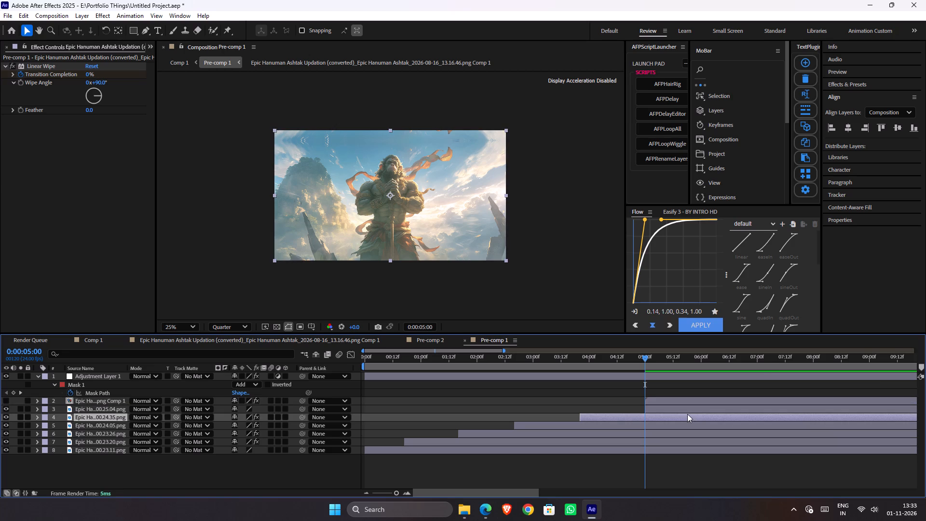
pyautogui.click(687, 413)
pyautogui.click(687, 410)
pyautogui.hotkey('ctrl', 'x')
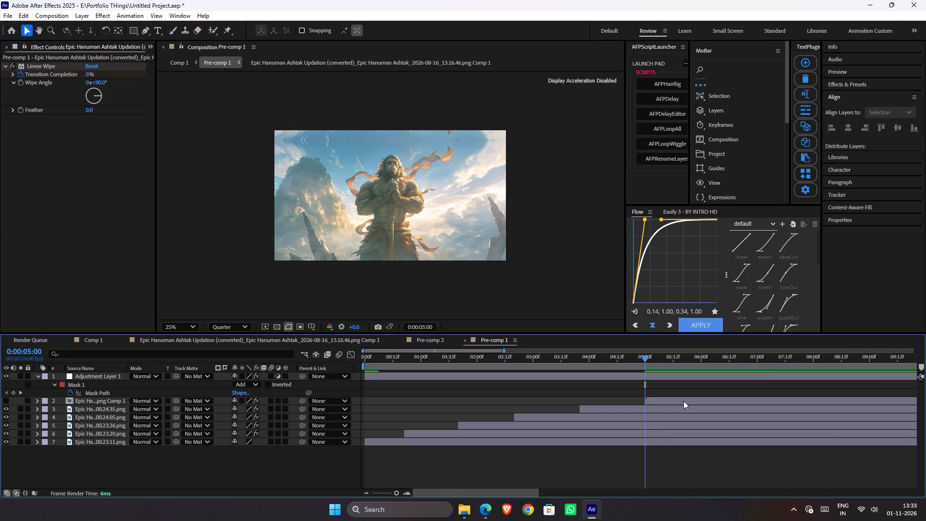
pyautogui.doubleClick(683, 401)
pyautogui.hotkey('ctrl', 'v')
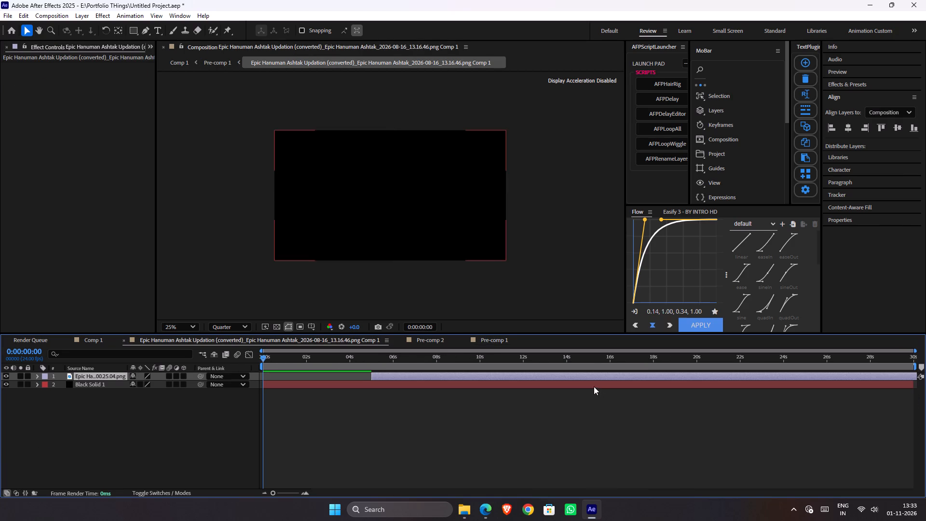
pyautogui.press('[')
pyautogui.click(594, 449)
pyautogui.press('Tab')
pyautogui.click(320, 432)
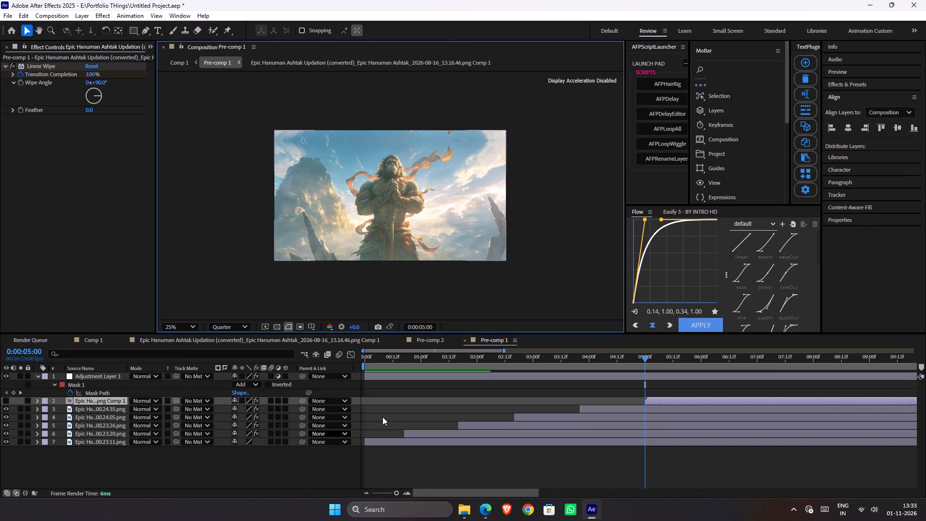
# Preview Pre-comp 1 from about 0:00:04:13 across the start of the png Comp 1 layer.
pyautogui.moveTo(641, 359); pyautogui.dragTo(620, 361)
pyautogui.press('space')
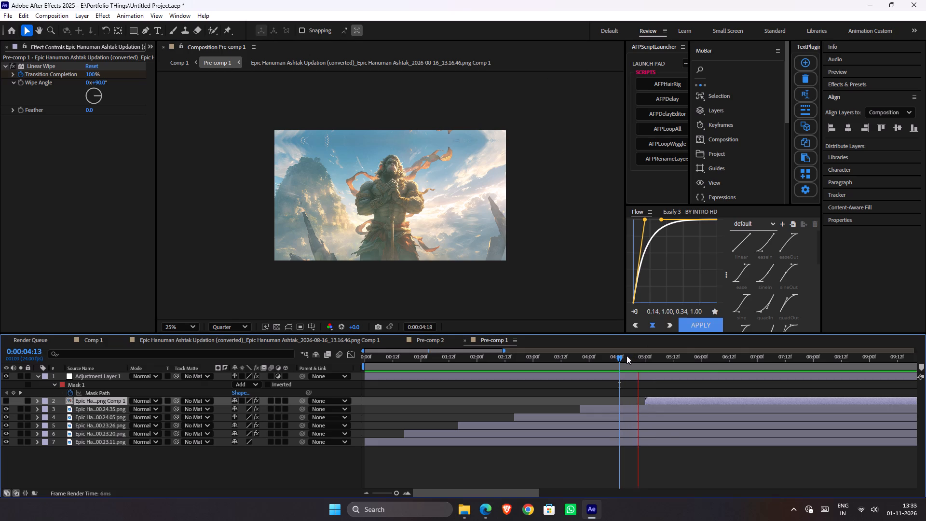
pyautogui.press('space')
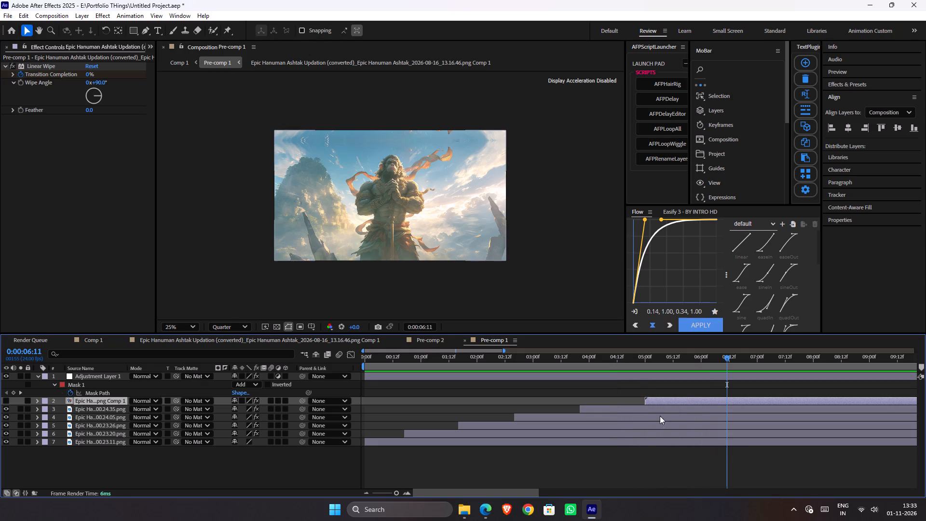
# Show the Linear Wipe keyframes of the png Comp 1 layer and make the layer visible.
pyautogui.press('u')
pyautogui.moveTo(660, 360); pyautogui.dragTo(648, 362)
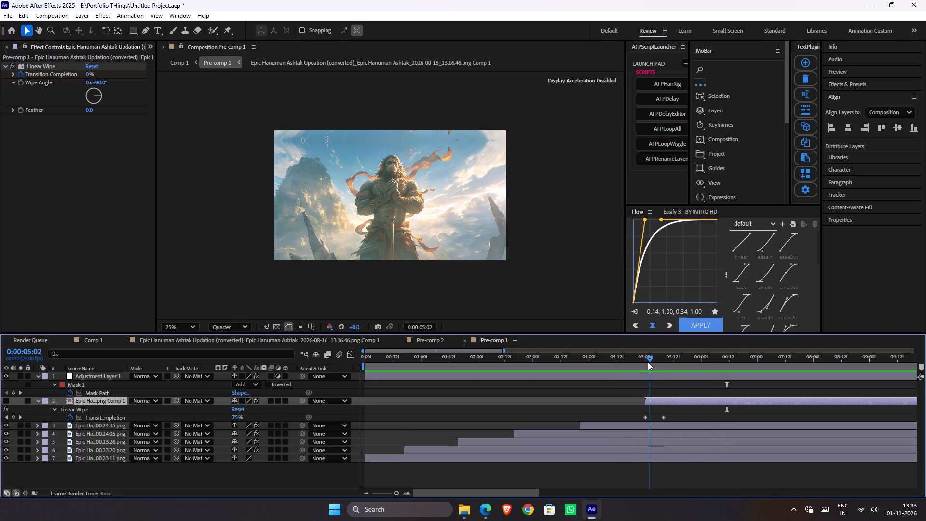
pyautogui.moveTo(648, 362); pyautogui.dragTo(647, 362)
pyautogui.click(8, 397)
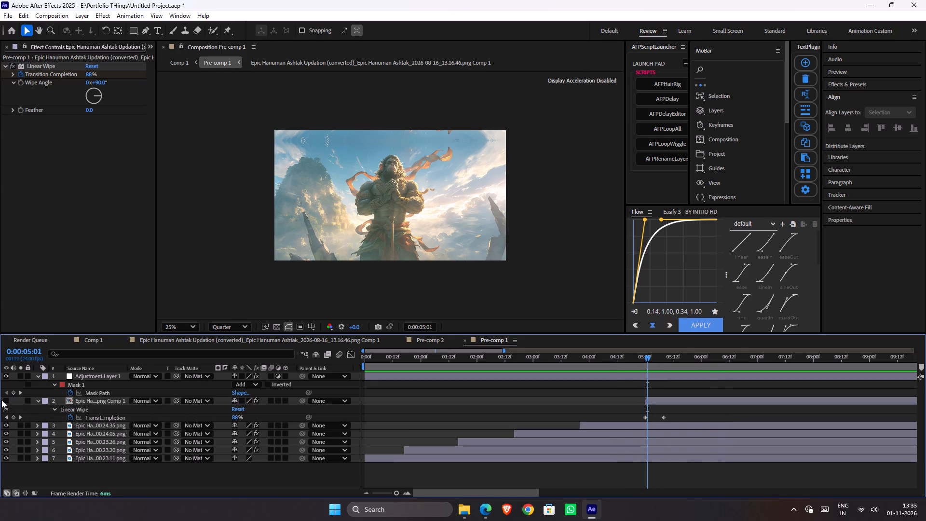
pyautogui.click(1, 400)
pyautogui.click(5, 400)
# Preview the wipe into the png Comp 1 layer from about 0:00:04:07.
pyautogui.moveTo(632, 363); pyautogui.dragTo(605, 344)
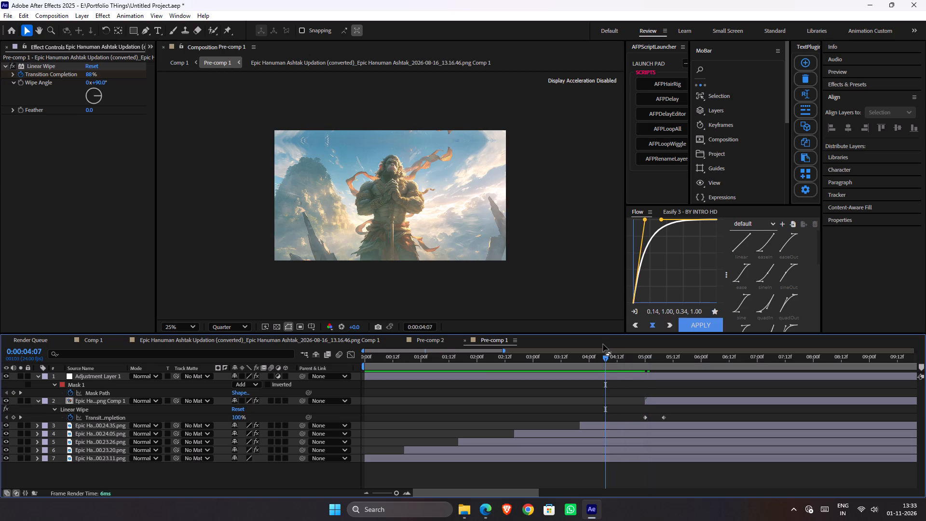
pyautogui.press('space')
pyautogui.press('space')
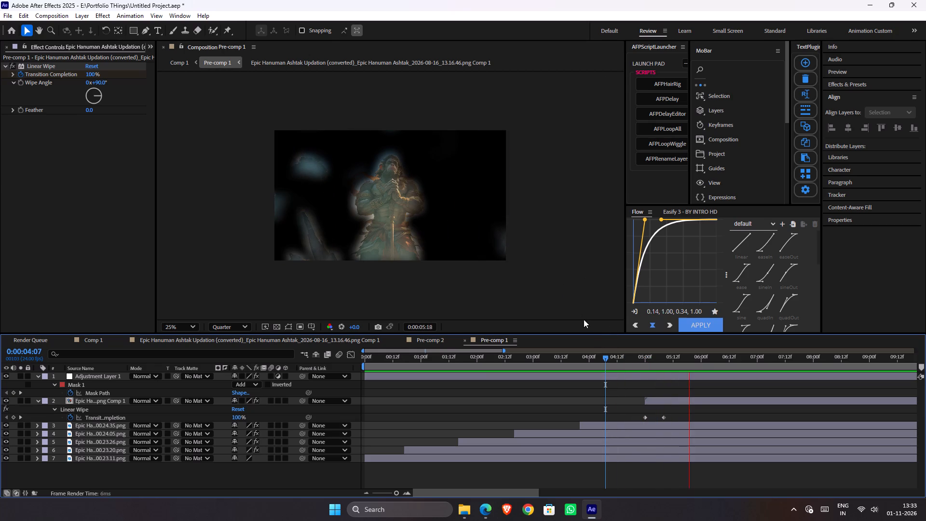
# Show the Linear Wipe keyframes of the 00.23.20 to 00.24.35 stills and move the 00.24.35 wipe's end keyframe to about 0:00:04:05.
pyautogui.moveTo(646, 356); pyautogui.dragTo(617, 363)
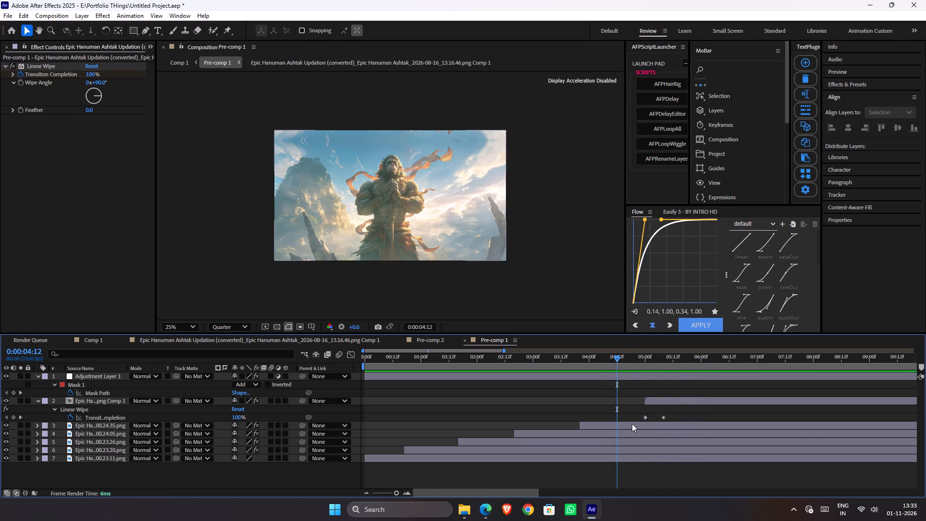
pyautogui.click(632, 424)
pyautogui.keyDown('shift'); pyautogui.click(605, 452); pyautogui.keyUp('shift')
pyautogui.press('u')
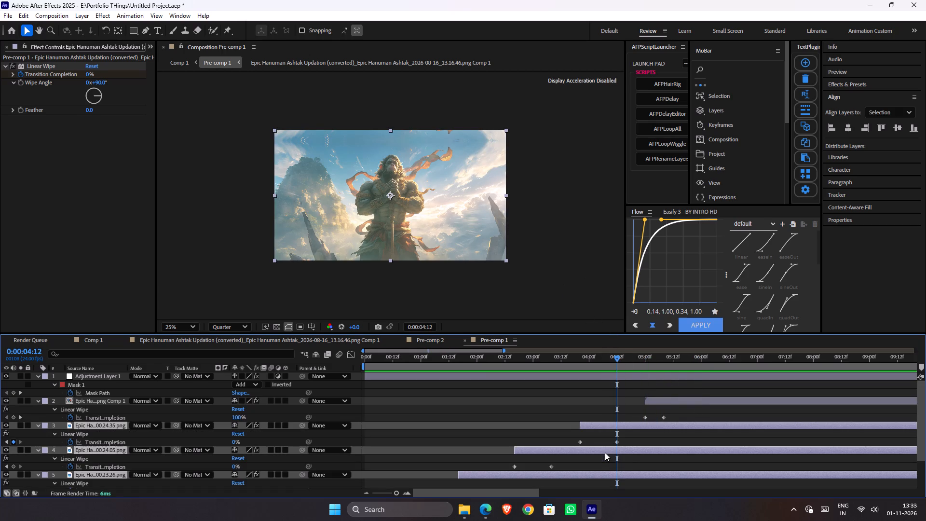
pyautogui.scroll(-1, 624, 461)
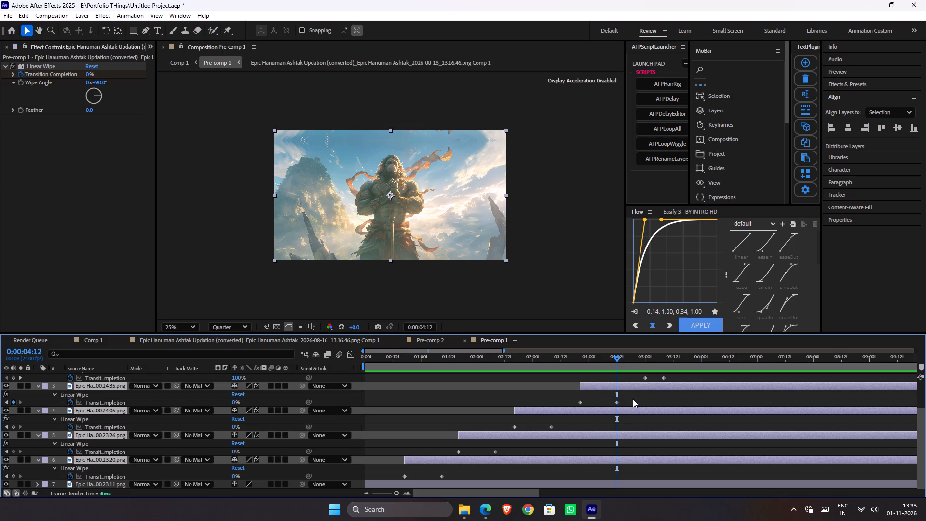
pyautogui.click(636, 397)
pyautogui.moveTo(615, 401); pyautogui.dragTo(601, 405)
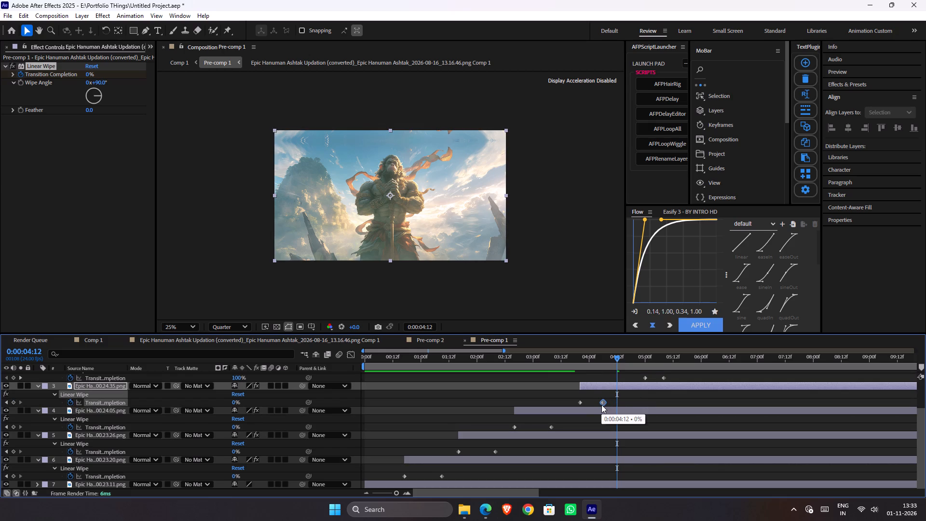
pyautogui.moveTo(601, 405); pyautogui.dragTo(599, 405)
pyautogui.click(575, 420)
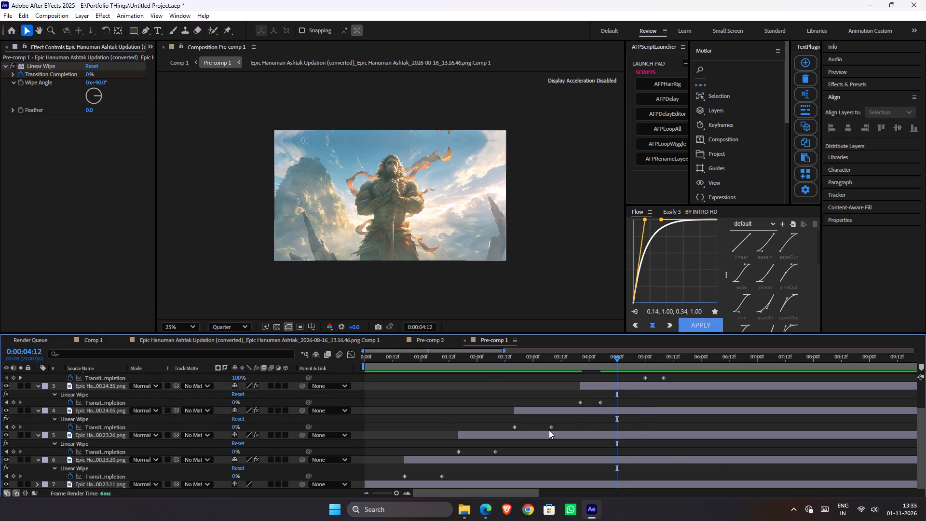
# Shorten the Linear Wipes of the 00.24.05, 00.23.26 and 00.23.20 stills by moving their end keyframes to about 0:00:03:01, 0:00:02:01 and 0:00:01:01.
pyautogui.moveTo(549, 429); pyautogui.dragTo(535, 432)
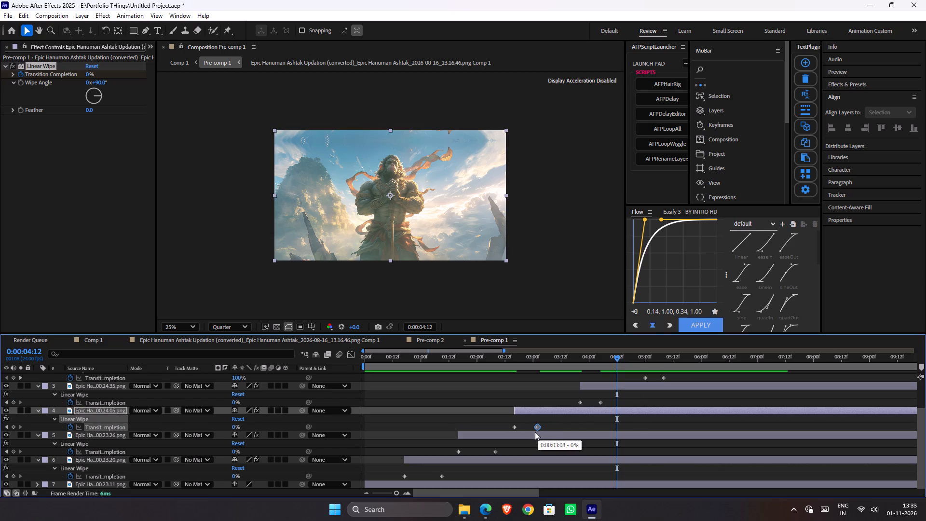
pyautogui.moveTo(535, 432); pyautogui.dragTo(534, 432)
pyautogui.click(531, 446)
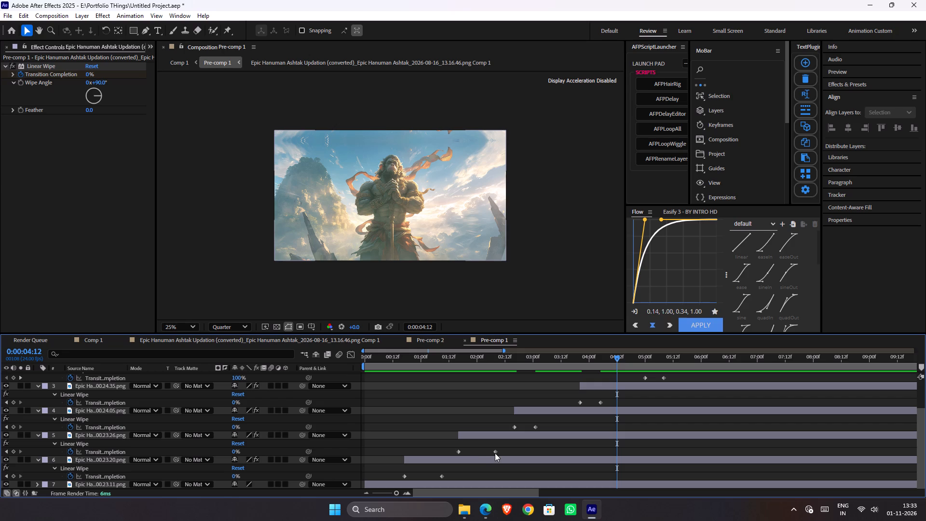
pyautogui.moveTo(497, 452); pyautogui.dragTo(480, 452)
pyautogui.click(500, 449)
pyautogui.scroll(-1, 483, 463)
pyautogui.moveTo(442, 476); pyautogui.dragTo(427, 477)
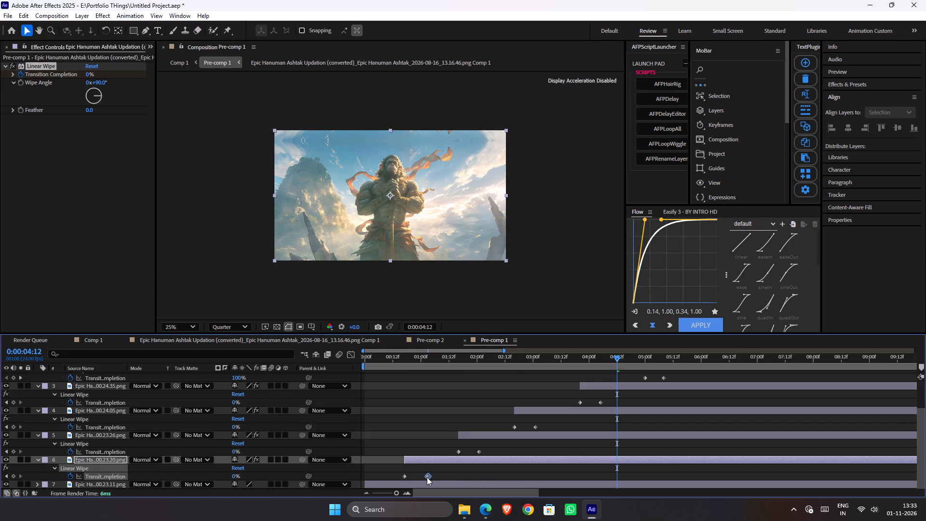
pyautogui.moveTo(427, 477); pyautogui.dragTo(422, 477)
pyautogui.click(431, 424)
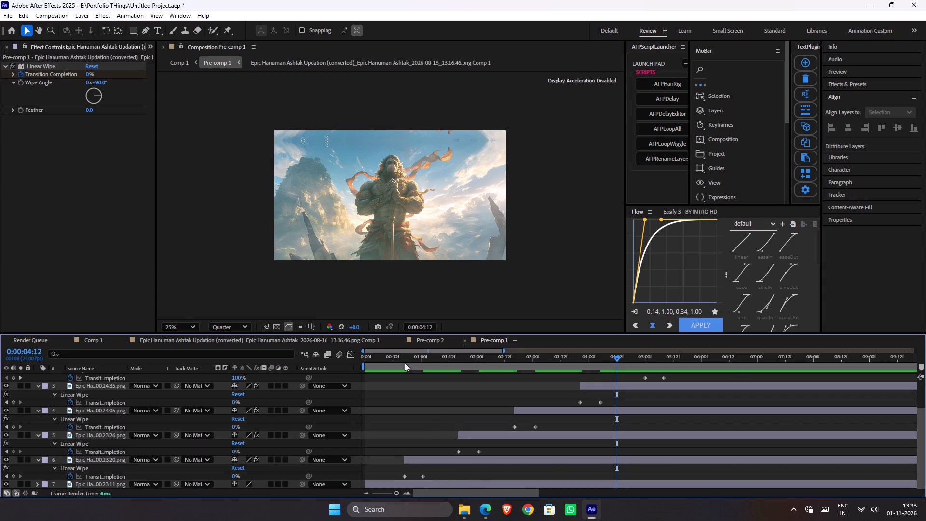
# Scrub through the shortened wipes, return to 0:00:00:00 and save the project.
pyautogui.moveTo(405, 363); pyautogui.dragTo(503, 398)
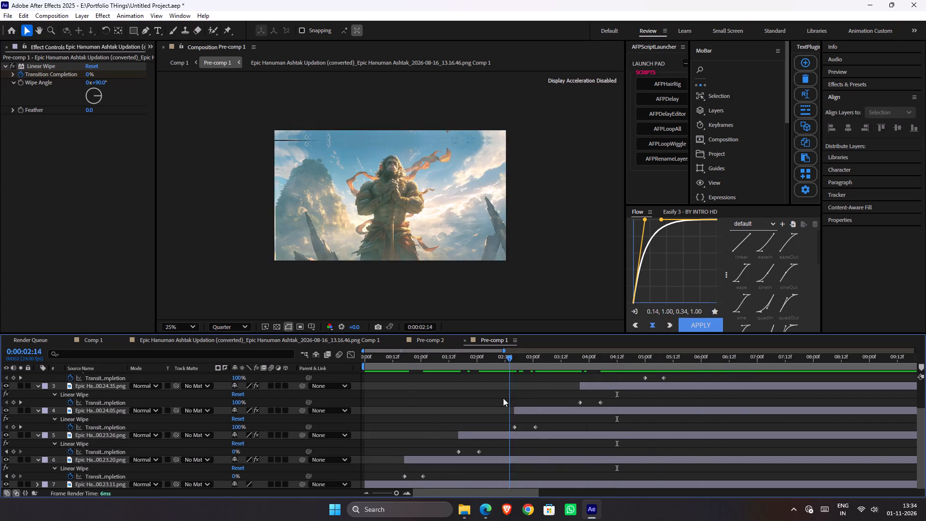
pyautogui.moveTo(503, 398); pyautogui.dragTo(283, 401)
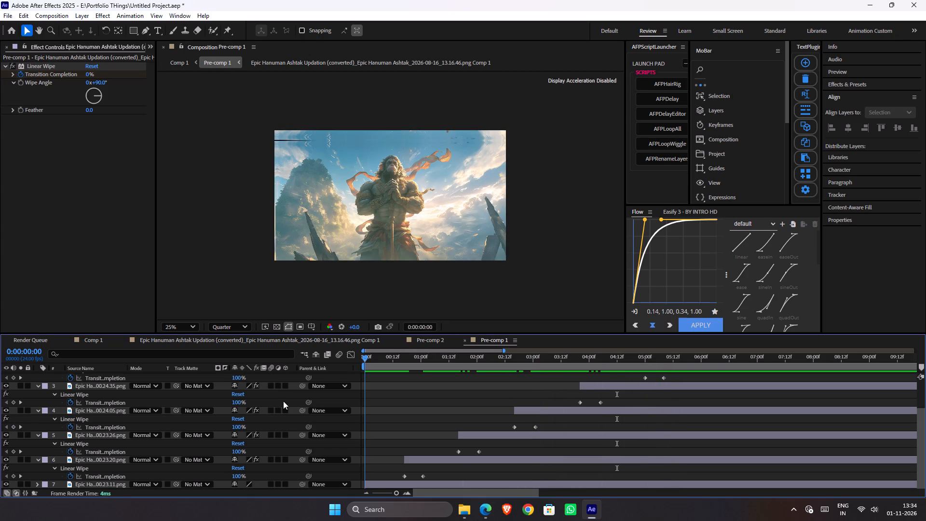
pyautogui.moveTo(283, 401); pyautogui.dragTo(283, 400)
pyautogui.hotkey('ctrl', 's')
# Add the captured 00.25.22 still from the Capture folder to Pre-comp 1, starting at 0:00:06:01 and placed directly below Adjustment Layer 1.
pyautogui.scroll(3, 752, 403)
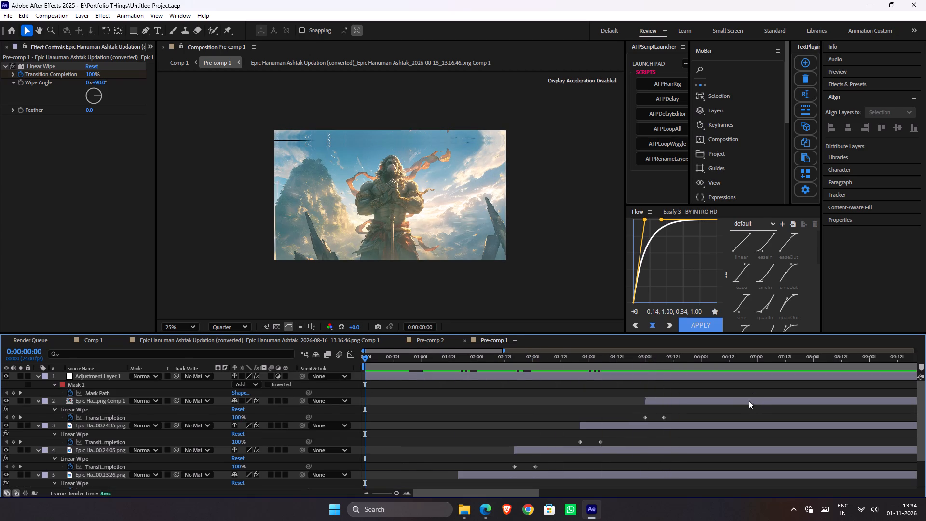
pyautogui.scroll(2, 749, 400)
pyautogui.moveTo(654, 364); pyautogui.dragTo(704, 371)
pyautogui.hotkey('alt', 'Tab')
pyautogui.click(168, 204)
pyautogui.moveTo(168, 225); pyautogui.dragTo(708, 396)
pyautogui.hotkey('alt', 'Tab')
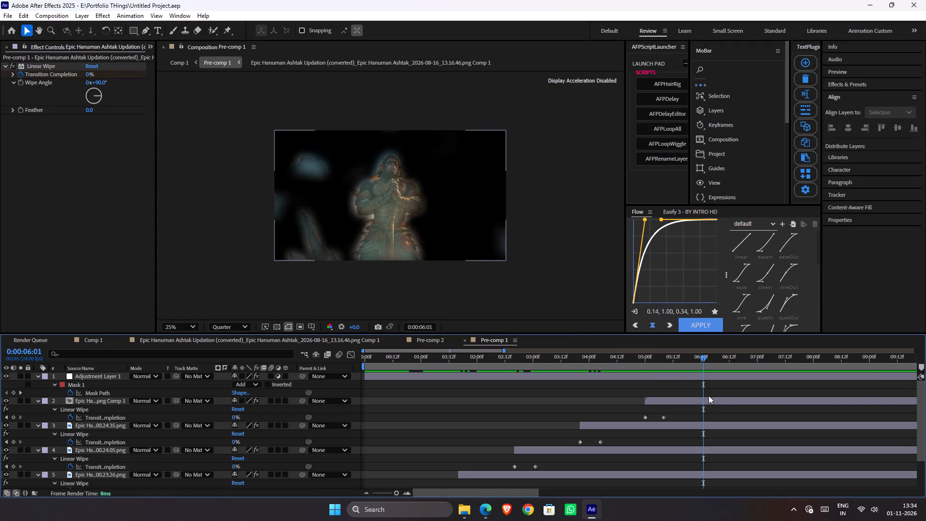
pyautogui.press('[')
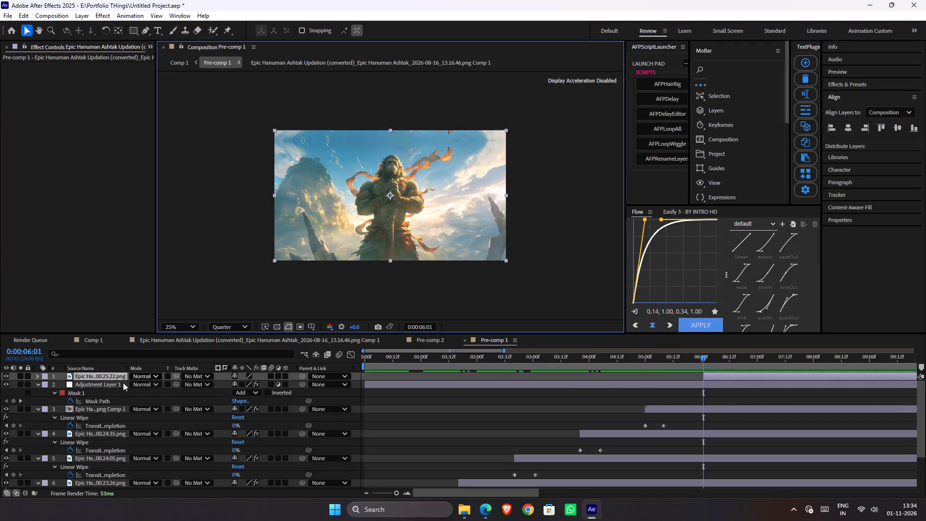
pyautogui.moveTo(118, 375); pyautogui.dragTo(123, 402)
# Copy the animated Linear Wipe from the png Comp 1 layer onto the 00.25.22 still and shift that still to start at 0:00:06:03.
pyautogui.click(699, 405)
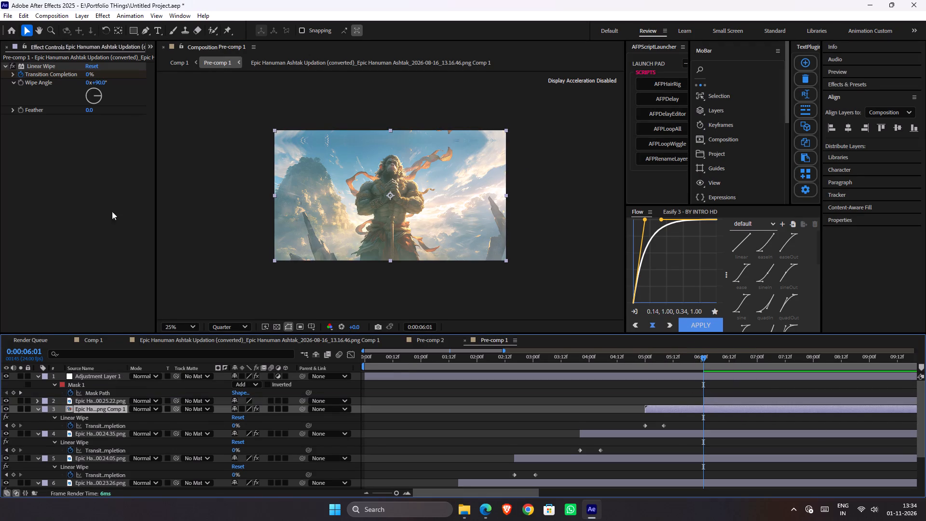
pyautogui.click(34, 70)
pyautogui.click(37, 66)
pyautogui.hotkey('ctrl', 'c')
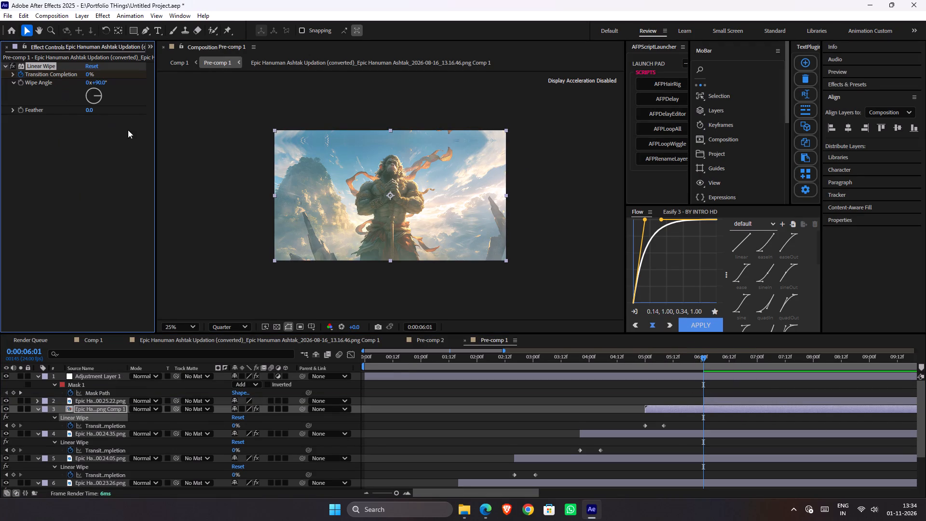
pyautogui.click(721, 399)
pyautogui.hotkey('ctrl', 'v')
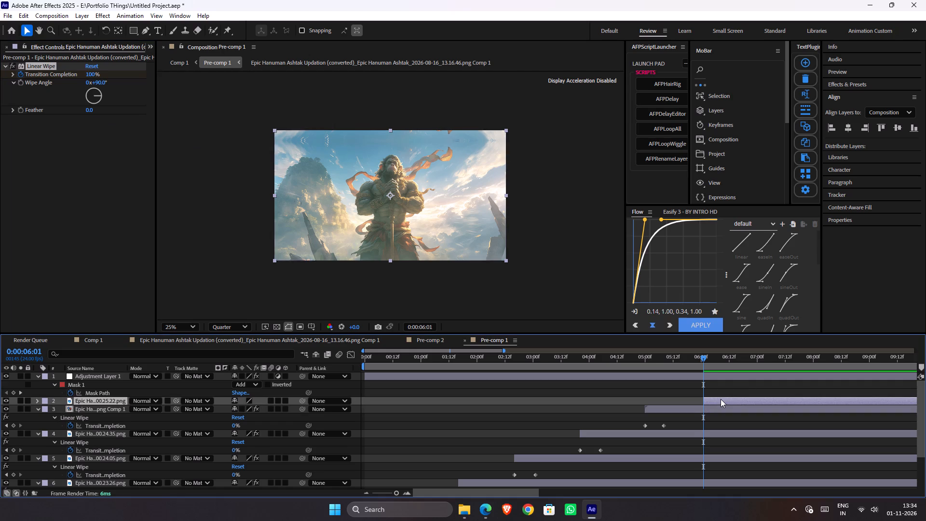
pyautogui.moveTo(724, 400); pyautogui.dragTo(729, 400)
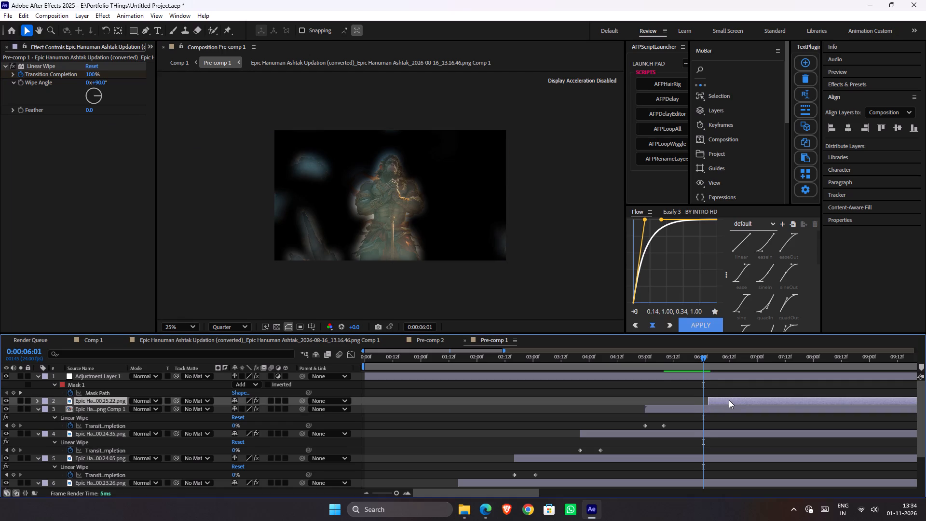
pyautogui.press('i')
# Add the captured 00.25.46 still starting at 0:00:06:22, paste the Linear Wipe onto it and place it directly below Adjustment Layer 1.
pyautogui.hotkey('alt', 'Tab')
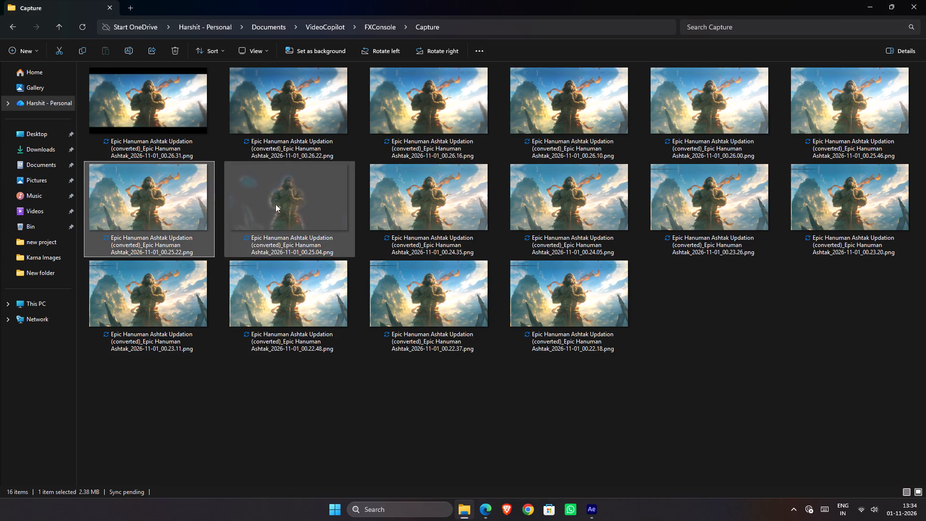
pyautogui.moveTo(841, 110); pyautogui.dragTo(750, 393)
pyautogui.hotkey('alt', 'Tab')
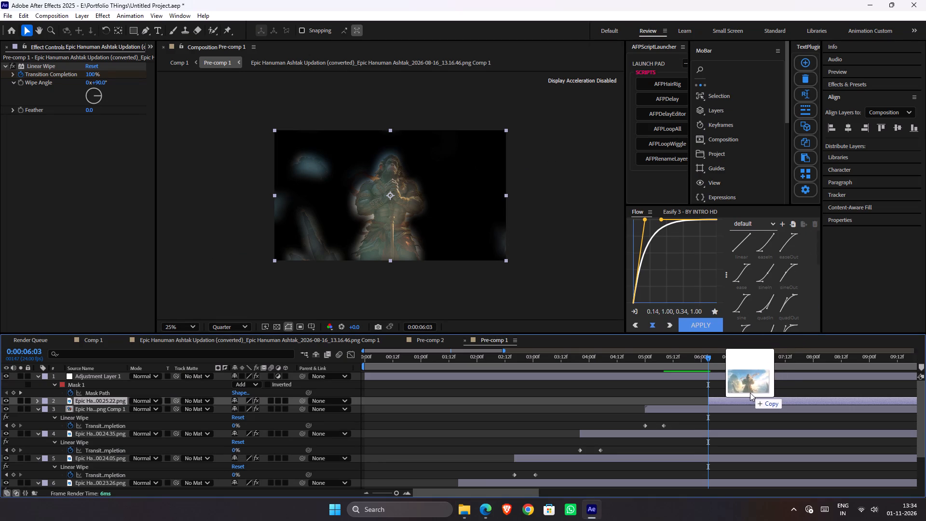
pyautogui.moveTo(750, 393); pyautogui.dragTo(749, 394)
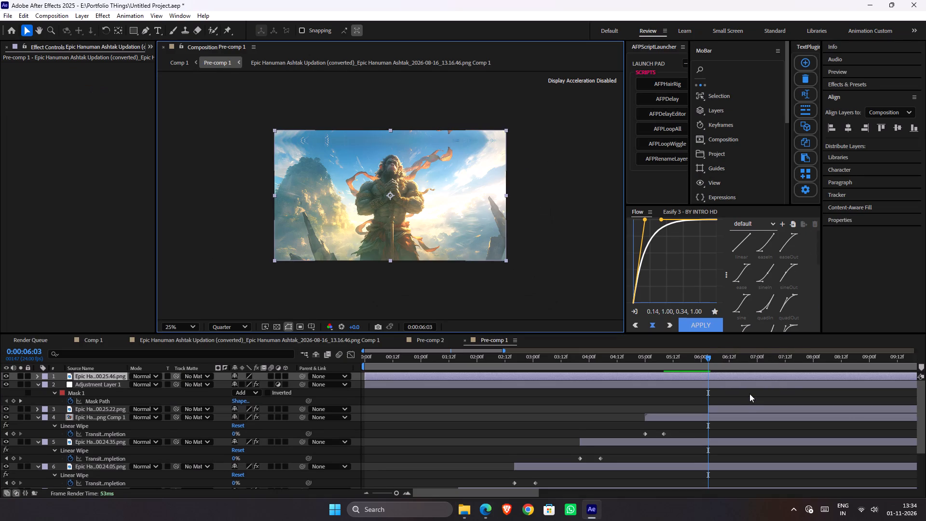
pyautogui.moveTo(738, 361); pyautogui.dragTo(752, 371)
pyautogui.press('[')
pyautogui.hotkey('ctrl', 'v')
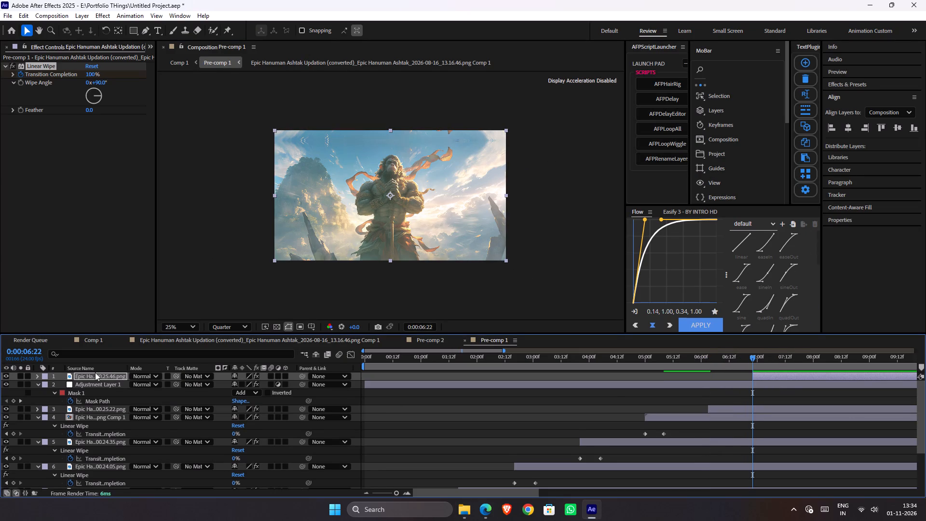
pyautogui.moveTo(106, 375); pyautogui.dragTo(104, 403)
# Add the captured 00.26.00 still starting at 0:00:07:16, paste the Linear Wipe onto it and place it directly below Adjustment Layer 1.
pyautogui.hotkey('alt', 'Tab')
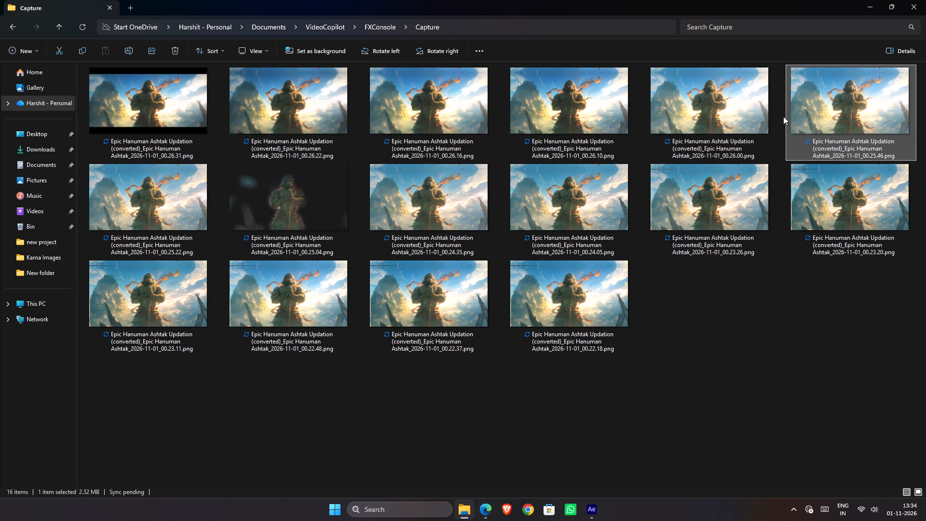
pyautogui.click(745, 113)
pyautogui.moveTo(732, 124); pyautogui.dragTo(729, 264)
pyautogui.hotkey('alt', 'Tab')
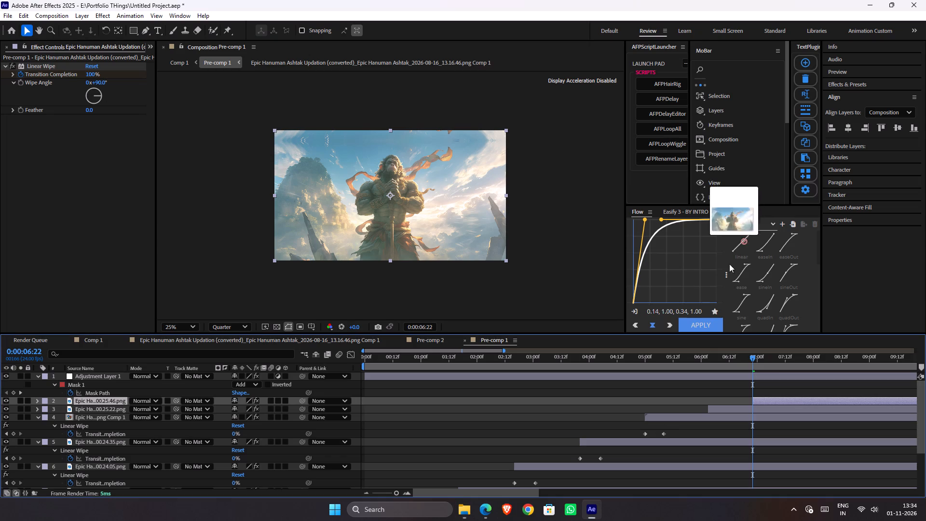
pyautogui.moveTo(729, 264); pyautogui.dragTo(766, 394)
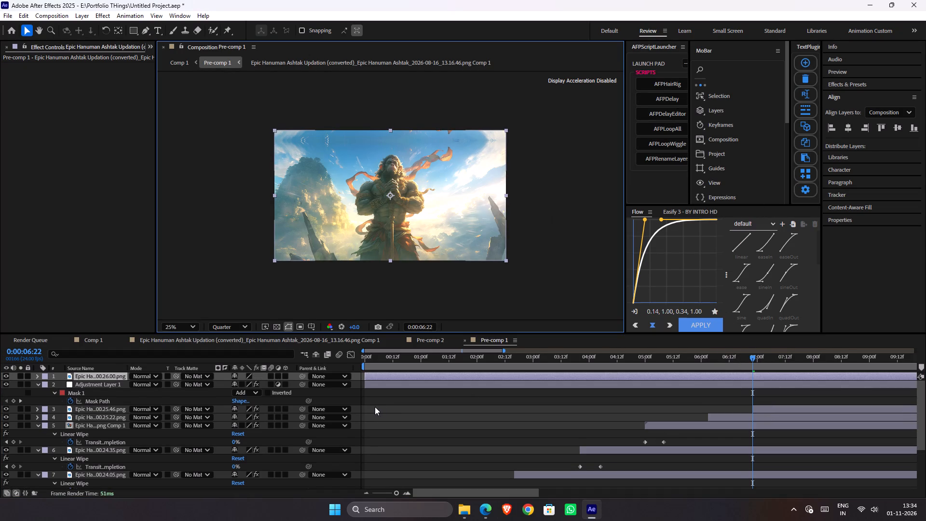
pyautogui.press('[')
pyautogui.moveTo(789, 372); pyautogui.dragTo(792, 371)
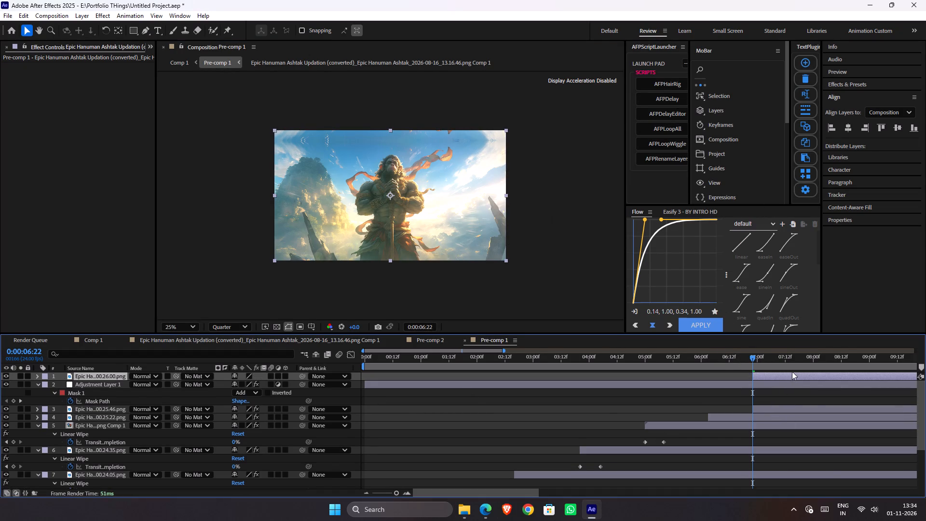
pyautogui.moveTo(792, 371); pyautogui.dragTo(796, 371)
pyautogui.moveTo(791, 375); pyautogui.dragTo(833, 377)
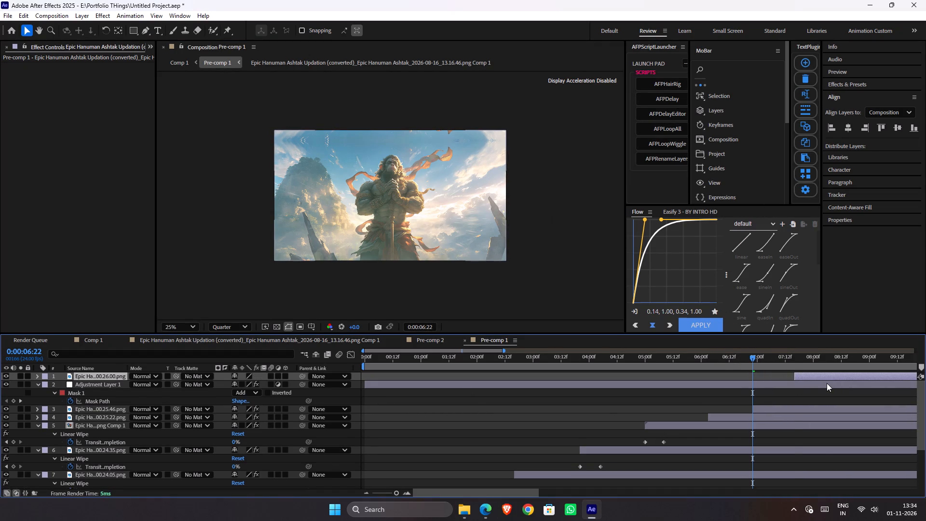
pyautogui.press('i')
pyautogui.hotkey('ctrl', 'v')
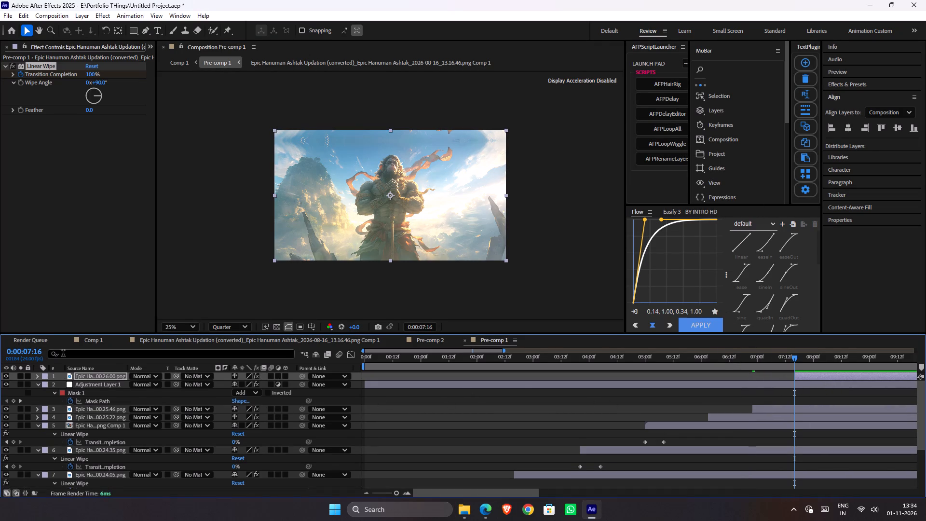
pyautogui.moveTo(79, 376); pyautogui.dragTo(80, 398)
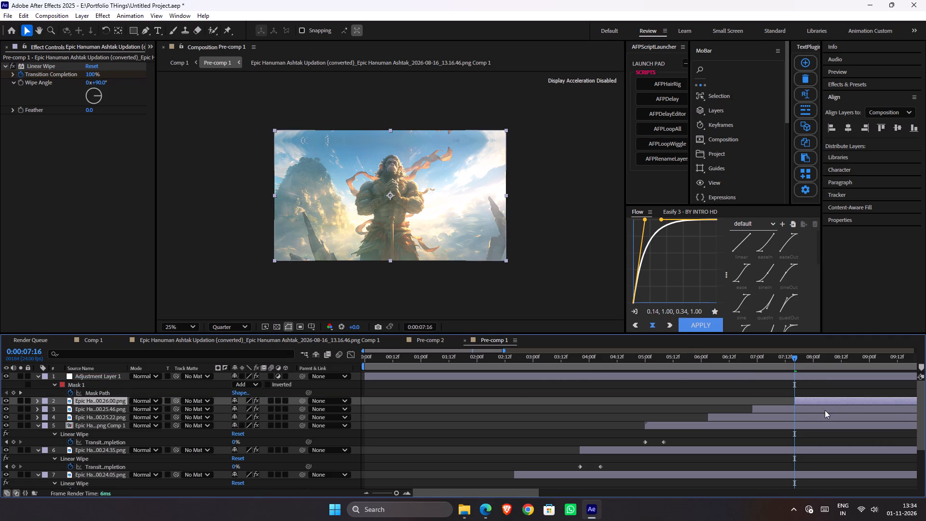
# Save the project.
pyautogui.scroll(-3, 807, 375)
pyautogui.hotkey('ctrl', 's')
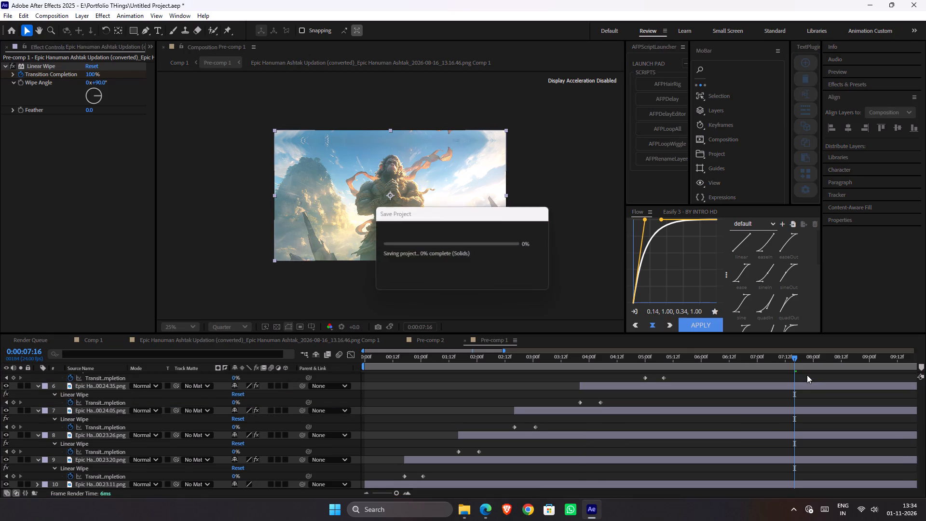
# Preview Pre-comp 1 from 0:00:03:20 through the added stills, and play again from 0:00:07:18.
pyautogui.scroll(1, 741, 365)
pyautogui.scroll(-1, 741, 365)
pyautogui.scroll(2, 741, 365)
pyautogui.moveTo(723, 365); pyautogui.dragTo(571, 366)
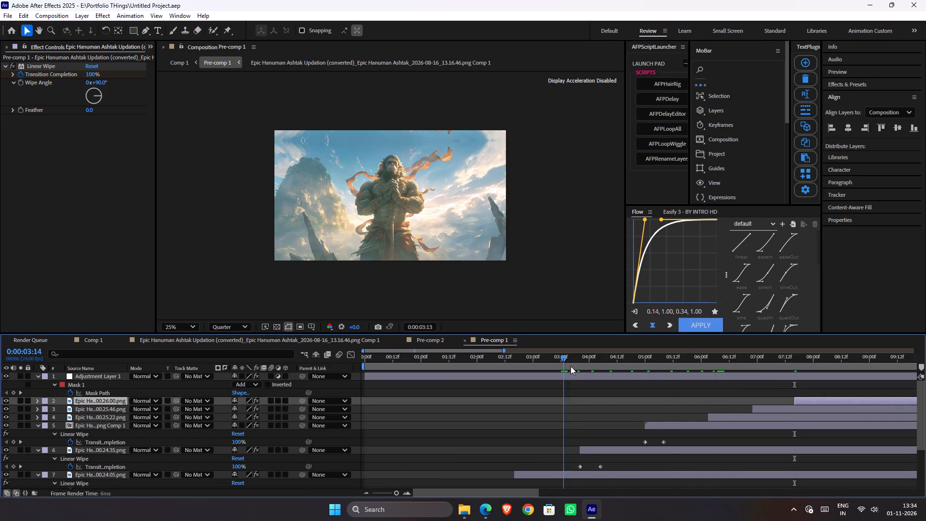
pyautogui.moveTo(571, 366); pyautogui.dragTo(579, 366)
pyautogui.press('space')
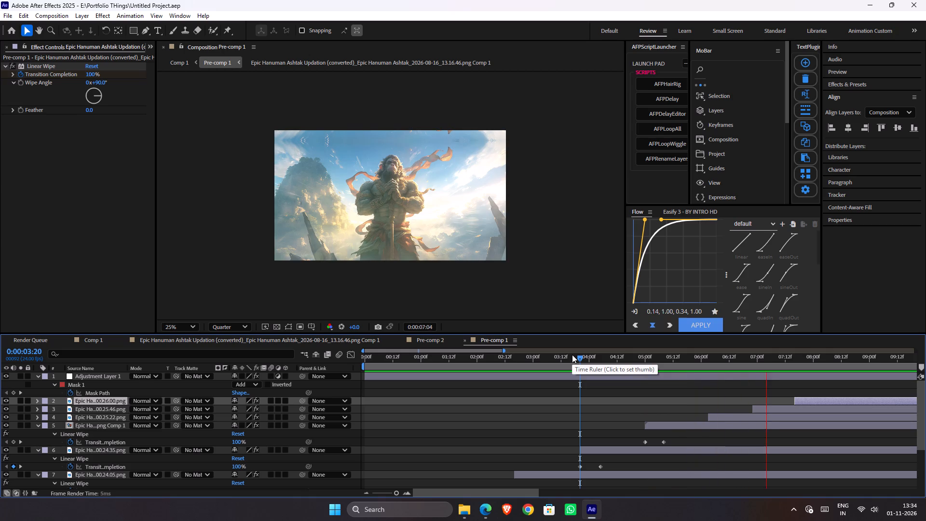
pyautogui.press('space')
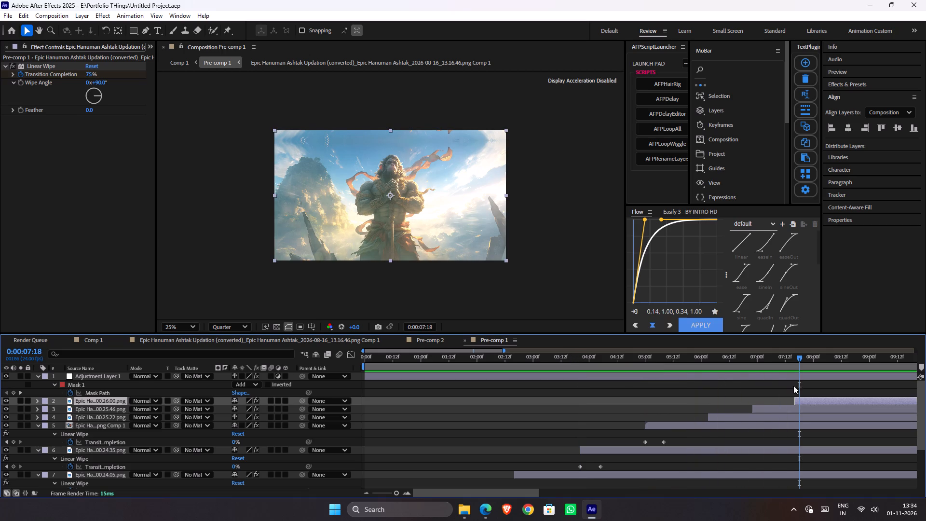
pyautogui.press('space')
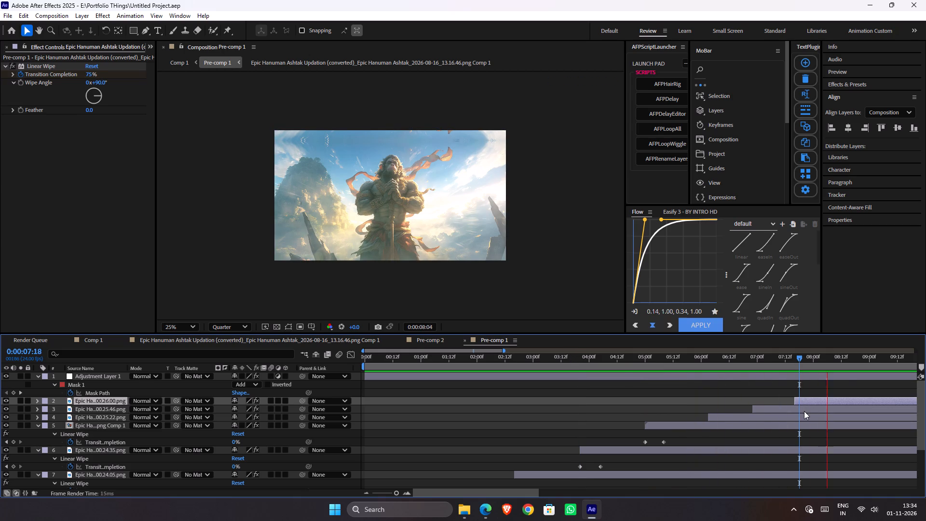
# Move both Mask Path keyframes of Adjustment Layer 1 earlier so the first sits at 0:00:08:11.
pyautogui.press('space')
pyautogui.click(800, 376)
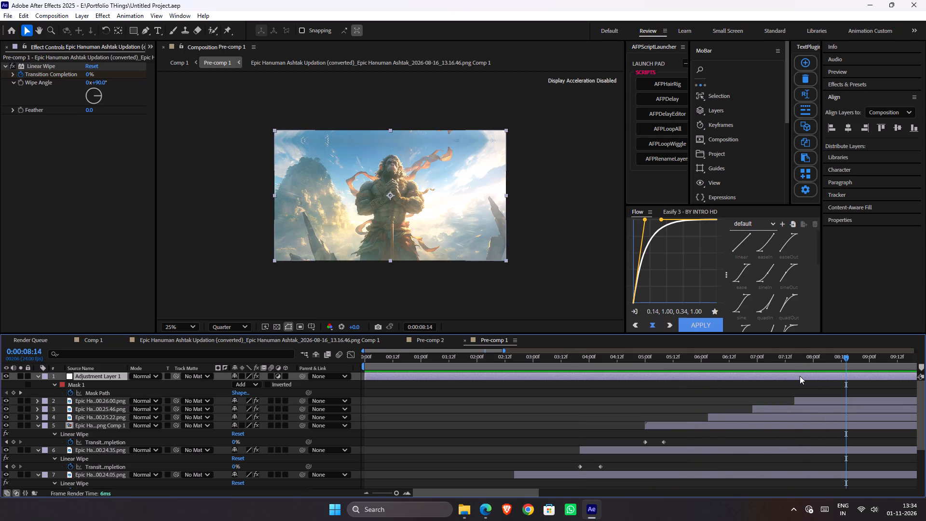
pyautogui.keyDown('alt'); pyautogui.scroll(-8, 800, 376); pyautogui.keyUp('alt')
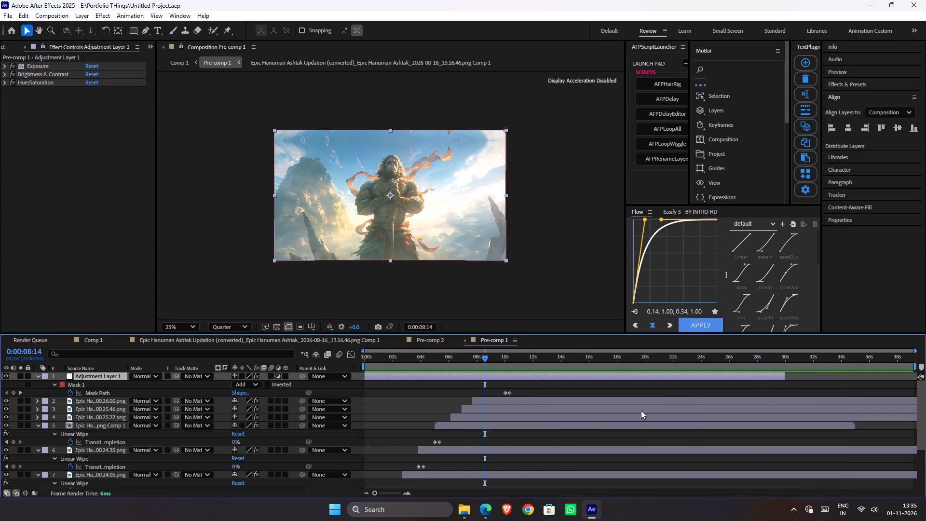
pyautogui.moveTo(521, 384); pyautogui.dragTo(498, 400)
pyautogui.moveTo(504, 394); pyautogui.dragTo(486, 399)
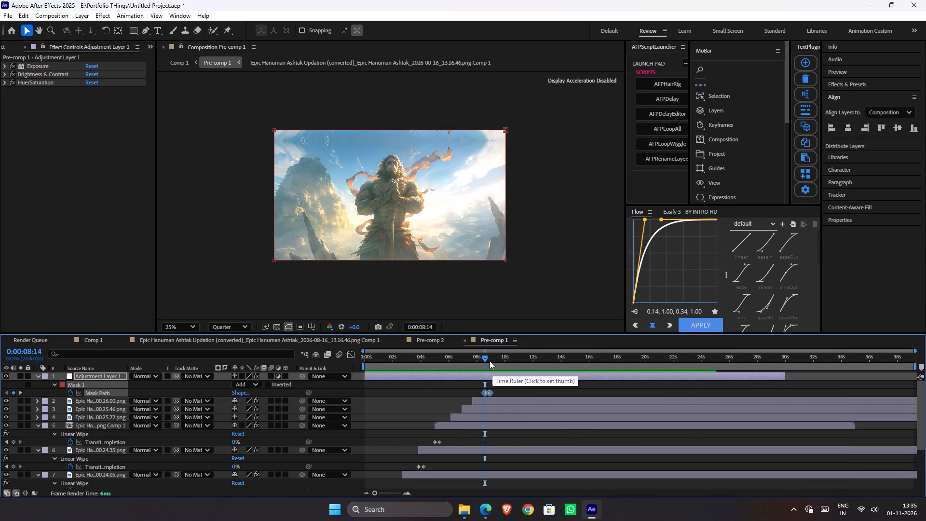
pyautogui.keyDown('alt'); pyautogui.scroll(4, 481, 387); pyautogui.keyUp('alt')
pyautogui.scroll(-5, 530, 368)
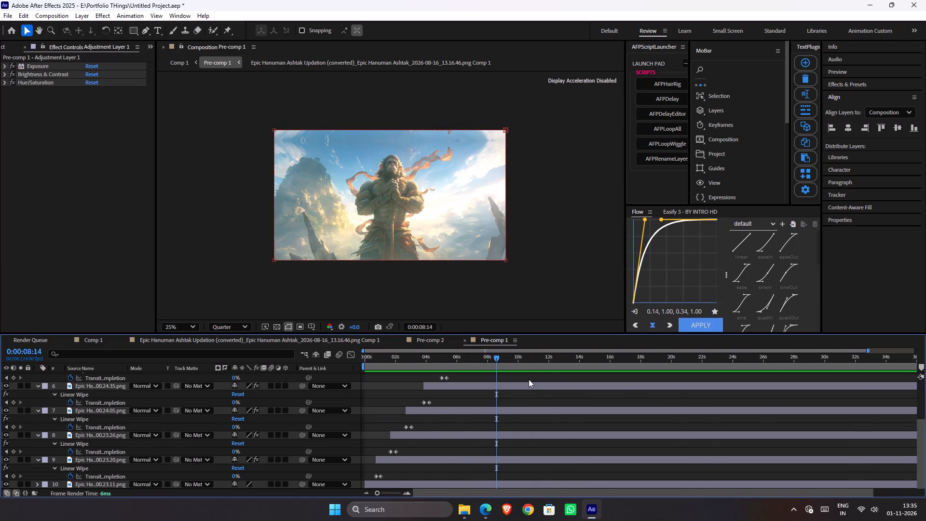
pyautogui.scroll(5, 527, 407)
pyautogui.keyDown('alt'); pyautogui.scroll(2, 497, 413); pyautogui.keyUp('alt')
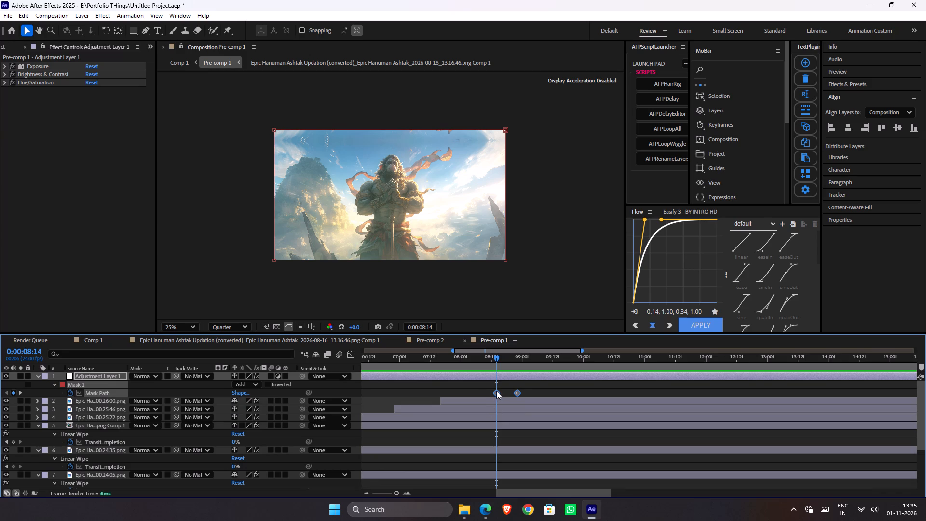
pyautogui.moveTo(496, 391); pyautogui.dragTo(489, 391)
# Preview the retimed adjustment layer mask reveal from 0:00:07:21 and stop at 0:00:09:09.
pyautogui.moveTo(483, 353); pyautogui.dragTo(454, 353)
pyautogui.press('space')
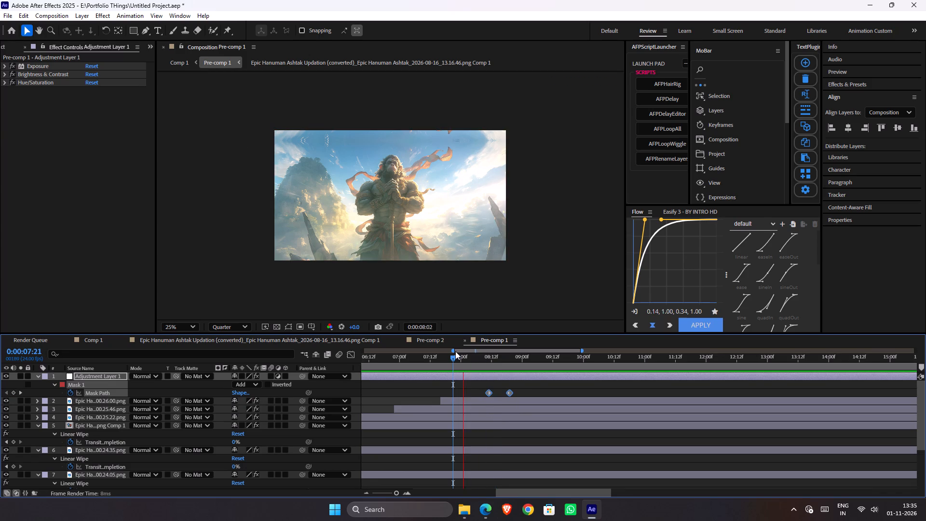
pyautogui.press('space')
# Save the project.
pyautogui.hotkey('ctrl', 's')
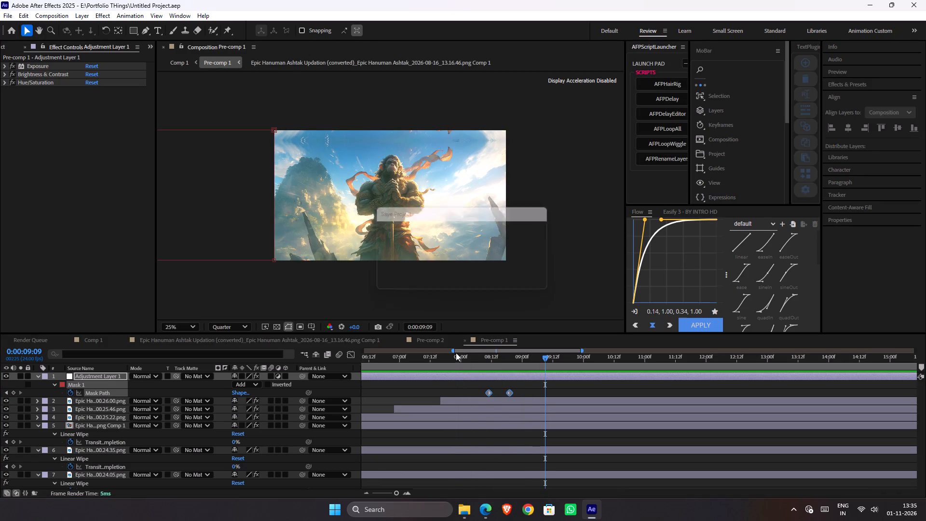
# Add the captured 00.26.10 still above Adjustment Layer 1, starting at 0:00:09:09, and paste the Linear Wipe onto it.
pyautogui.hotkey('alt', 'Tab')
pyautogui.click(586, 109)
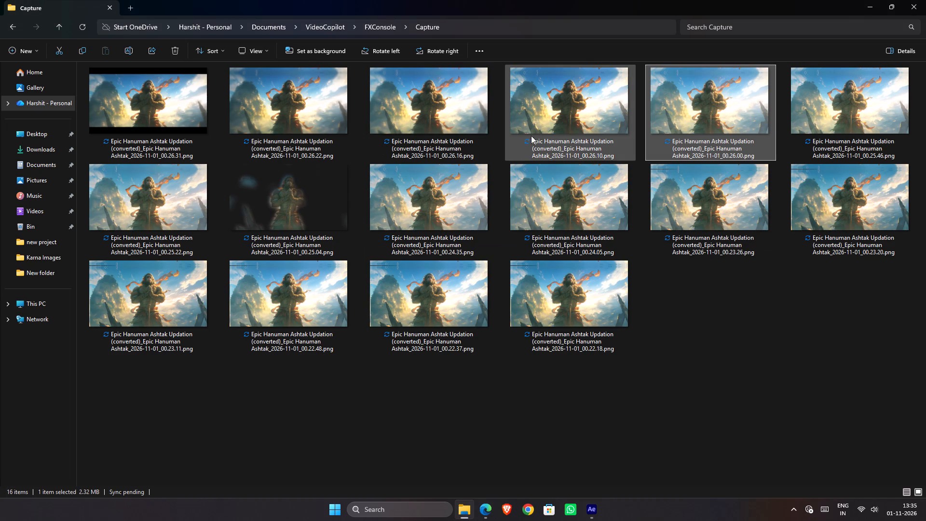
pyautogui.moveTo(553, 117); pyautogui.dragTo(580, 405)
pyautogui.hotkey('alt', 'Tab')
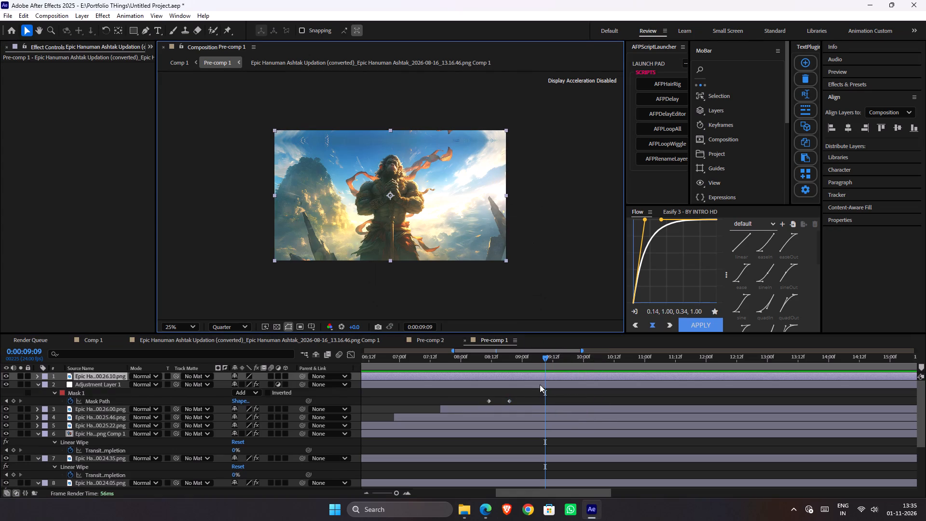
pyautogui.press('[')
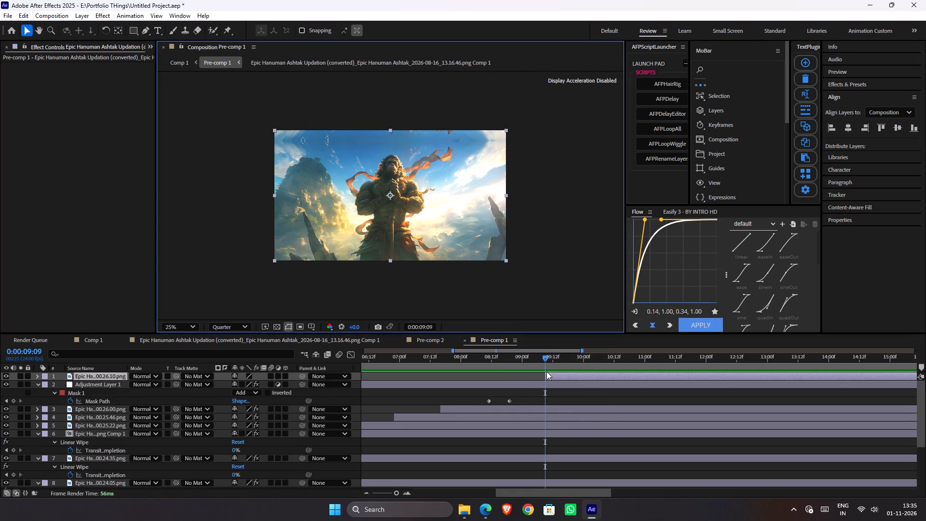
pyautogui.hotkey('ctrl', 'v')
# Preview the new wipe from 0:00:08:23, and play Pre-comp 1 from 0:00:00:00, stopping at 0:00:10:02.
pyautogui.moveTo(541, 361); pyautogui.dragTo(519, 358)
pyautogui.press('space')
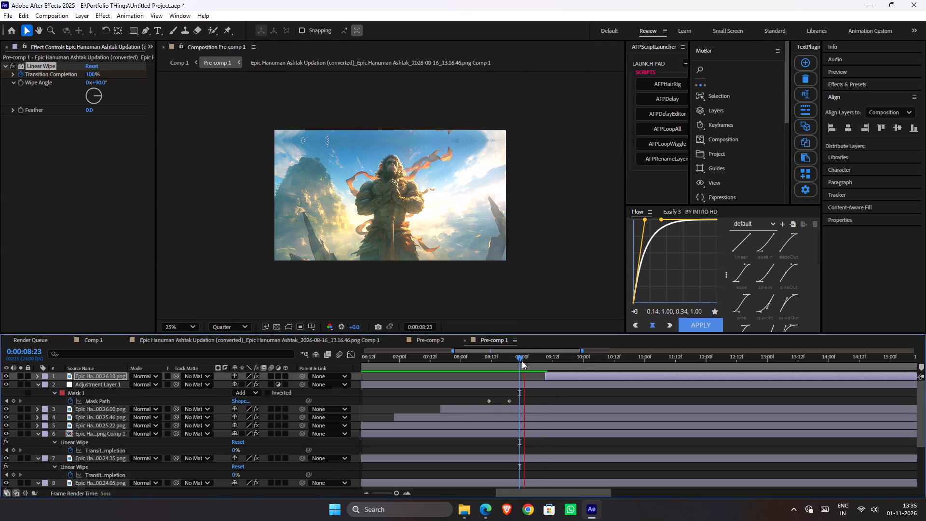
pyautogui.moveTo(528, 360); pyautogui.dragTo(263, 400)
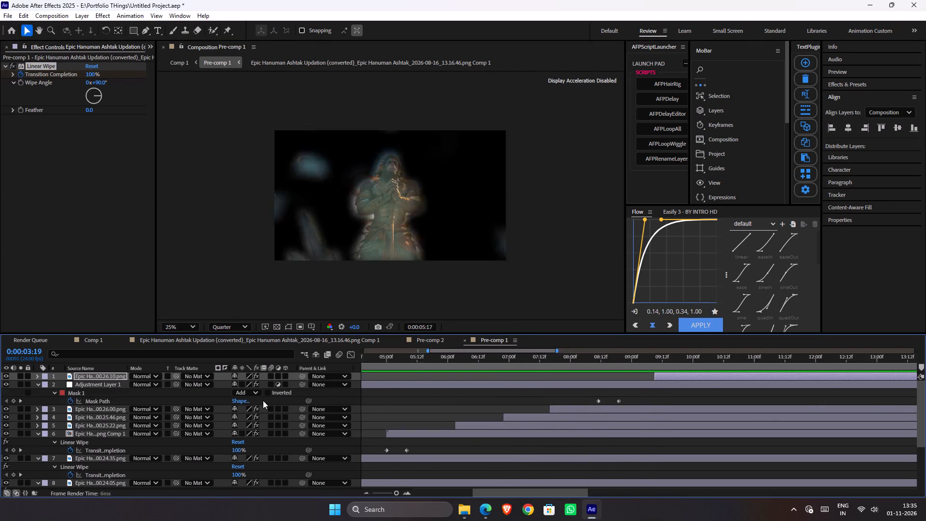
pyautogui.moveTo(263, 400); pyautogui.dragTo(185, 413)
pyautogui.press('space')
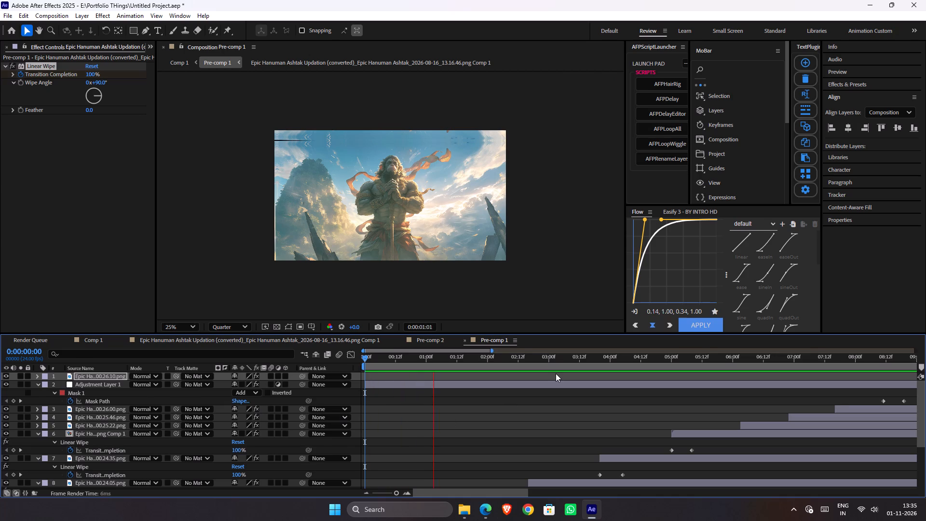
pyautogui.scroll(-3, 557, 374)
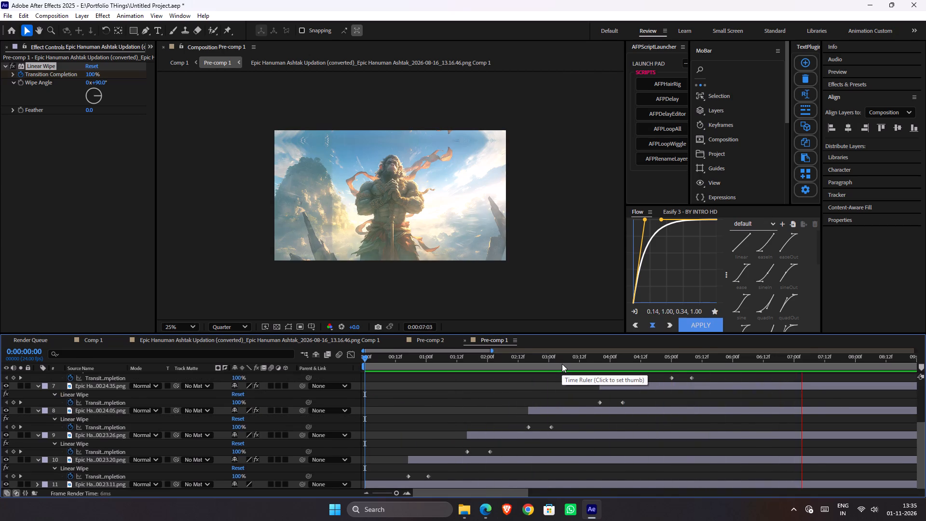
pyautogui.scroll(2, 587, 401)
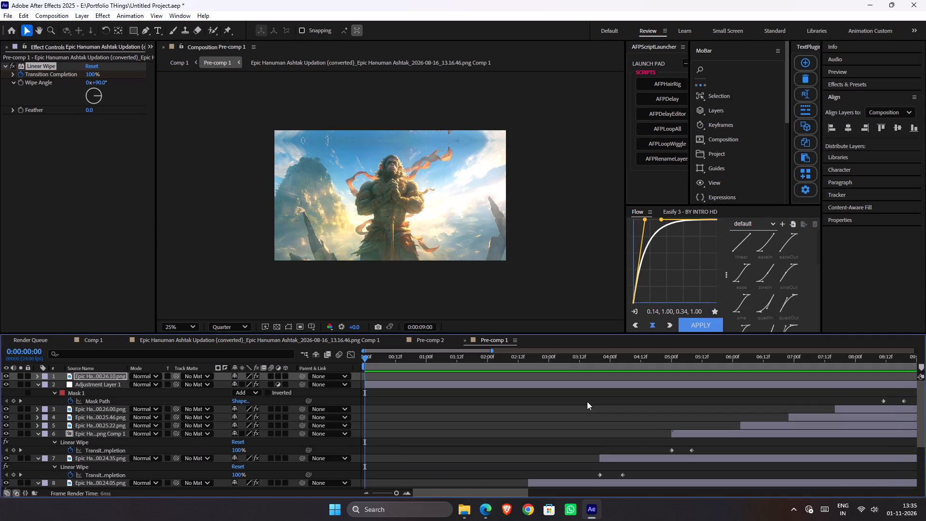
pyautogui.press('space')
pyautogui.press('space')
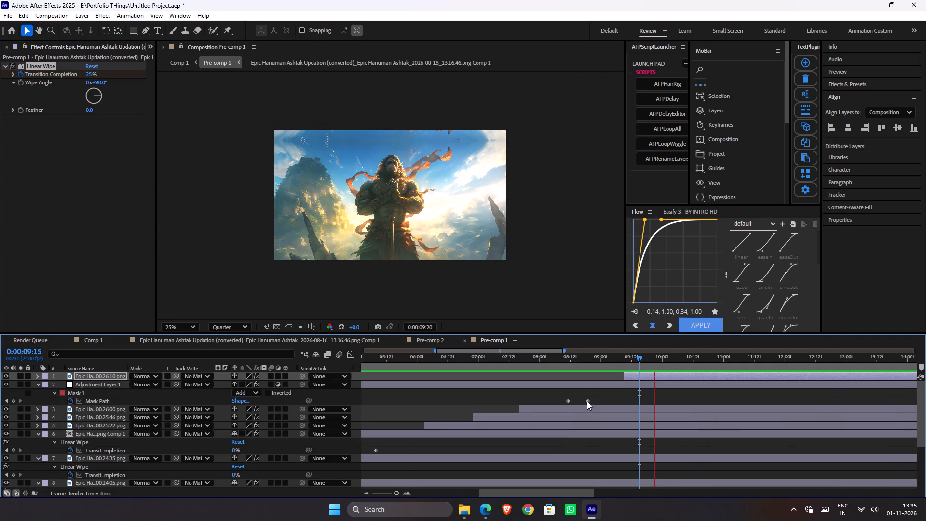
pyautogui.press('space')
# Add the captured 00.26.16 still at the top of the layer stack, starting at 0:00:10:02, and paste the Linear Wipe onto it.
pyautogui.hotkey('alt', 'Tab')
pyautogui.click(455, 105)
pyautogui.moveTo(451, 119); pyautogui.dragTo(456, 205)
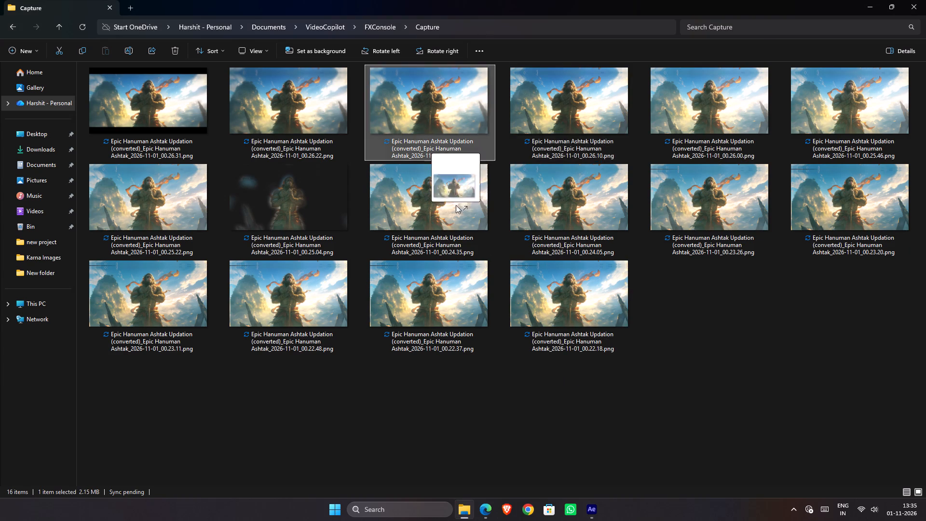
pyautogui.moveTo(456, 205); pyautogui.dragTo(657, 395)
pyautogui.hotkey('alt', 'Tab')
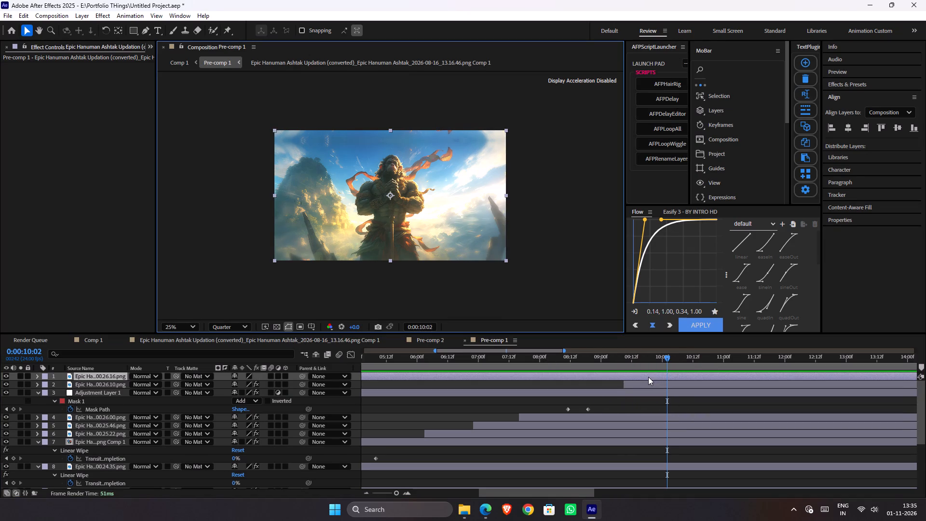
pyautogui.press('[')
pyautogui.hotkey('ctrl', 'v')
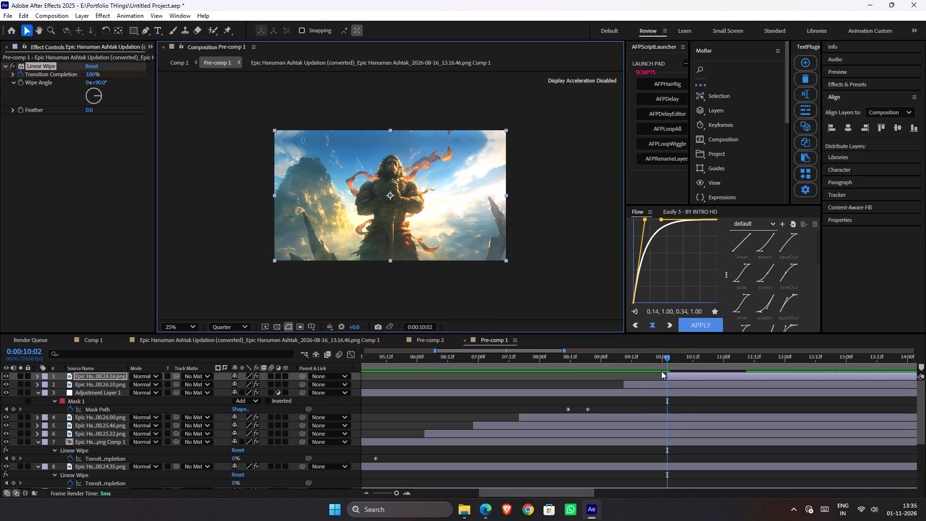
# Add the captured 00.26.22 still as the top layer, paste the Linear Wipe onto it and start it at about 0:00:10:20.
pyautogui.hotkey('alt', 'Tab')
pyautogui.moveTo(305, 109); pyautogui.dragTo(319, 202)
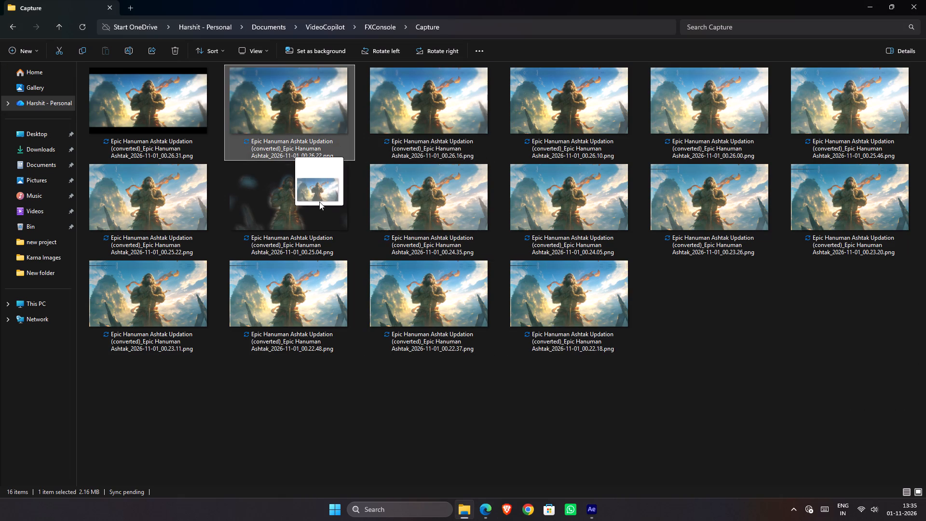
pyautogui.moveTo(319, 202); pyautogui.dragTo(743, 406)
pyautogui.hotkey('alt', 'Tab')
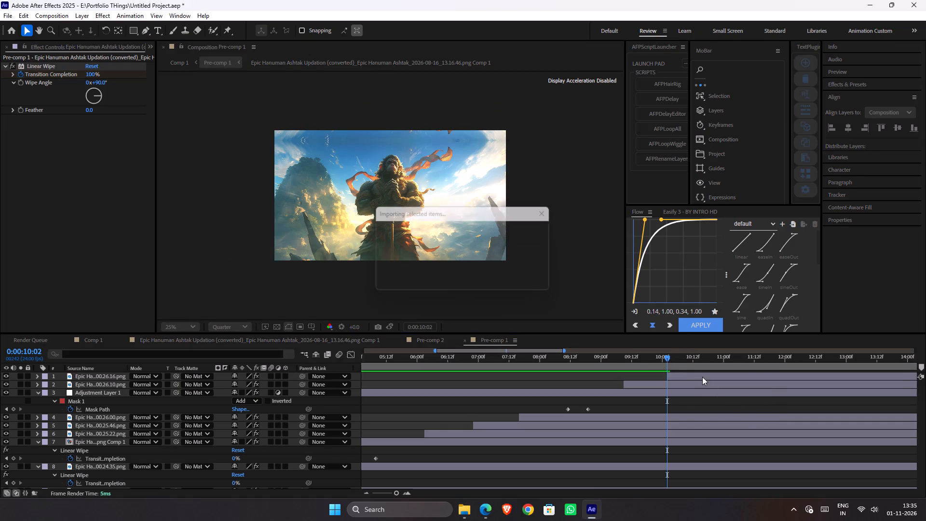
pyautogui.moveTo(692, 376); pyautogui.dragTo(773, 369)
pyautogui.press('[')
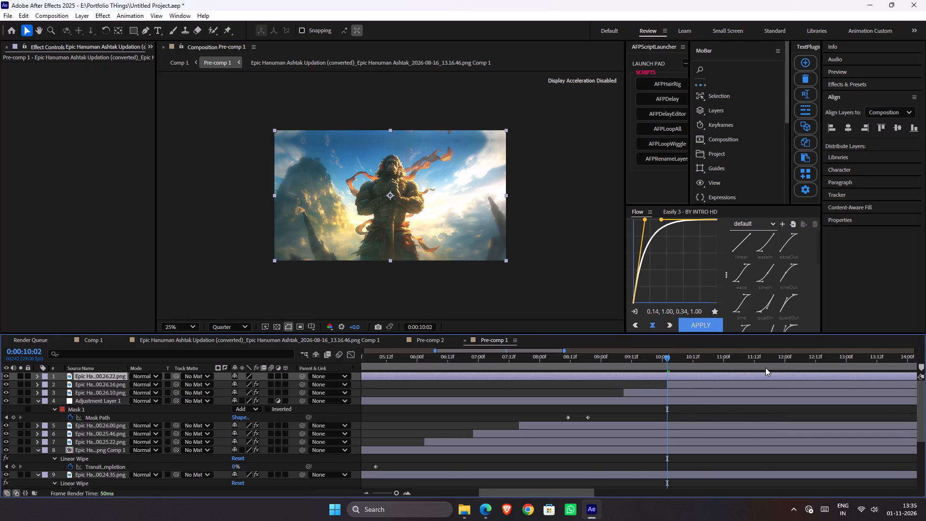
pyautogui.hotkey('ctrl', 'v')
pyautogui.moveTo(728, 376); pyautogui.dragTo(773, 379)
# Add the captured 00.26.31 still as the top layer, paste the Linear Wipe onto it and start it at about 0:00:11:19.
pyautogui.hotkey('alt', 'Tab')
pyautogui.moveTo(174, 100); pyautogui.dragTo(667, 463)
pyautogui.hotkey('alt', 'Tab')
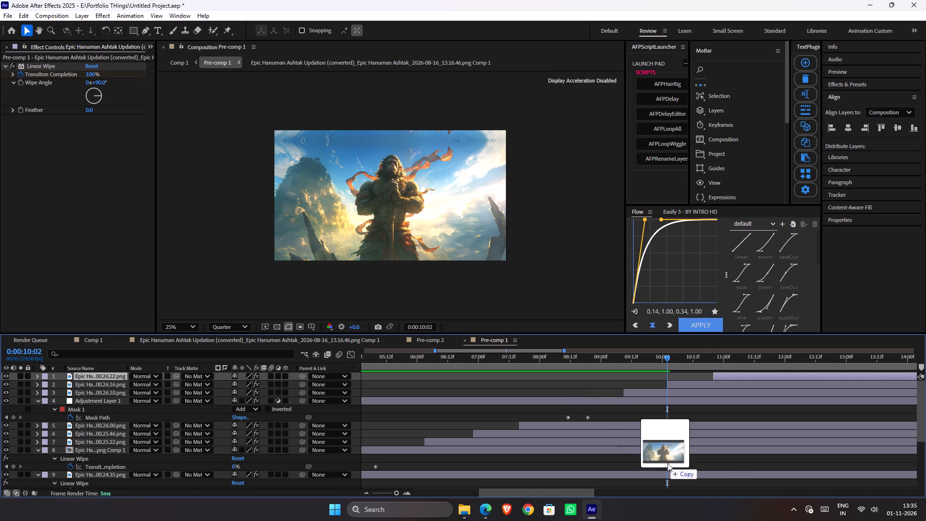
pyautogui.moveTo(667, 463); pyautogui.dragTo(721, 453)
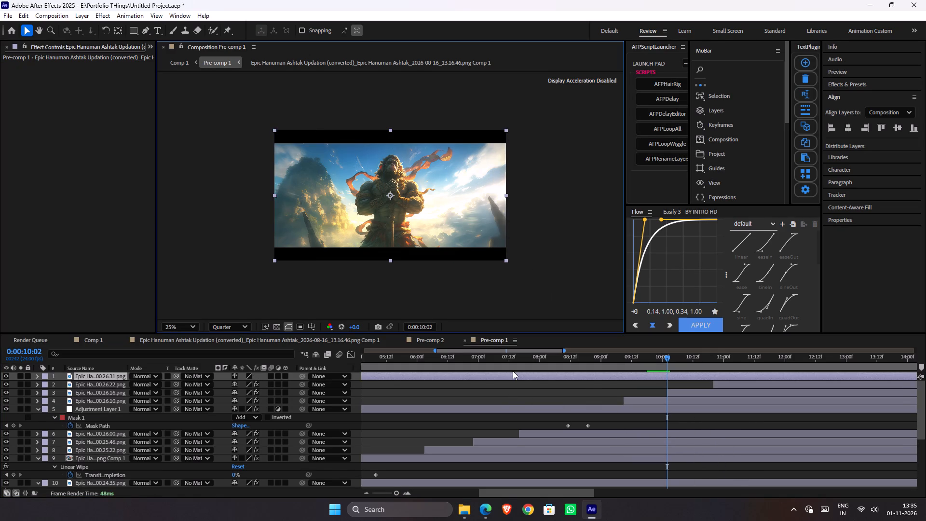
pyautogui.press('[')
pyautogui.hotkey('ctrl', 'v')
pyautogui.moveTo(692, 373); pyautogui.dragTo(696, 373)
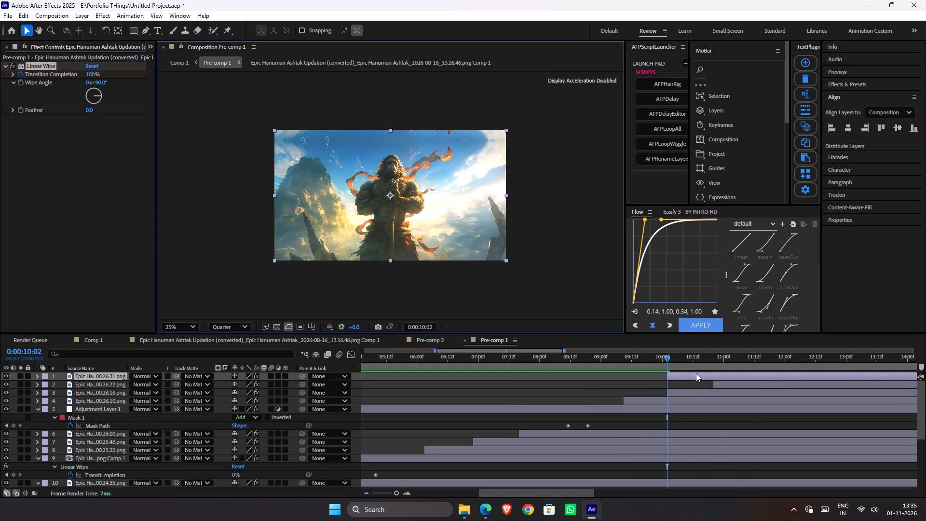
pyautogui.moveTo(696, 373); pyautogui.dragTo(796, 384)
# Trim the start of Adjustment Layer 1 to its first Mask Path keyframe at 0:00:08:11, and save the project.
pyautogui.keyDown('alt'); pyautogui.scroll(-7, 760, 408); pyautogui.keyUp('alt')
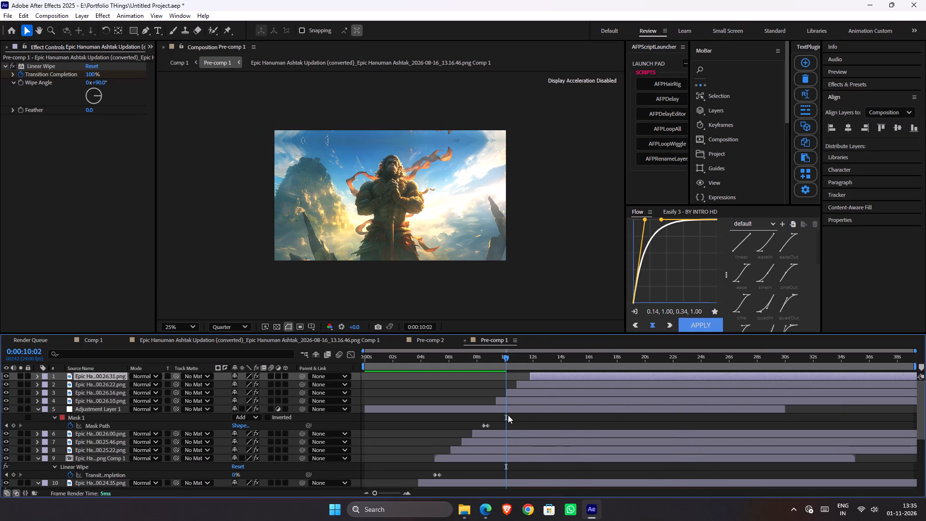
pyautogui.click(496, 411)
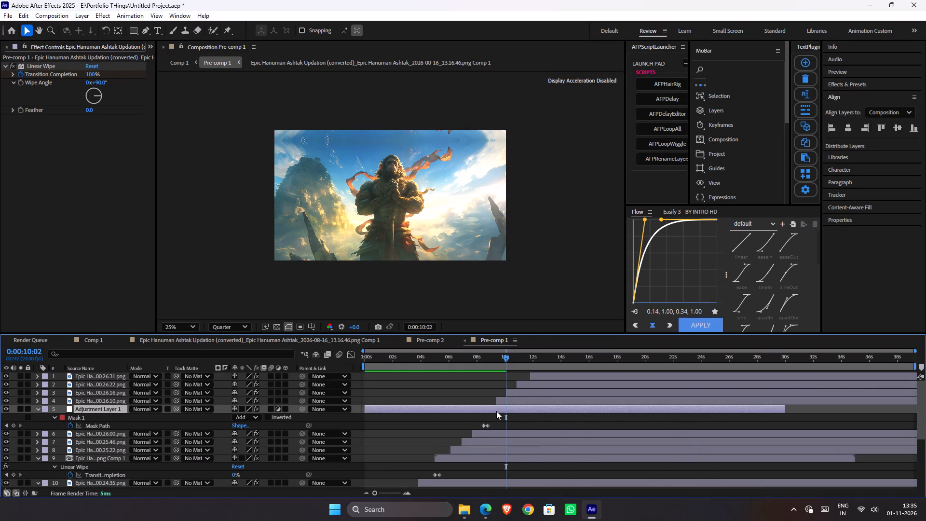
pyautogui.press('j')
pyautogui.press('j')
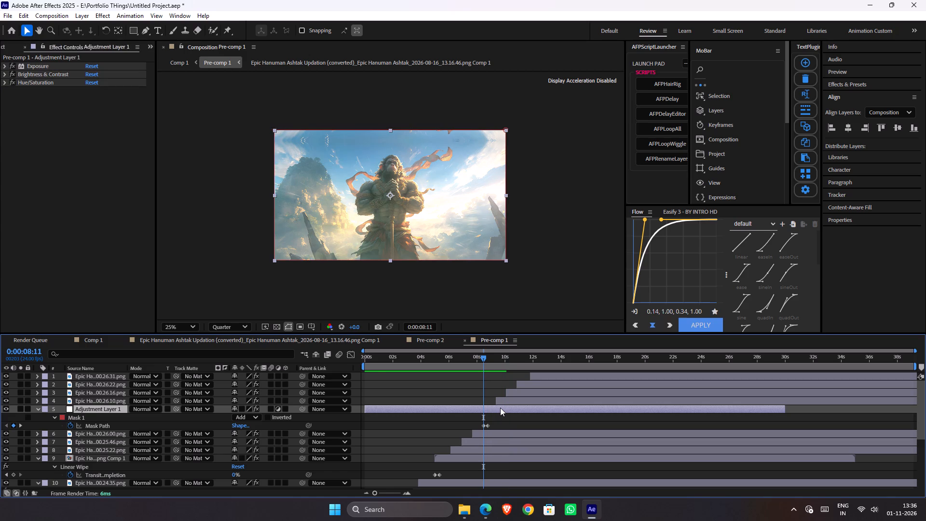
pyautogui.hotkey('alt', '[')
pyautogui.hotkey('ctrl', 's')
# Select all layers from the 00.23.11 still up to the 00.26.31 still, align their starts to 0:00:00:00 and save the project.
pyautogui.scroll(-4, 501, 446)
pyautogui.scroll(-6, 425, 445)
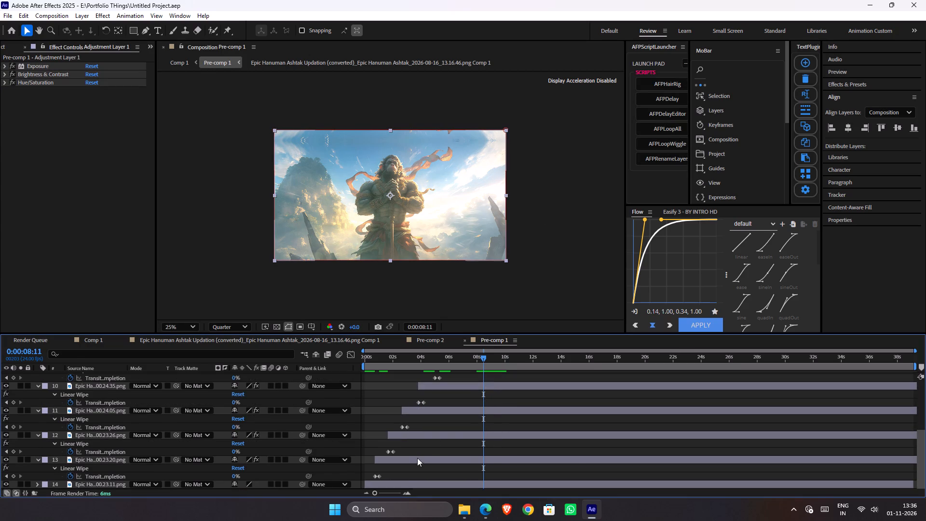
pyautogui.click(404, 481)
pyautogui.scroll(-1, 472, 422)
pyautogui.scroll(6, 472, 422)
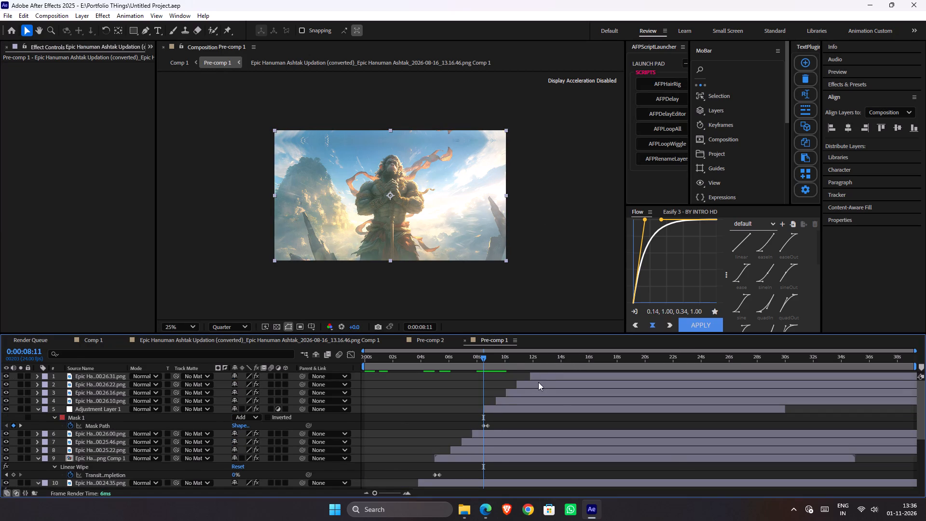
pyautogui.keyDown('shift'); pyautogui.click(546, 374); pyautogui.keyUp('shift')
pyautogui.moveTo(479, 360); pyautogui.dragTo(250, 409)
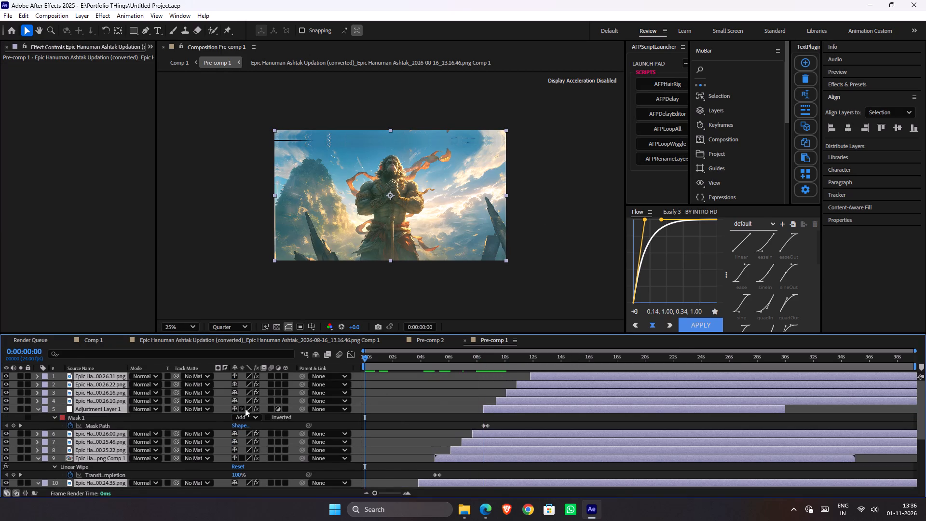
pyautogui.press('[')
pyautogui.scroll(-5, 362, 416)
pyautogui.hotkey('ctrl', 's')
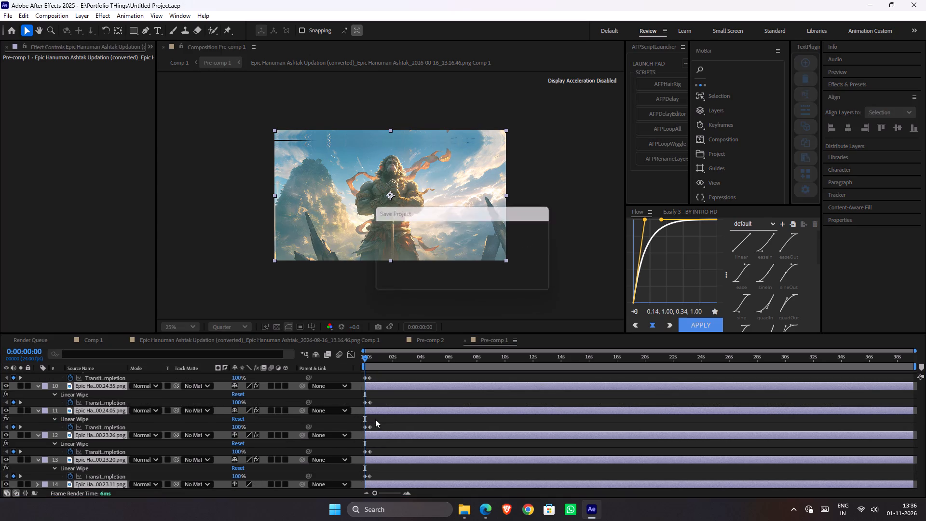
# Stagger all selected Pre-comp 1 layers in time using Offset Layers with an offset value of 24, in descending order.
pyautogui.scroll(7, 381, 424)
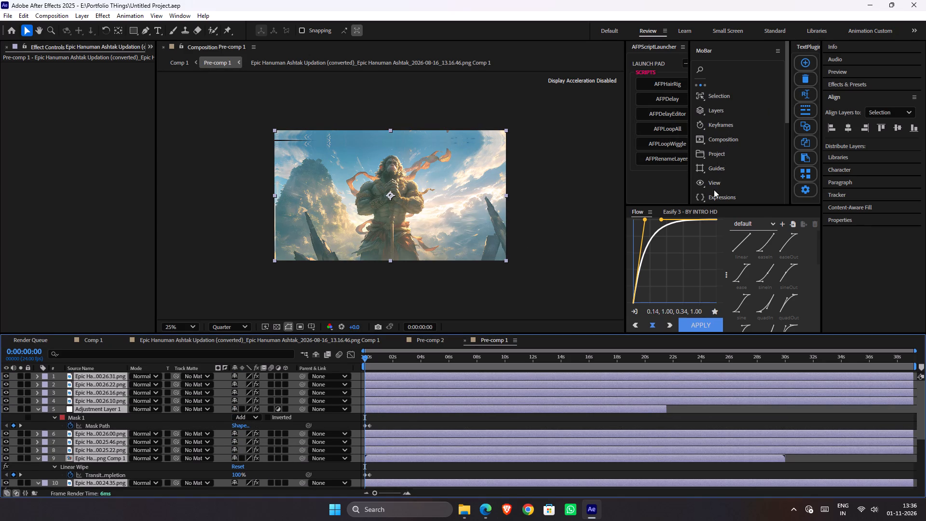
pyautogui.scroll(-4, 722, 150)
pyautogui.scroll(4, 722, 151)
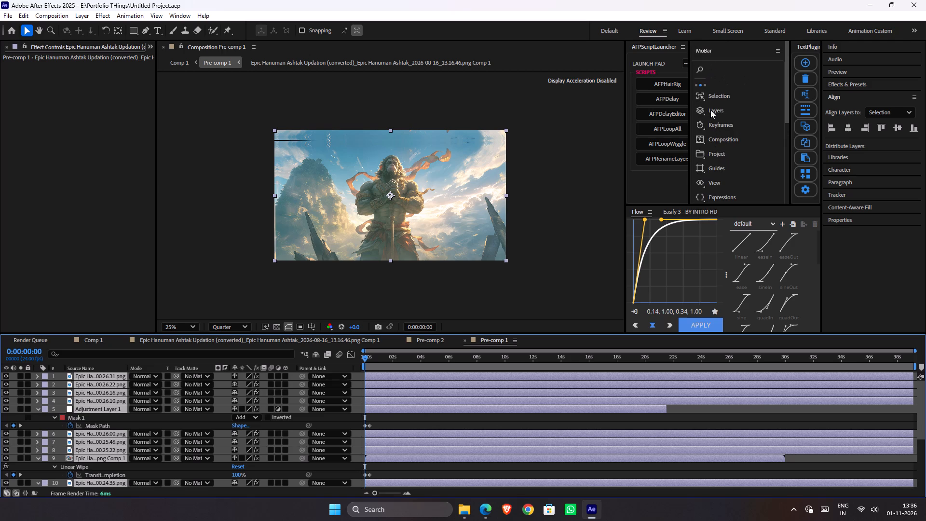
pyautogui.click(706, 114)
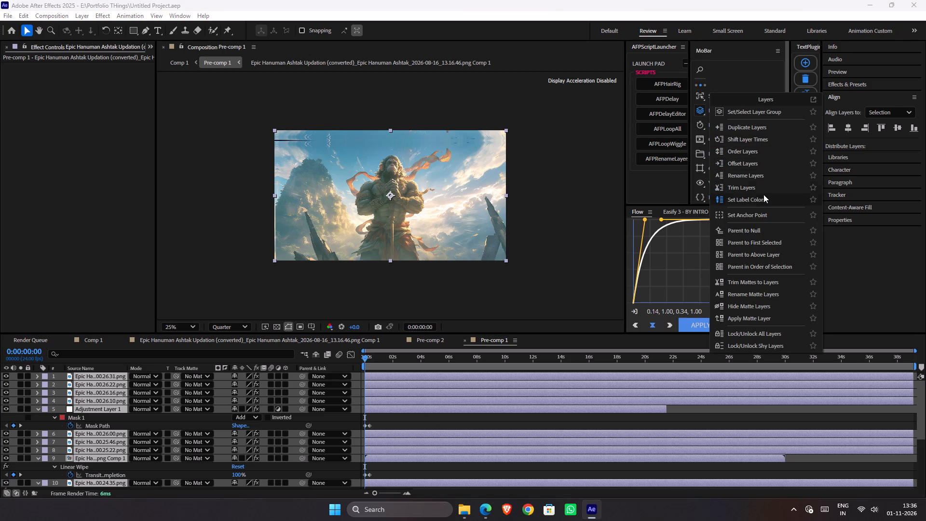
pyautogui.click(768, 167)
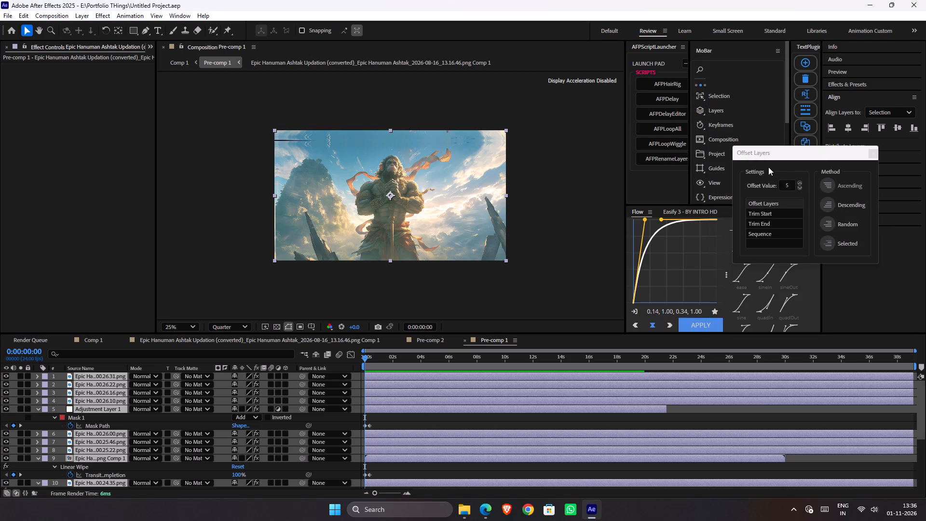
pyautogui.moveTo(790, 185); pyautogui.dragTo(781, 192)
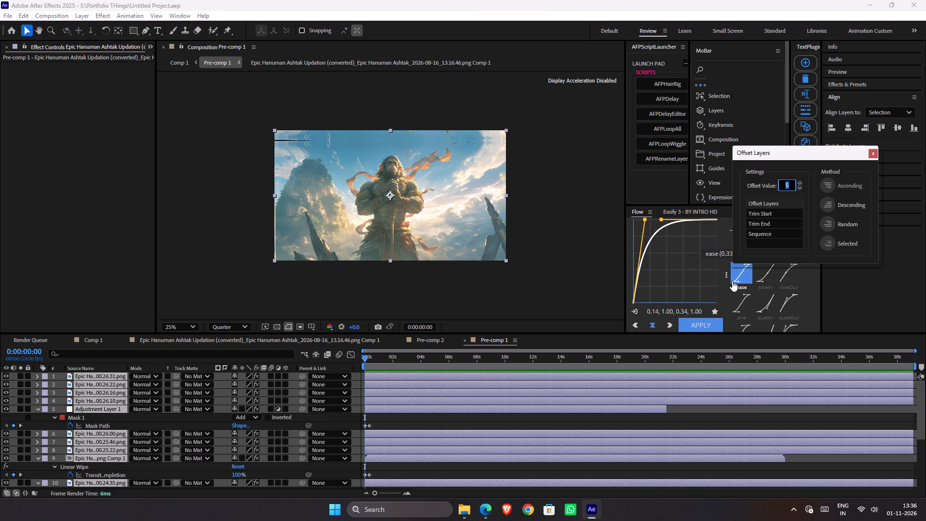
pyautogui.write('24')
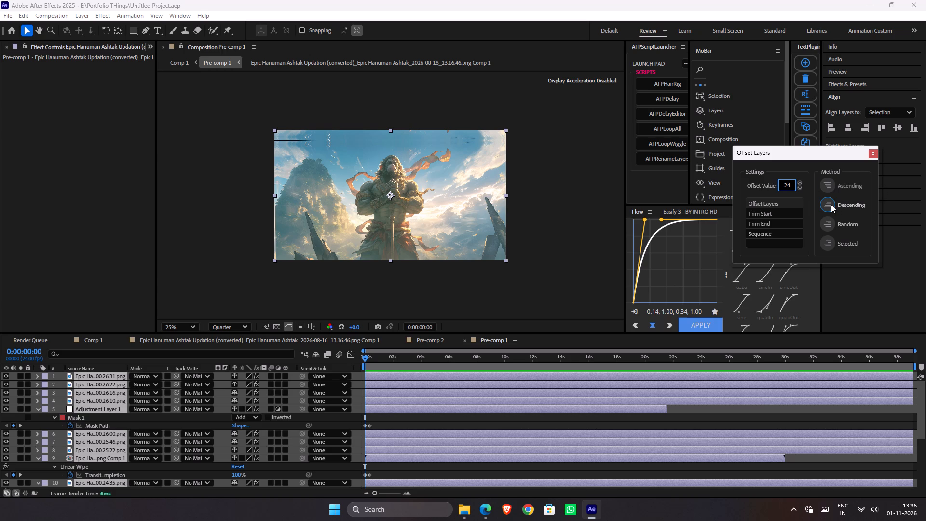
pyautogui.click(831, 205)
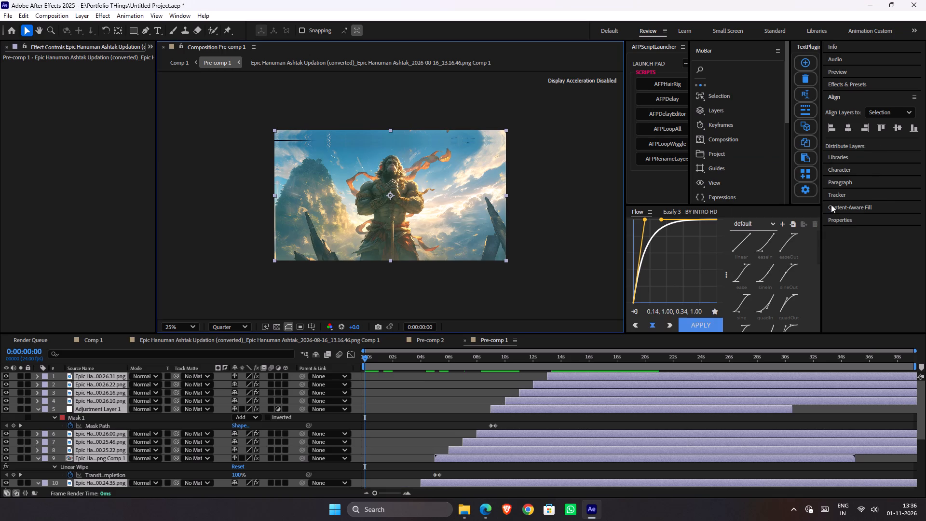
# Play back the staggered sequence in Pre-comp 1 to check the timing of the successive wipes.
pyautogui.scroll(-5, 421, 371)
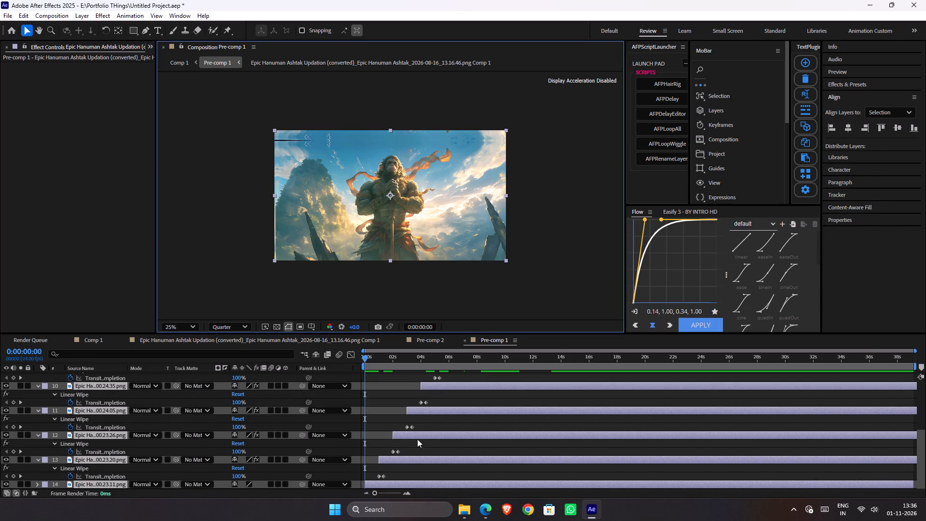
pyautogui.click(438, 417)
pyautogui.press('space')
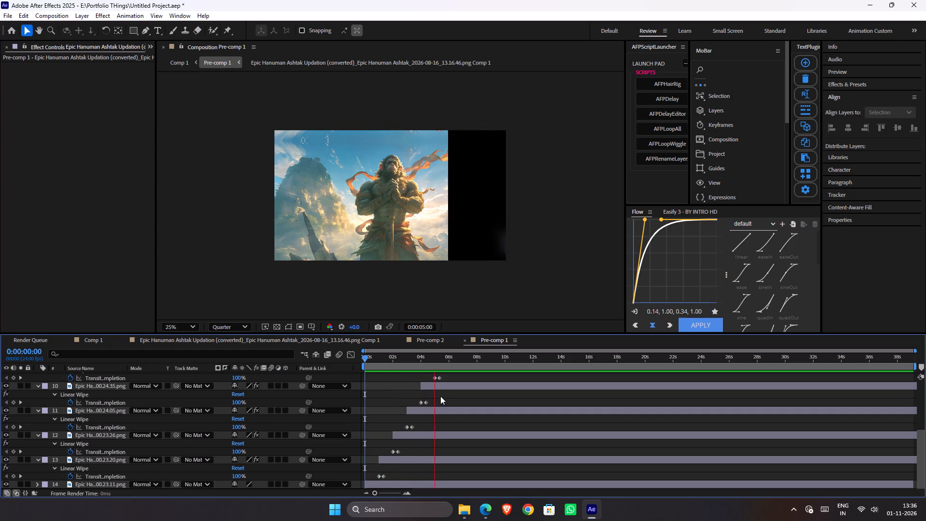
pyautogui.moveTo(395, 359); pyautogui.dragTo(296, 402)
pyautogui.press('space')
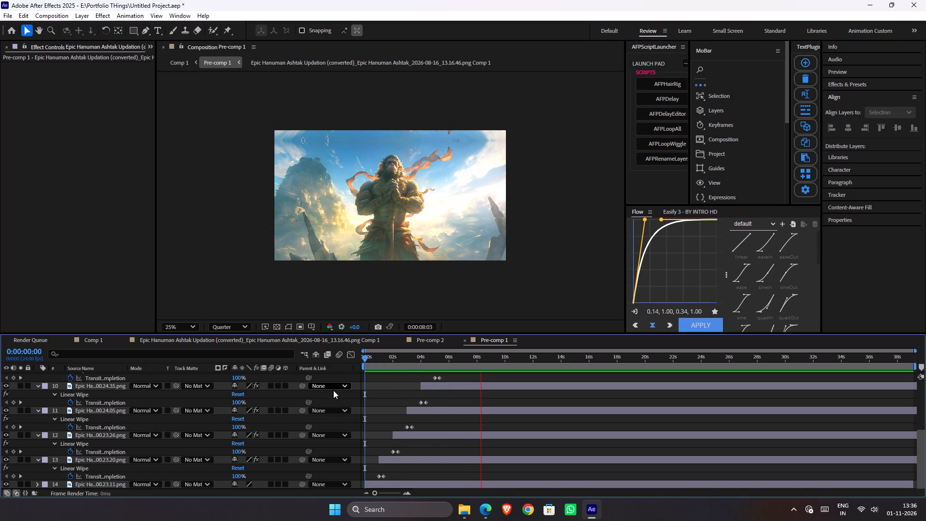
pyautogui.scroll(2, 449, 452)
pyautogui.press('space')
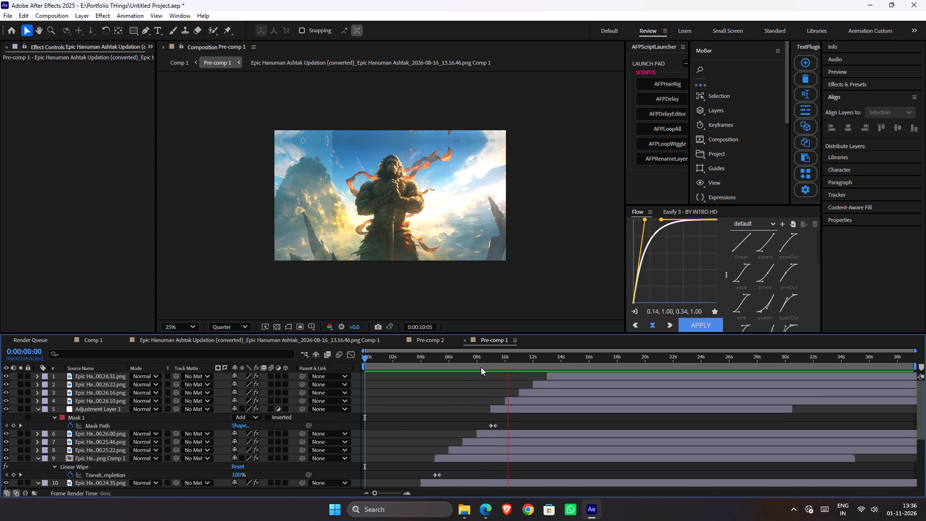
pyautogui.moveTo(487, 355); pyautogui.dragTo(422, 361)
pyautogui.press('space')
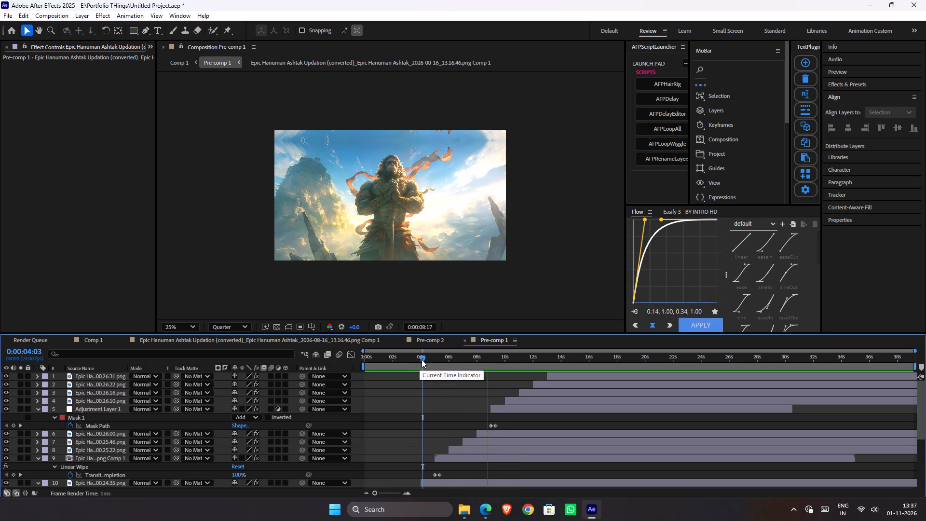
pyautogui.press('space')
# Inspect the Adjustment Layer 1 mask reveal around 0:00:09:00, scrubbing and playing from about 0:00:08:02.
pyautogui.keyDown('alt'); pyautogui.scroll(4, 484, 409); pyautogui.keyUp('alt')
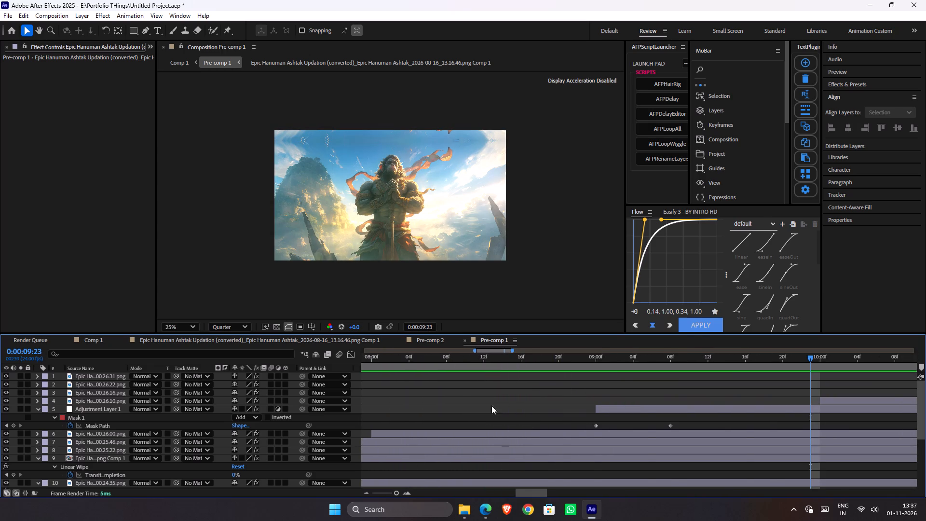
pyautogui.keyDown('alt'); pyautogui.scroll(-1, 525, 396); pyautogui.keyUp('alt')
pyautogui.moveTo(572, 357); pyautogui.dragTo(582, 362)
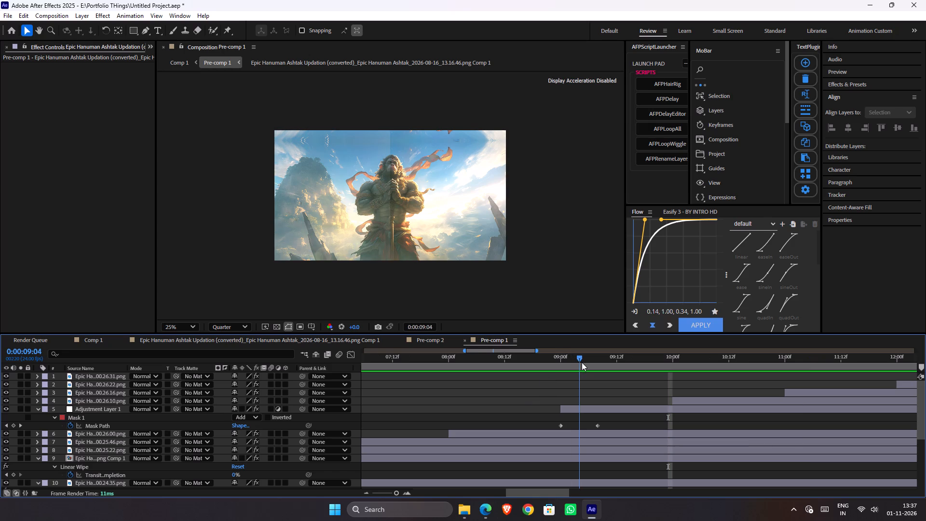
pyautogui.moveTo(582, 362); pyautogui.dragTo(548, 365)
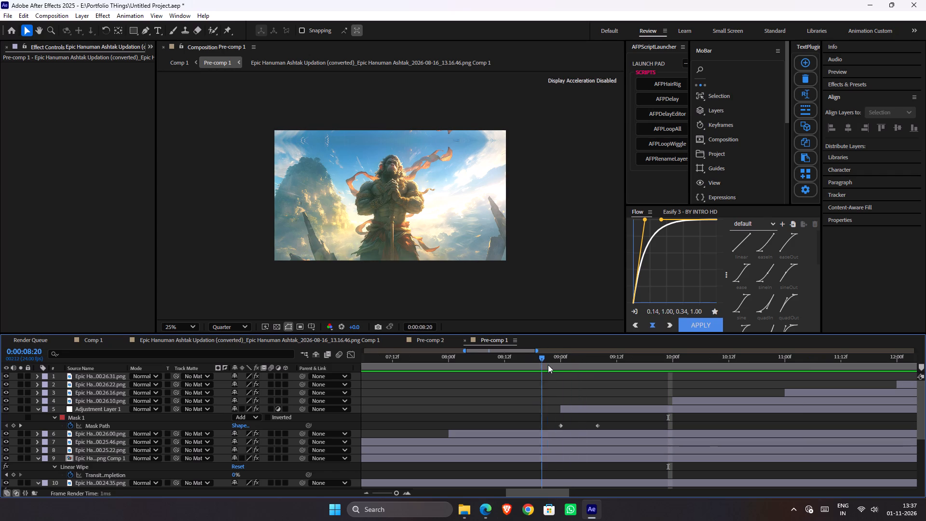
pyautogui.moveTo(548, 365); pyautogui.dragTo(457, 360)
pyautogui.press('space')
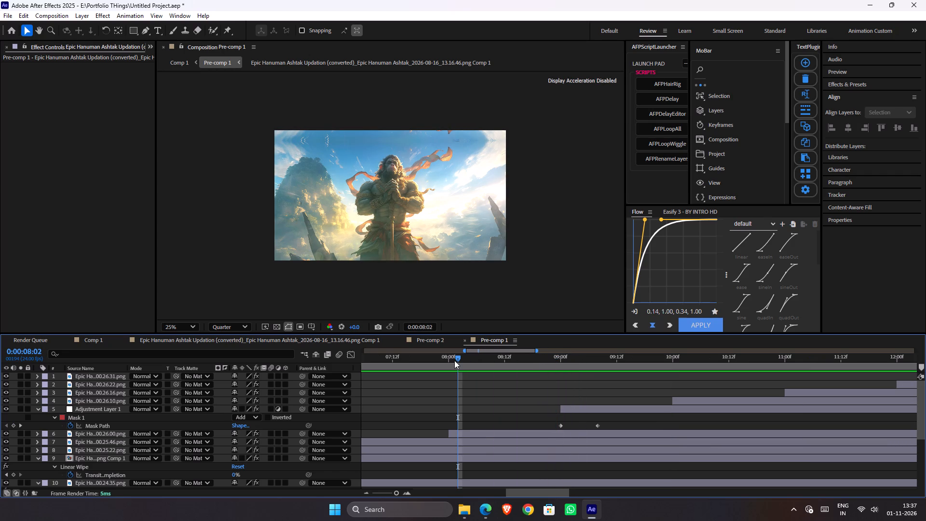
pyautogui.press('space')
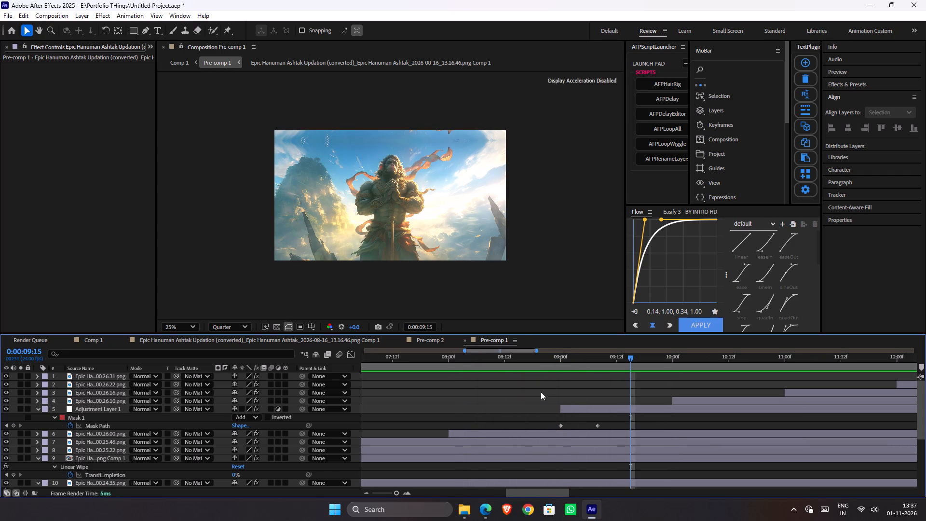
# Extend the start of Adjustment Layer 1 back to the beginning of Pre-comp 1, leaving its Mask Path keyframes in place.
pyautogui.moveTo(558, 410); pyautogui.dragTo(488, 423)
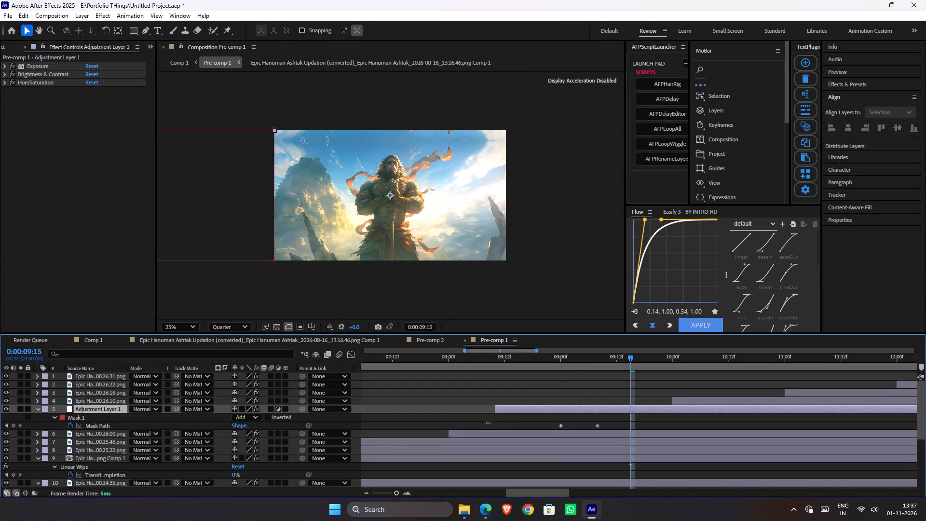
pyautogui.moveTo(488, 423); pyautogui.dragTo(267, 442)
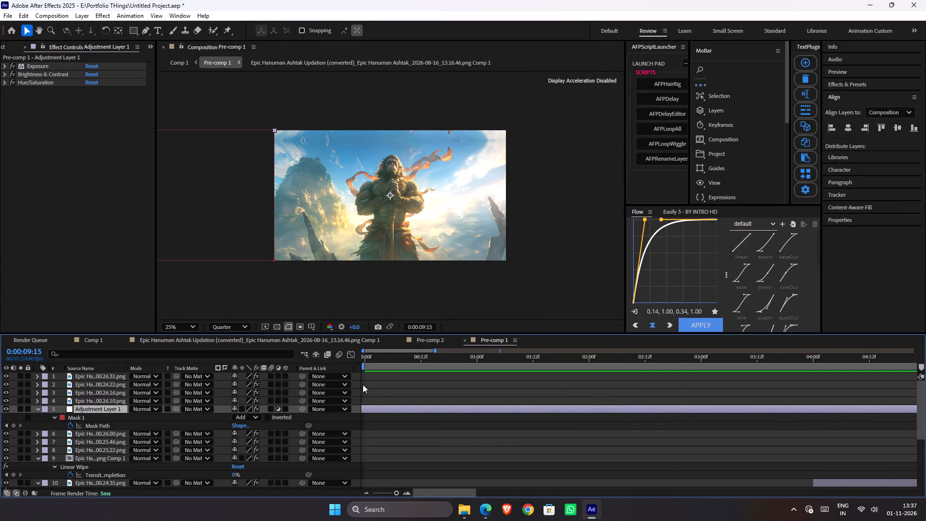
pyautogui.press('space')
pyautogui.scroll(-2, 683, 440)
pyautogui.keyDown('alt'); pyautogui.scroll(-4, 700, 431); pyautogui.keyUp('alt')
pyautogui.scroll(2, 675, 429)
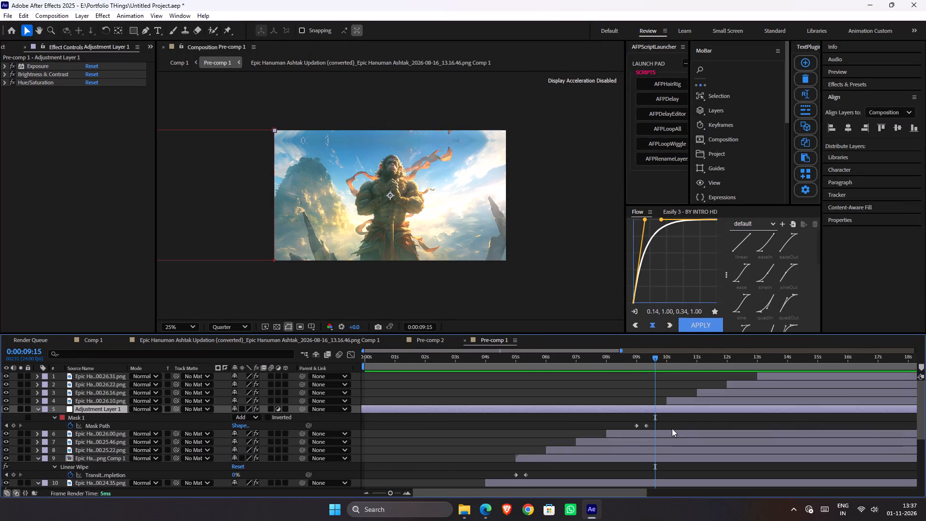
# Play the full wipe sequence in Pre-comp 1 from 0:00:00:00 and save the project.
pyautogui.click(623, 369)
pyautogui.press('space')
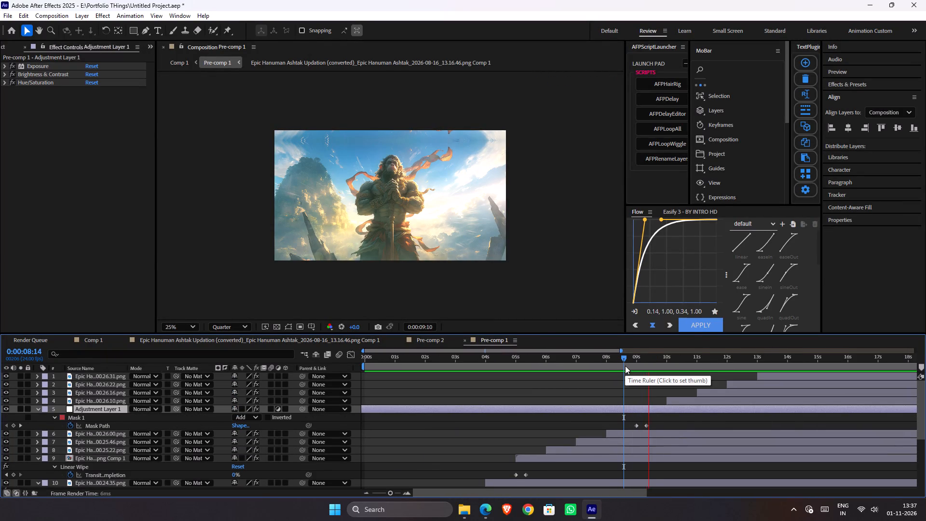
pyautogui.moveTo(616, 356); pyautogui.dragTo(345, 369)
pyautogui.press('space')
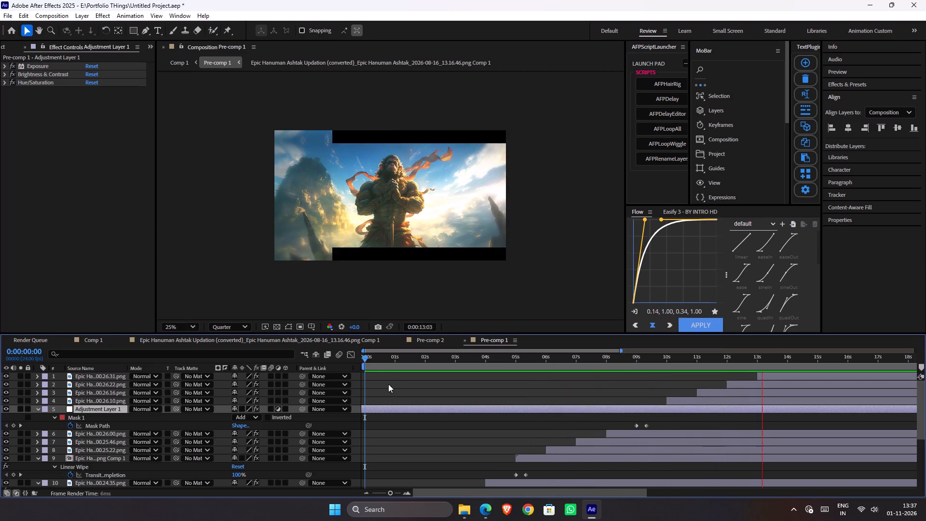
pyautogui.press('space')
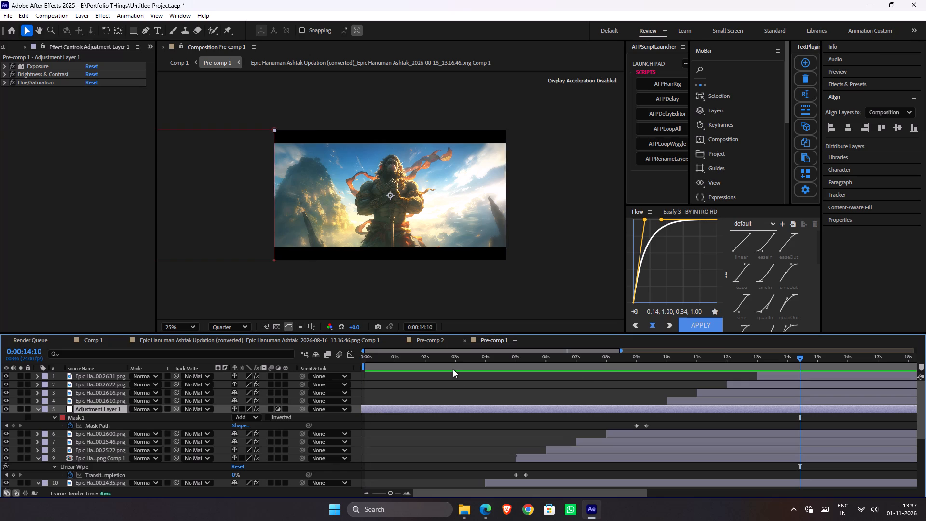
pyautogui.click(461, 385)
pyautogui.hotkey('ctrl', 's')
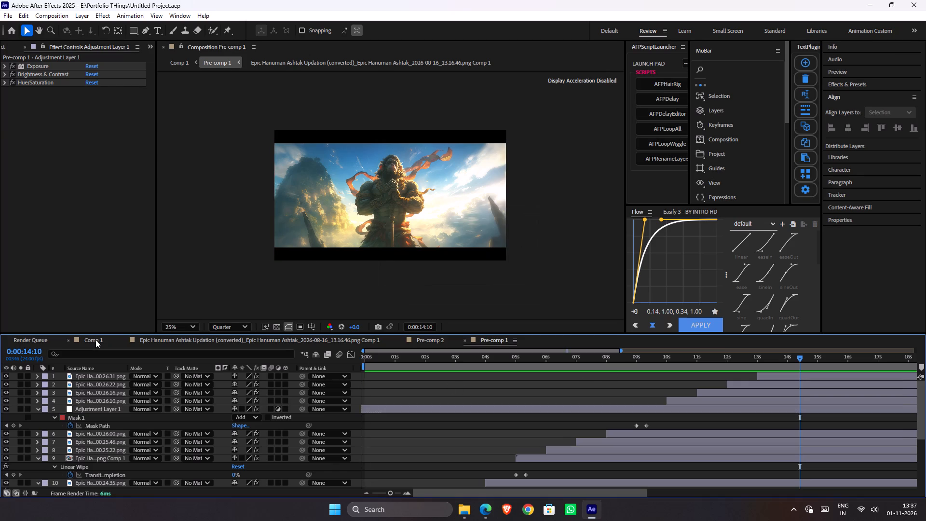
# In Comp 1, extend the end of the layer 4 Pre-comp 1 to 0:00:25:00, preview it from 0:00:13:08 and save.
pyautogui.click(95, 340)
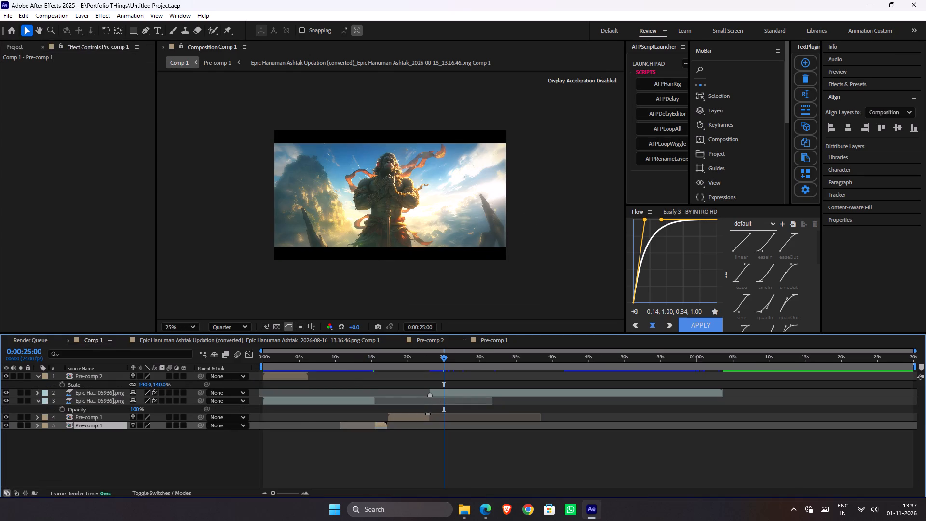
pyautogui.moveTo(428, 414); pyautogui.dragTo(441, 415)
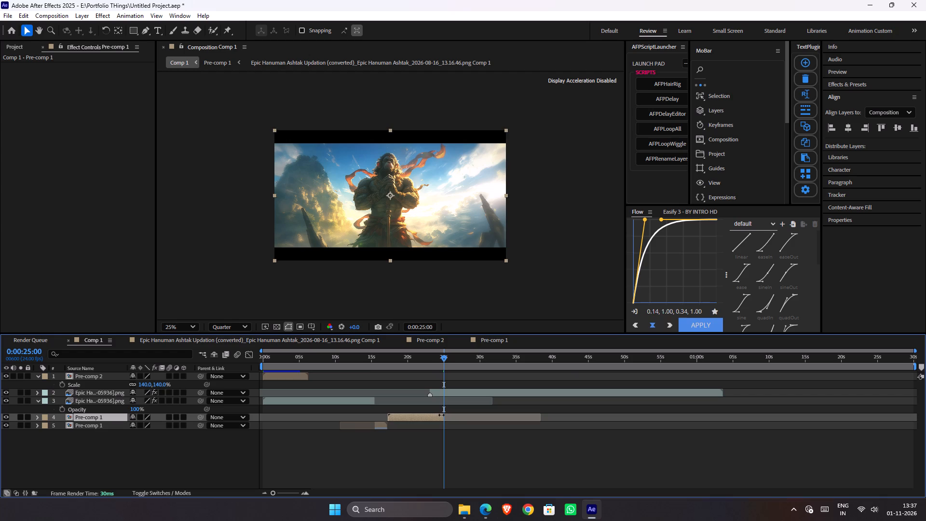
pyautogui.moveTo(441, 415); pyautogui.dragTo(439, 414)
pyautogui.moveTo(366, 362); pyautogui.dragTo(359, 361)
pyautogui.press('space')
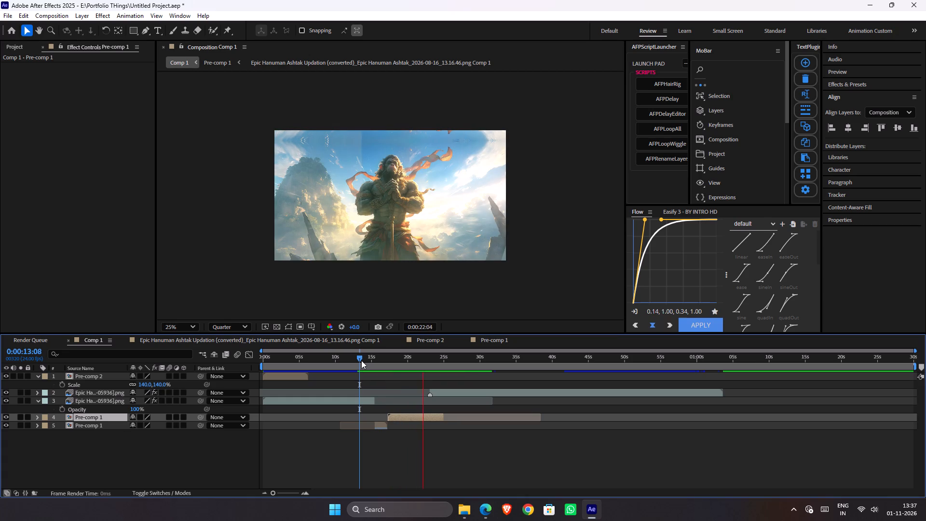
pyautogui.press('space')
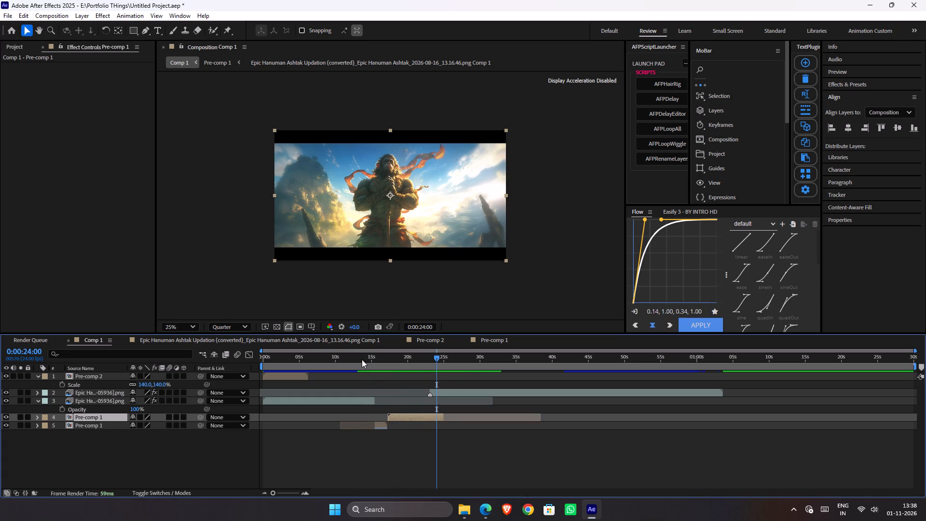
pyautogui.keyDown('alt'); pyautogui.scroll(2, 374, 406); pyautogui.keyUp('alt')
pyautogui.hotkey('ctrl', 's')
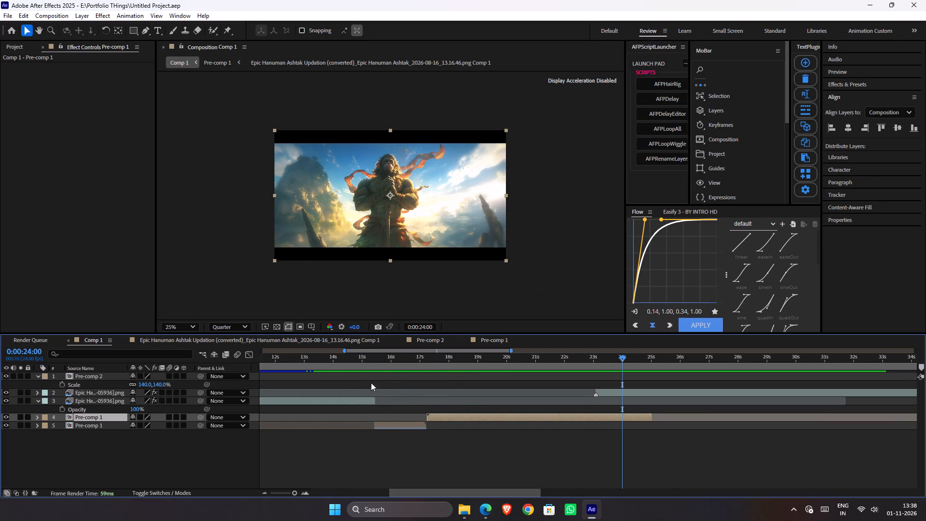
# Play back the opening part of Comp 1 from 0:00:03:18 to review the Pre-comp 2 section, and save the project.
pyautogui.moveTo(374, 360); pyautogui.dragTo(267, 374)
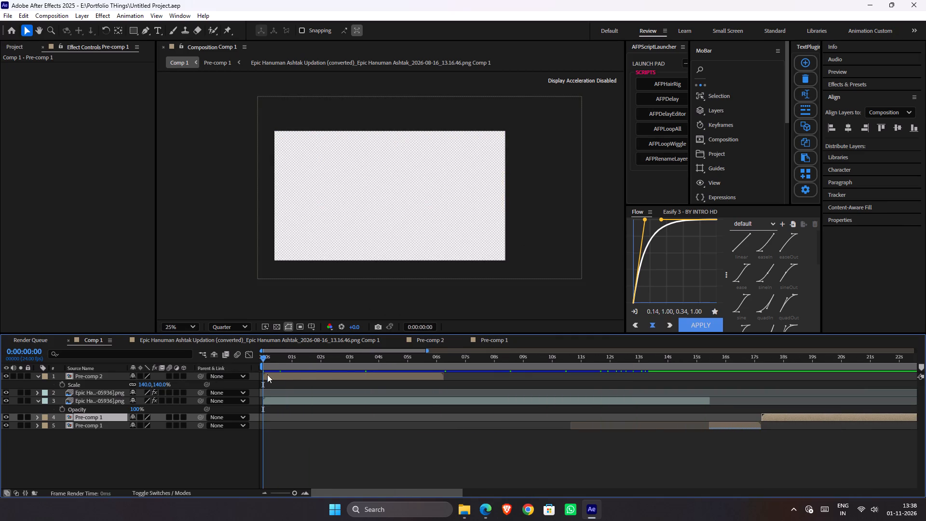
pyautogui.moveTo(267, 374); pyautogui.dragTo(428, 374)
pyautogui.press('space')
pyautogui.moveTo(426, 360); pyautogui.dragTo(369, 360)
pyautogui.press('space')
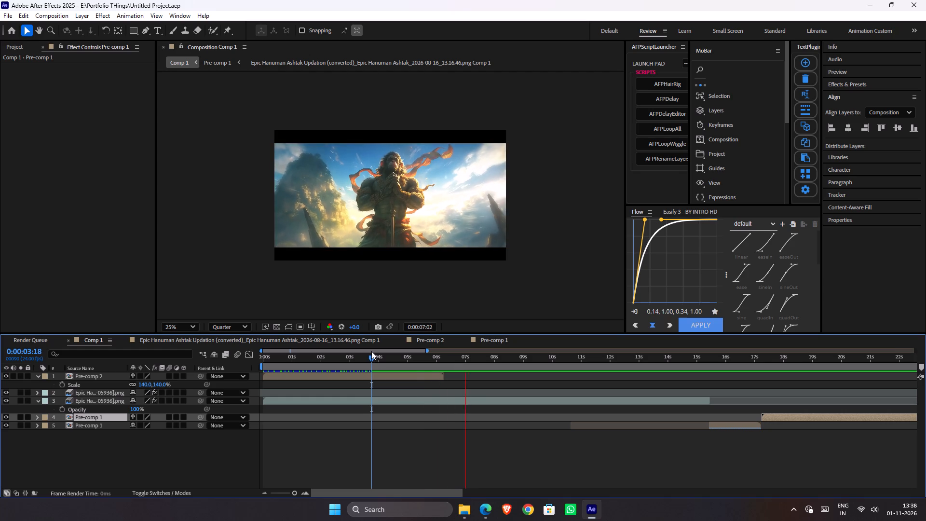
pyautogui.press('space')
pyautogui.keyDown('alt'); pyautogui.scroll(-3, 416, 380); pyautogui.keyUp('alt')
pyautogui.hotkey('ctrl', 's')
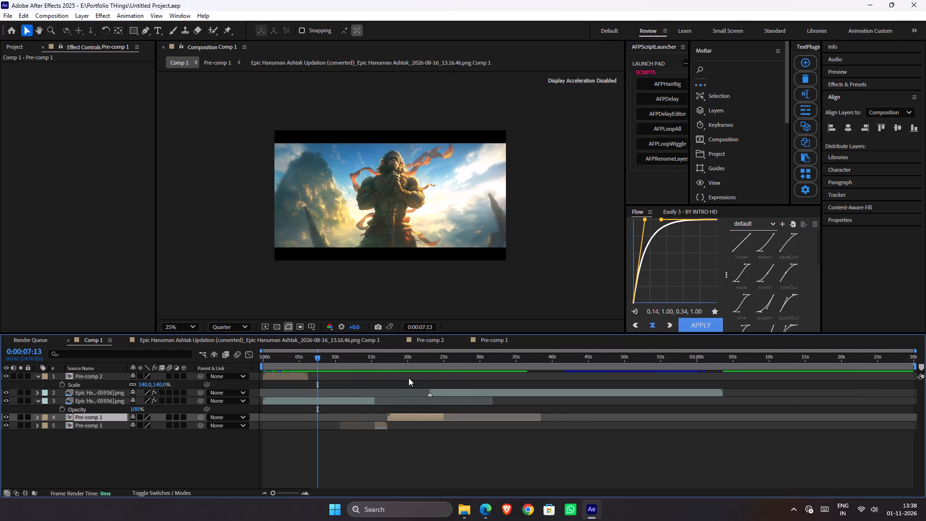
# Play back the end of the Pre-comp 2 section in Comp 1 from 0:00:03:13 and save the project.
pyautogui.click(310, 439)
pyautogui.moveTo(303, 362); pyautogui.dragTo(300, 361)
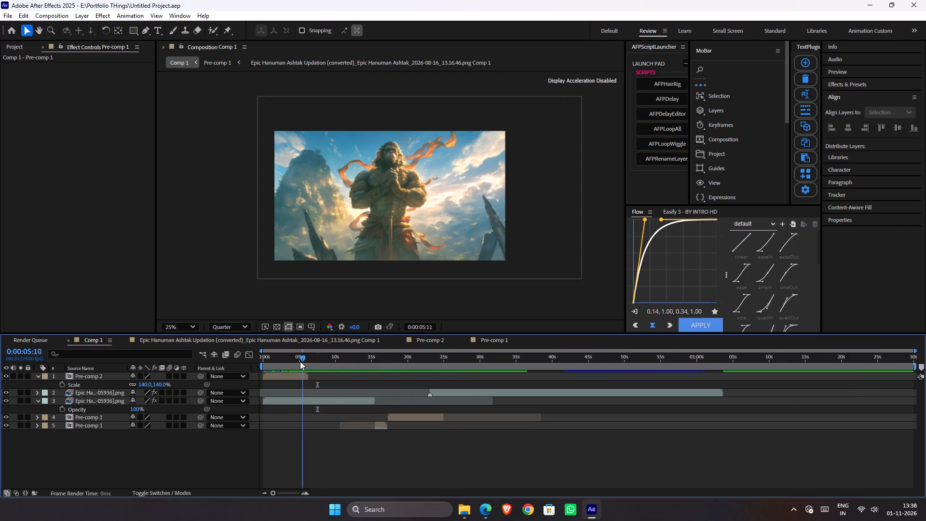
pyautogui.moveTo(300, 361); pyautogui.dragTo(303, 359)
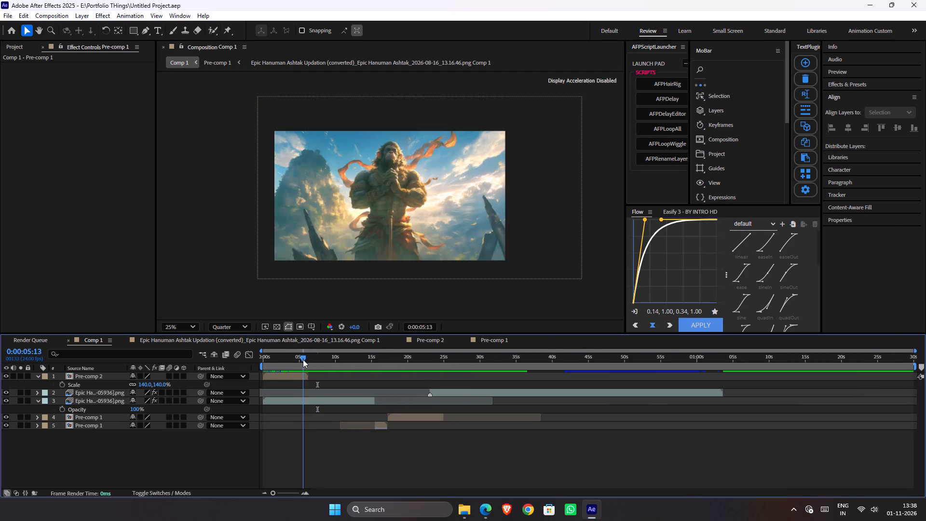
pyautogui.moveTo(303, 359); pyautogui.dragTo(288, 356)
pyautogui.press('space')
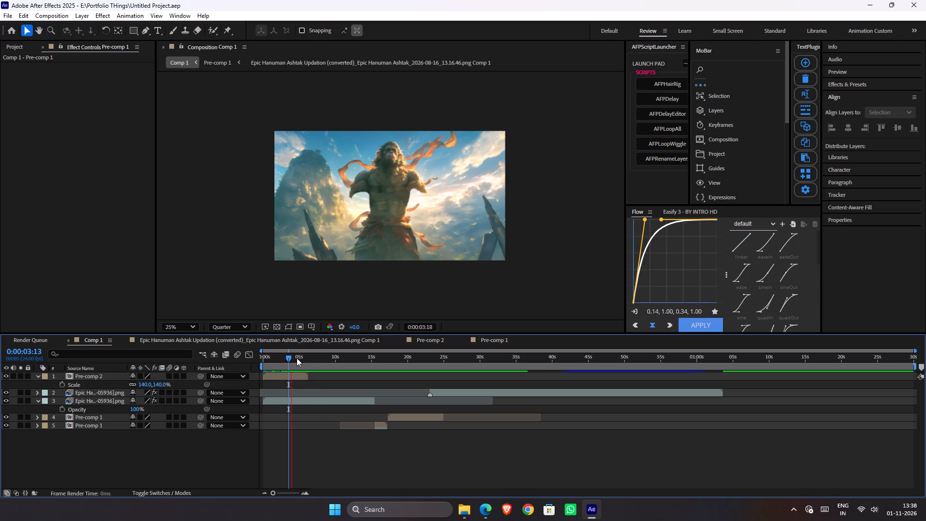
pyautogui.press('space')
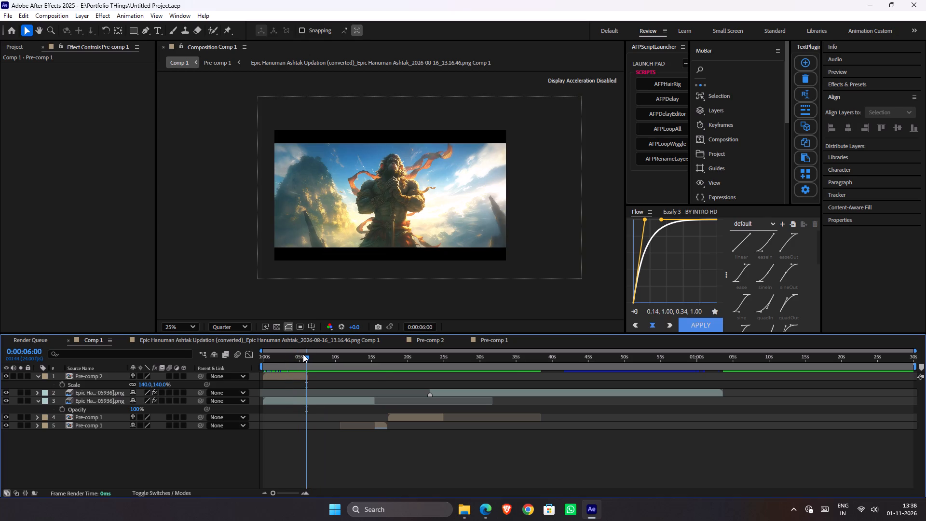
pyautogui.hotkey('ctrl', 's')
# Delete the layer 5 Pre-comp 1 from Comp 1.
pyautogui.click(377, 426)
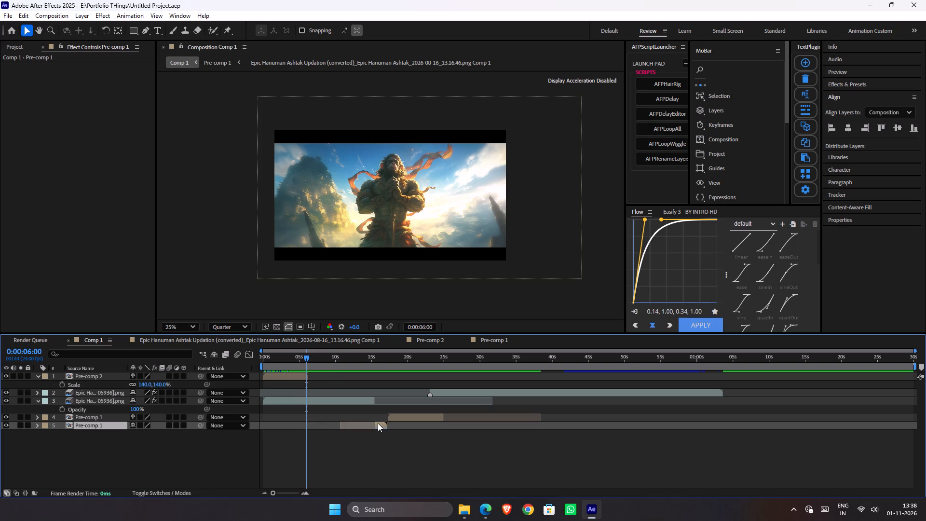
pyautogui.press('Delete')
# Stack the remaining Pre-comp 1 directly below Pre-comp 2 and slide it earlier so it starts where Pre-comp 2 ends.
pyautogui.click(397, 420)
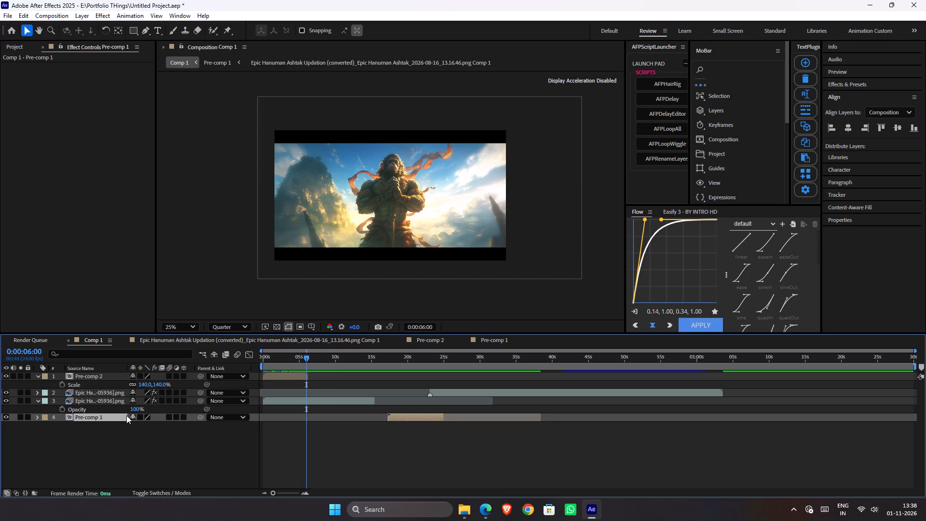
pyautogui.moveTo(113, 416); pyautogui.dragTo(117, 385)
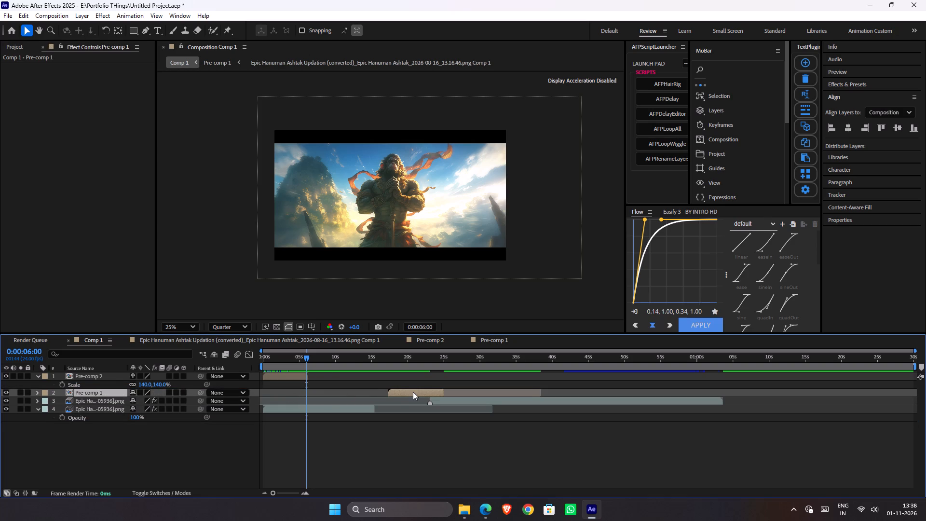
pyautogui.moveTo(413, 392); pyautogui.dragTo(327, 399)
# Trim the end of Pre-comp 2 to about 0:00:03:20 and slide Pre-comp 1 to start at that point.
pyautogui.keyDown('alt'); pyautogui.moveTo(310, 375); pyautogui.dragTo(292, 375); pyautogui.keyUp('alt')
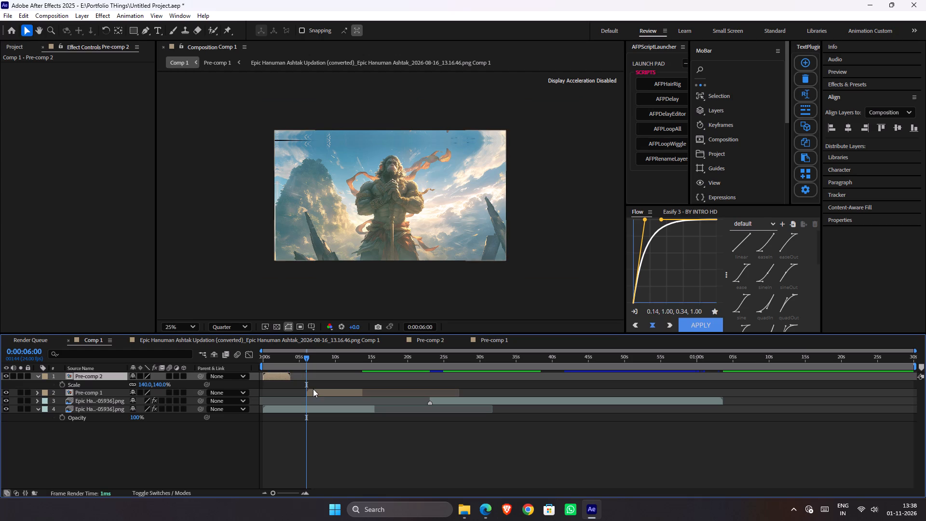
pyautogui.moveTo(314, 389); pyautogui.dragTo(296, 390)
# Play Comp 1 from 0:00:00:00 and again from 0:00:03:01 to examine the cut from Pre-comp 2 to Pre-comp 1.
pyautogui.moveTo(293, 354); pyautogui.dragTo(218, 363)
pyautogui.press('space')
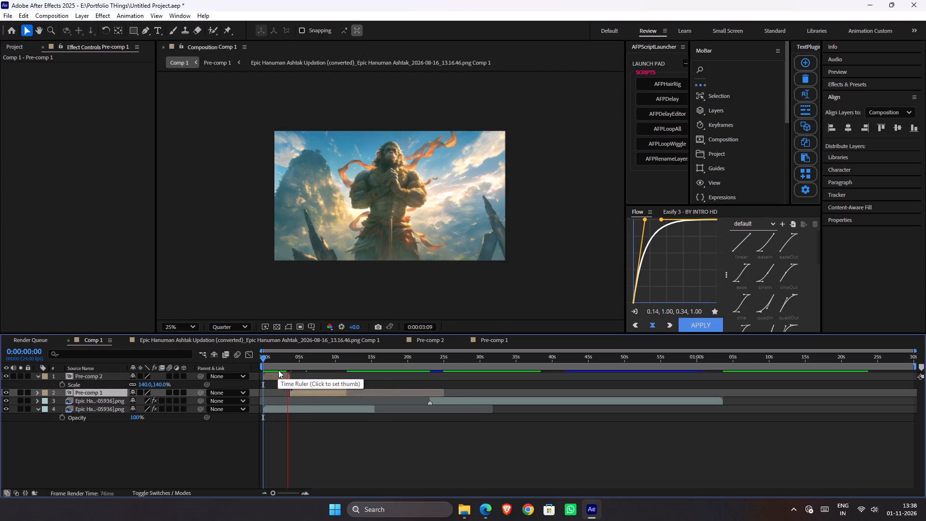
pyautogui.press('space')
pyautogui.keyDown('alt'); pyautogui.scroll(2, 296, 401); pyautogui.keyUp('alt')
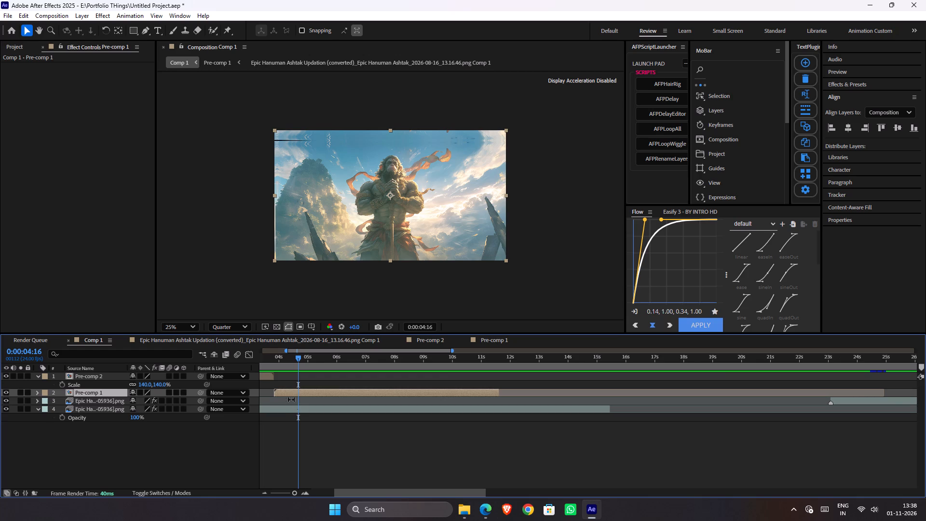
pyautogui.moveTo(291, 360); pyautogui.dragTo(218, 360)
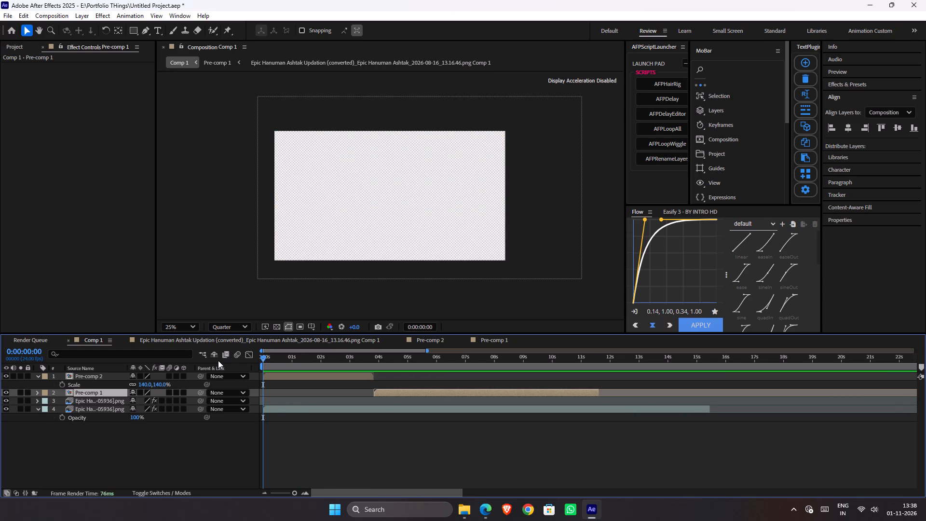
pyautogui.press('space')
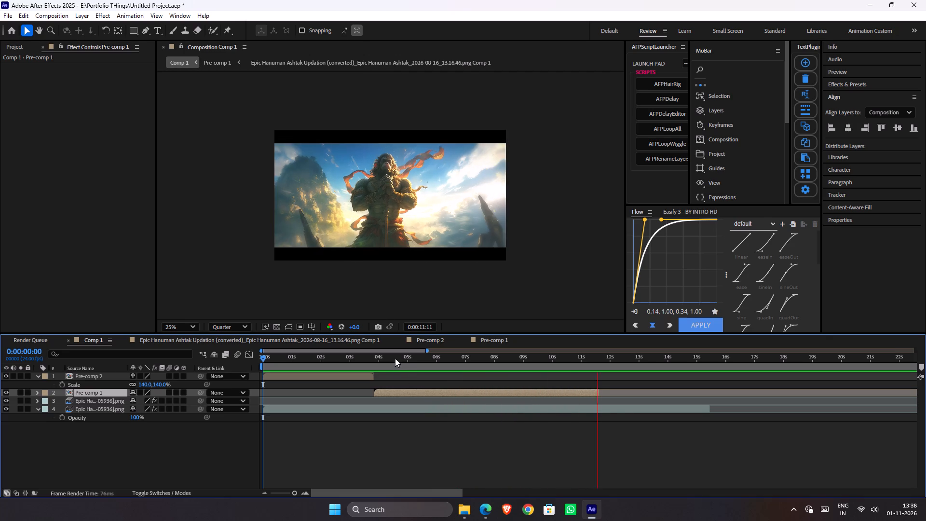
pyautogui.press('space')
pyautogui.moveTo(390, 356); pyautogui.dragTo(372, 358)
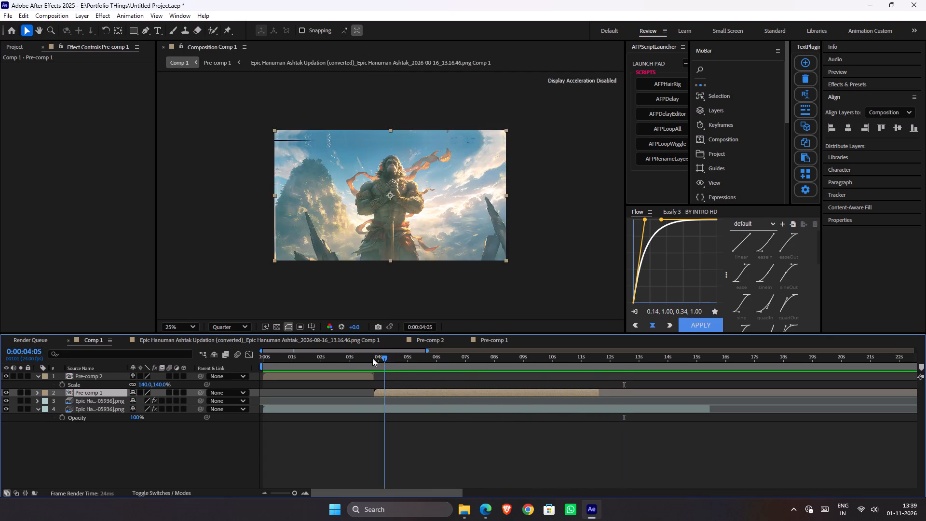
pyautogui.moveTo(372, 358); pyautogui.dragTo(351, 358)
pyautogui.press('space')
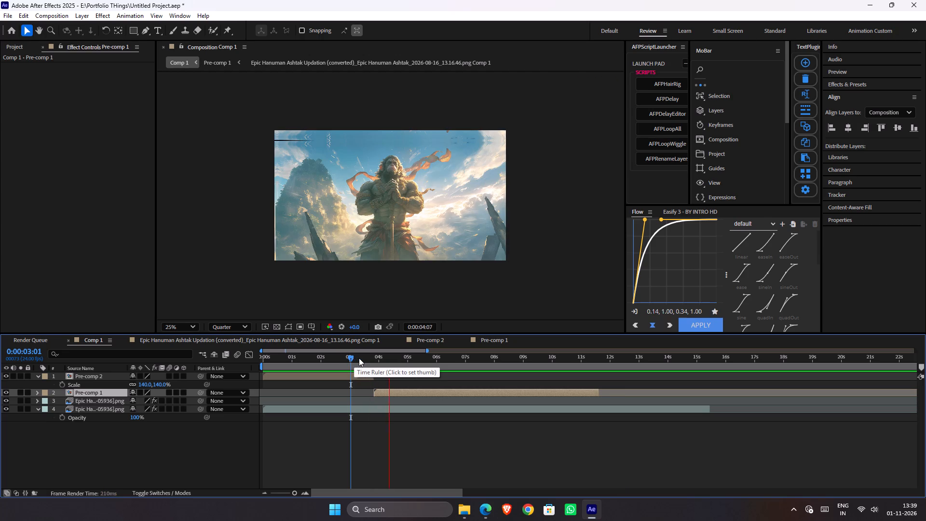
pyautogui.moveTo(360, 358); pyautogui.dragTo(372, 365)
pyautogui.keyDown('alt'); pyautogui.scroll(4, 372, 384); pyautogui.keyUp('alt')
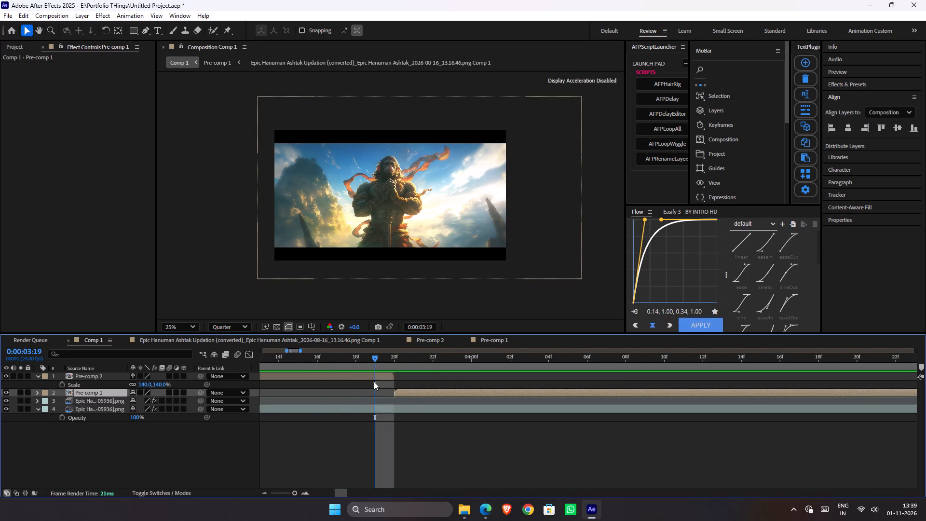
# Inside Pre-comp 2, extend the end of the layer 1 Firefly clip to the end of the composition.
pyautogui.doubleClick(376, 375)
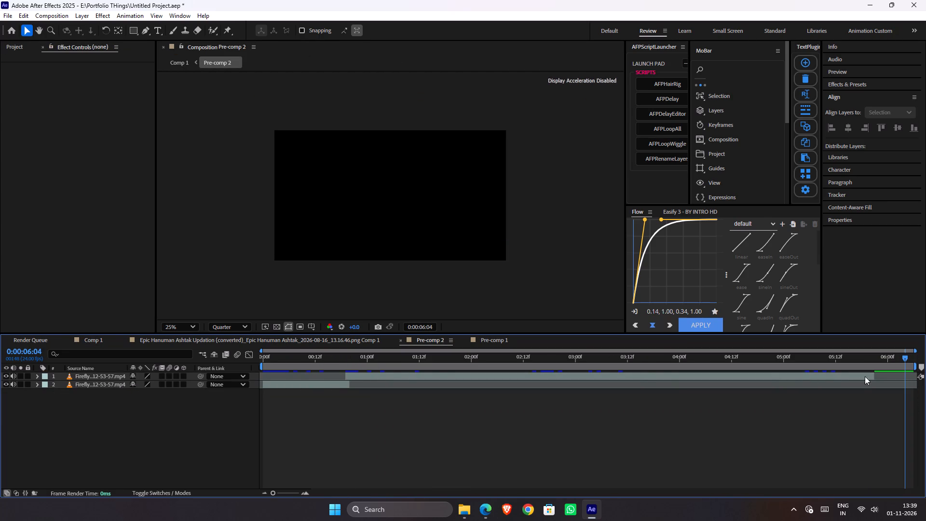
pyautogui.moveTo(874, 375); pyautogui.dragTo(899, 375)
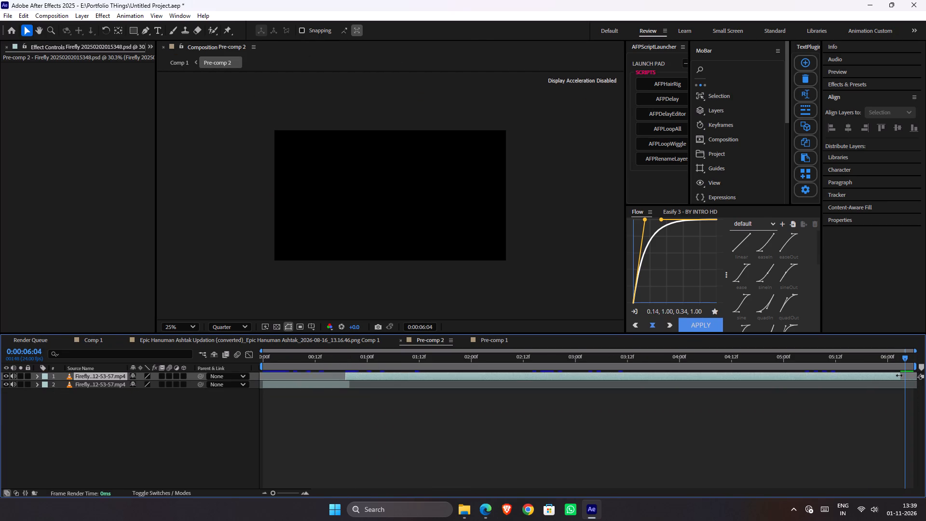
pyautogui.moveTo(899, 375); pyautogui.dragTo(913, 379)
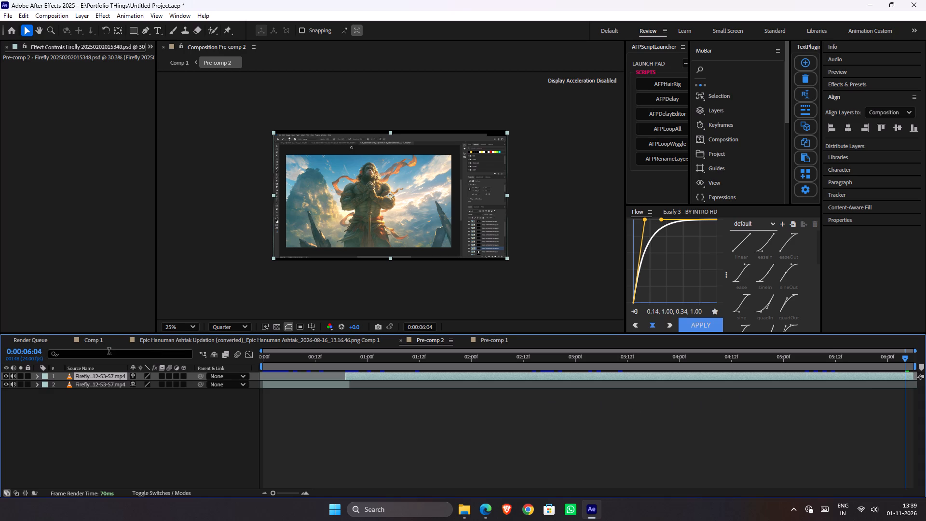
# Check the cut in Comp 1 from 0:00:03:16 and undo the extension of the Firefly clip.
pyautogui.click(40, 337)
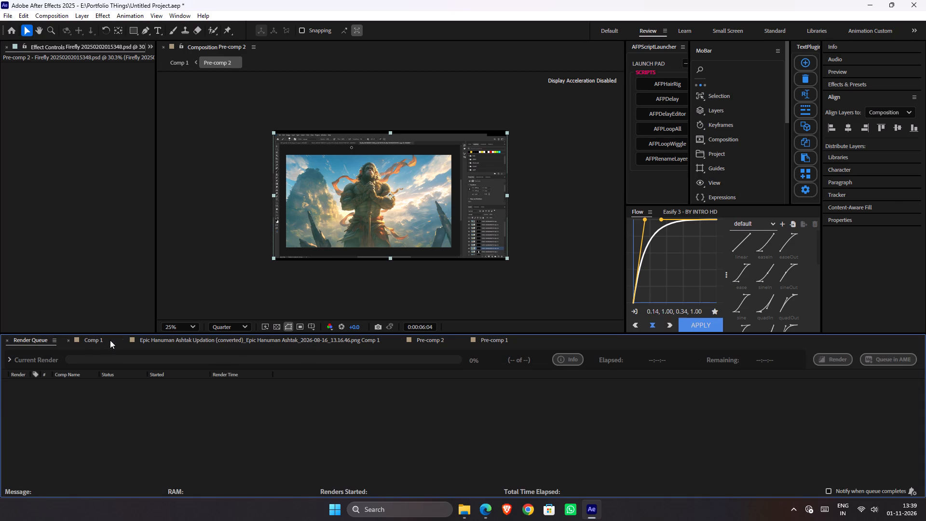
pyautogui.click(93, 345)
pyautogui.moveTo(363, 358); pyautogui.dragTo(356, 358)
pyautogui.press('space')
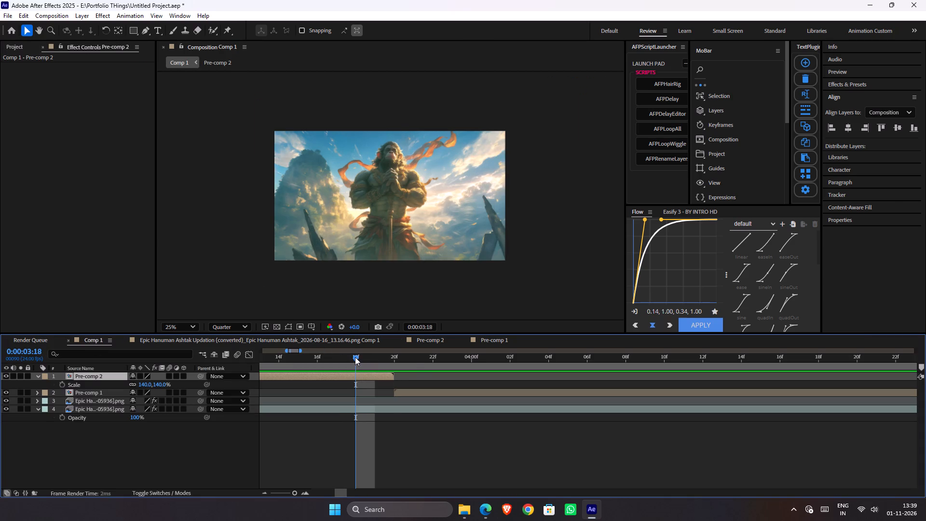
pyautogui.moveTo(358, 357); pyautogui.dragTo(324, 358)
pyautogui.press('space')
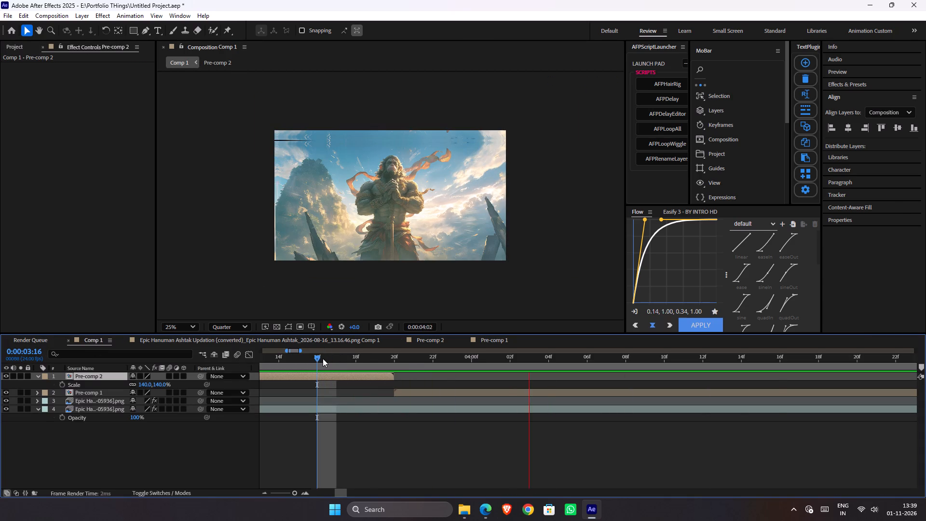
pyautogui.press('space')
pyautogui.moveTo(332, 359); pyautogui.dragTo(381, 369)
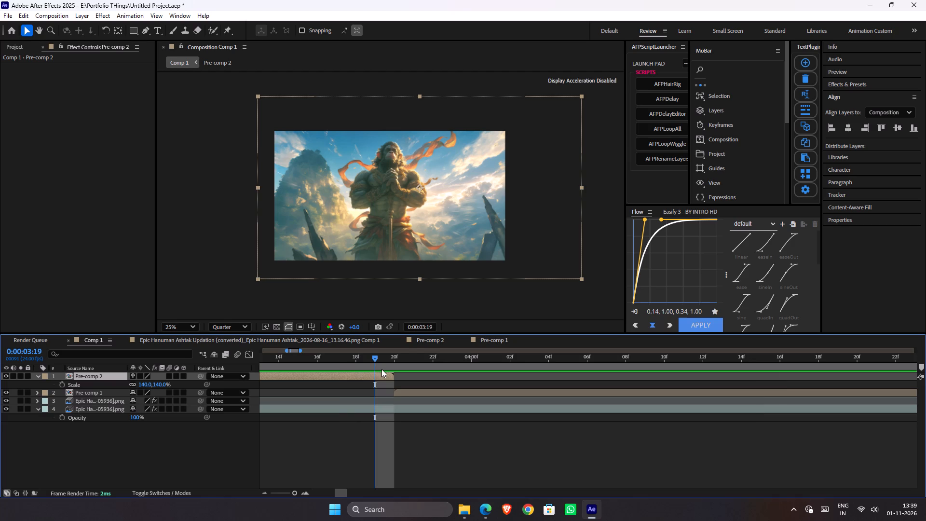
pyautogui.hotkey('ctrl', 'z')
# Locate the layer 1 Firefly clip's out point inside Pre-comp 2 and trim Pre-comp 2's end in Comp 1 to that frame, 0:00:03:14.
pyautogui.doubleClick(379, 375)
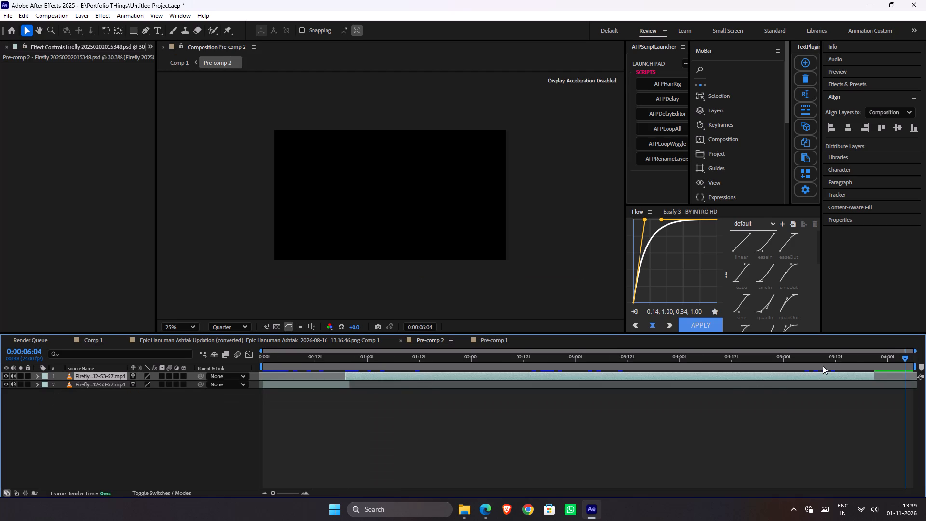
pyautogui.press('o')
pyautogui.press('Tab')
pyautogui.click(674, 377)
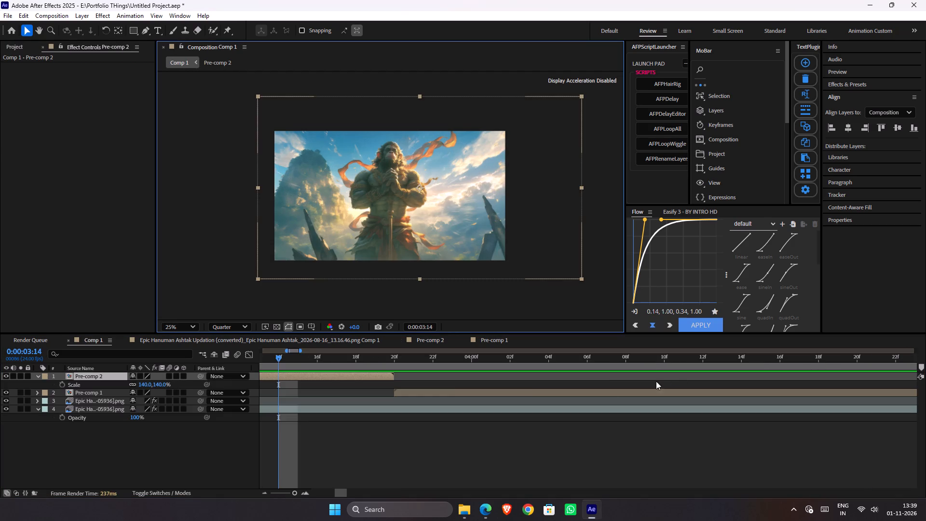
pyautogui.keyDown('alt'); pyautogui.scroll(-2, 368, 387); pyautogui.keyUp('alt')
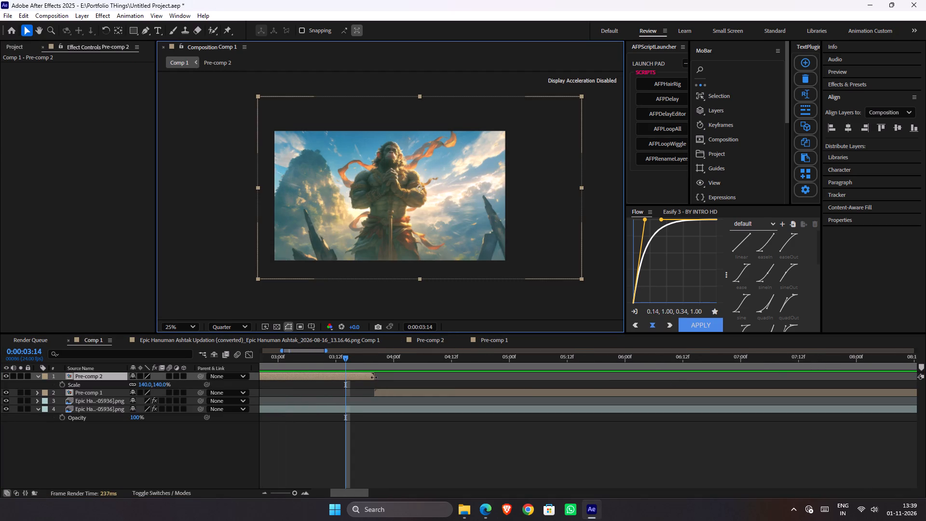
pyautogui.moveTo(374, 377); pyautogui.dragTo(342, 385)
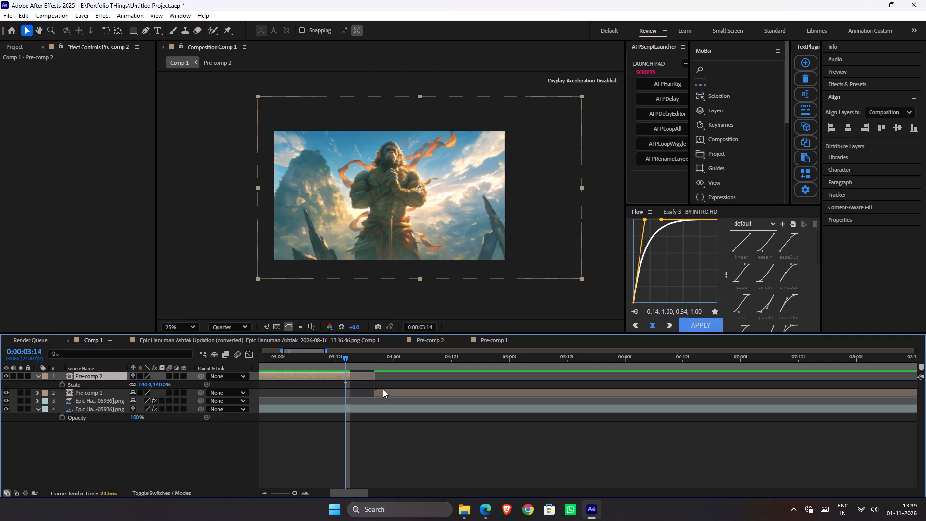
# Slide Pre-comp 1 to start at 0:00:03:14, preview the cut from 0:00:03:09 and save the project.
pyautogui.moveTo(383, 390); pyautogui.dragTo(356, 393)
pyautogui.moveTo(345, 359); pyautogui.dragTo(323, 359)
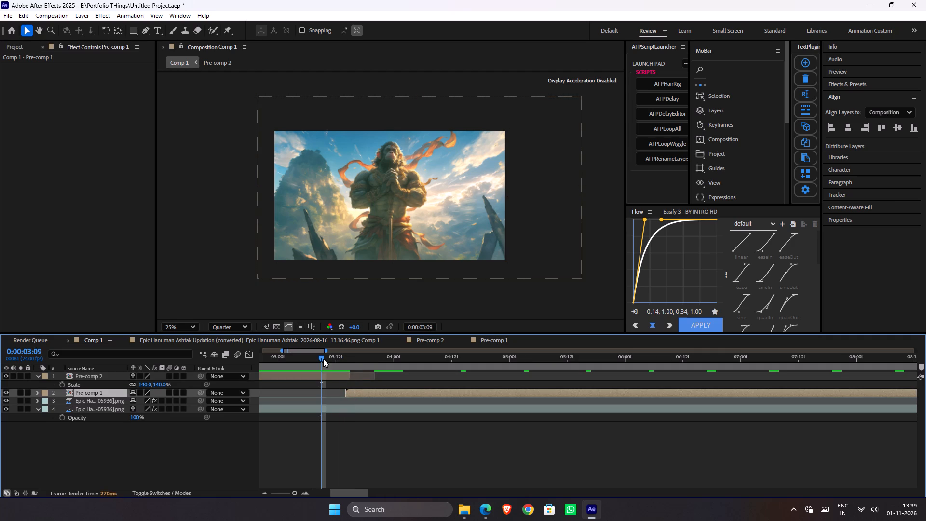
pyautogui.press('space')
pyautogui.press('space')
pyautogui.keyDown('alt'); pyautogui.scroll(-2, 371, 369); pyautogui.keyUp('alt')
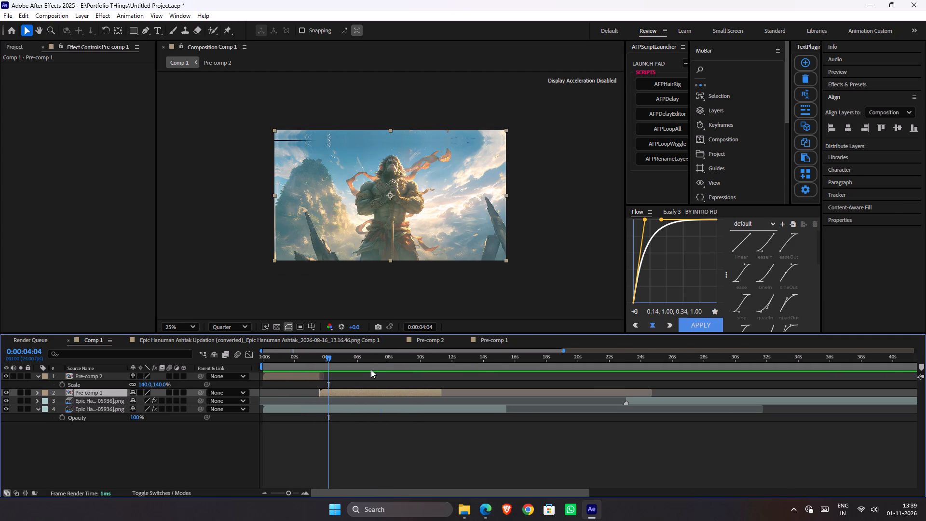
pyautogui.keyDown('alt'); pyautogui.scroll(-1, 371, 370); pyautogui.keyUp('alt')
pyautogui.hotkey('ctrl', 's')
# Scrub Comp 1 from 0:00:02:20 to 0:00:03:17 to inspect the frames around the cut into Pre-comp 1.
pyautogui.moveTo(325, 358); pyautogui.dragTo(309, 357)
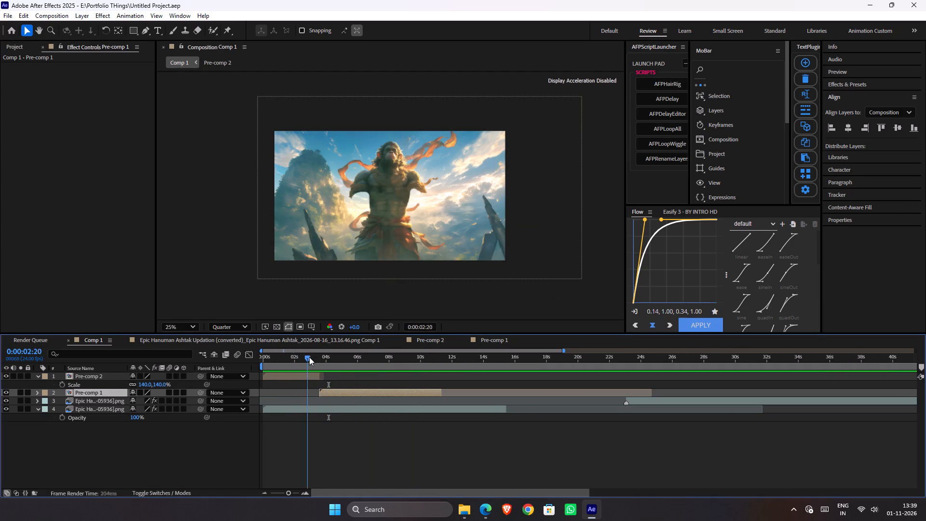
pyautogui.moveTo(309, 357); pyautogui.dragTo(320, 358)
pyautogui.keyDown('alt'); pyautogui.scroll(3, 320, 369); pyautogui.keyUp('alt')
pyautogui.scroll(2, 323, 369)
pyautogui.scroll(-1, 323, 369)
pyautogui.scroll(2, 323, 369)
pyautogui.moveTo(315, 366); pyautogui.dragTo(323, 364)
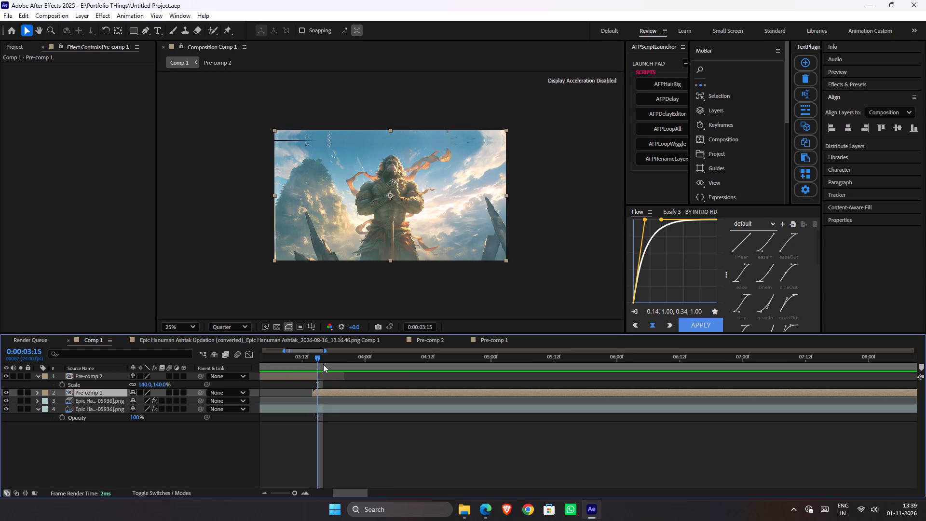
pyautogui.moveTo(323, 364); pyautogui.dragTo(327, 366)
# Open Pre-comp 1 and shift all its layers two seconds later, with the bottom still starting at 0:00:02:00.
pyautogui.click(330, 394)
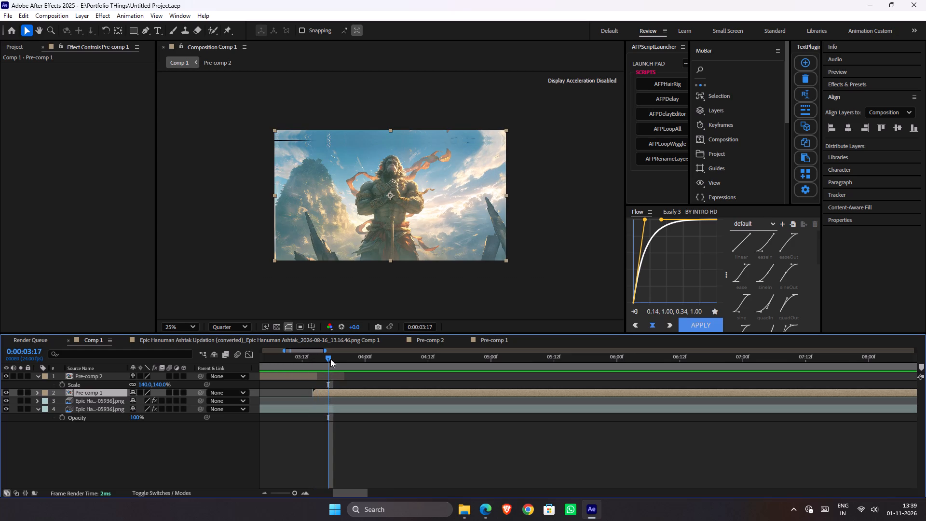
pyautogui.doubleClick(330, 392)
pyautogui.scroll(-4, 381, 416)
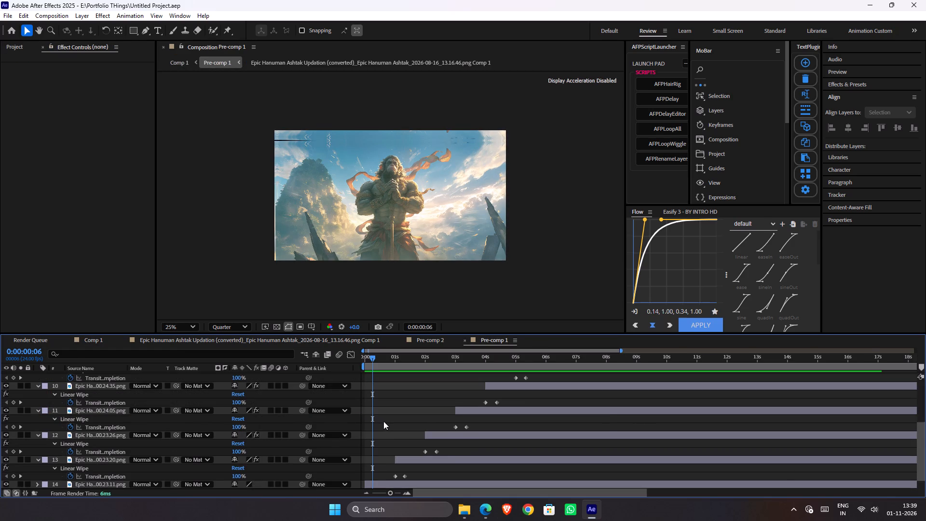
pyautogui.scroll(-1, 383, 421)
pyautogui.click(390, 484)
pyautogui.scroll(2, 476, 417)
pyautogui.scroll(-1, 506, 408)
pyautogui.scroll(2, 523, 407)
pyautogui.scroll(2, 586, 397)
pyautogui.scroll(-1, 587, 397)
pyautogui.scroll(2, 588, 397)
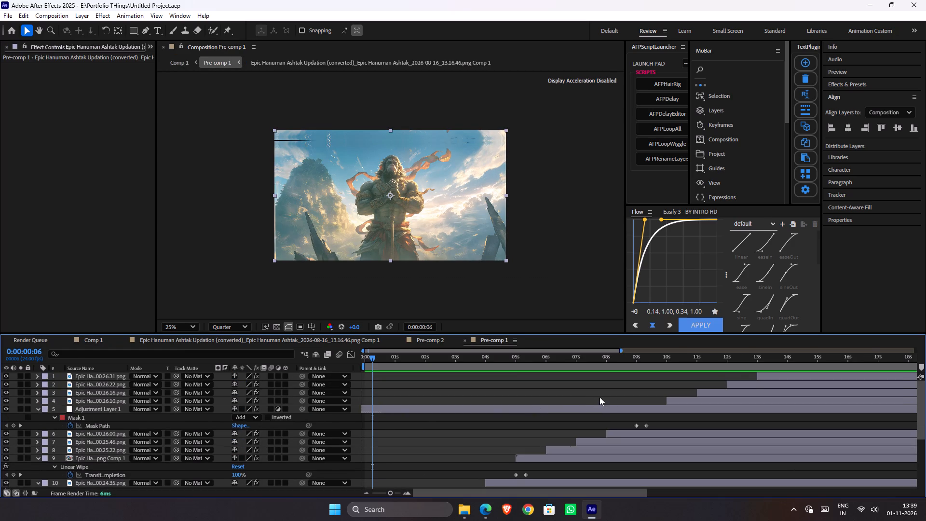
pyautogui.scroll(2, 747, 379)
pyautogui.keyDown('shift'); pyautogui.click(763, 376); pyautogui.keyUp('shift')
pyautogui.scroll(-5, 662, 411)
pyautogui.scroll(1, 660, 412)
pyautogui.scroll(-1, 659, 413)
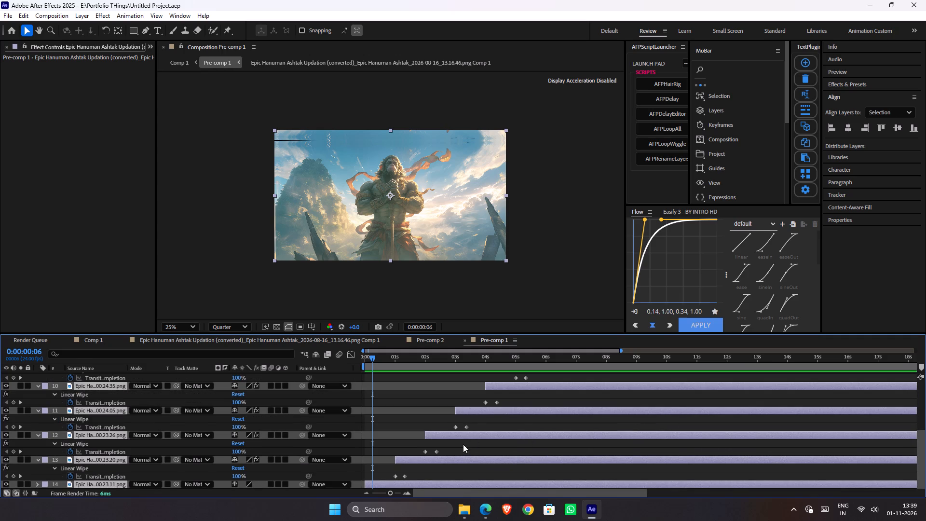
pyautogui.scroll(-1, 463, 445)
pyautogui.moveTo(394, 486); pyautogui.dragTo(427, 487)
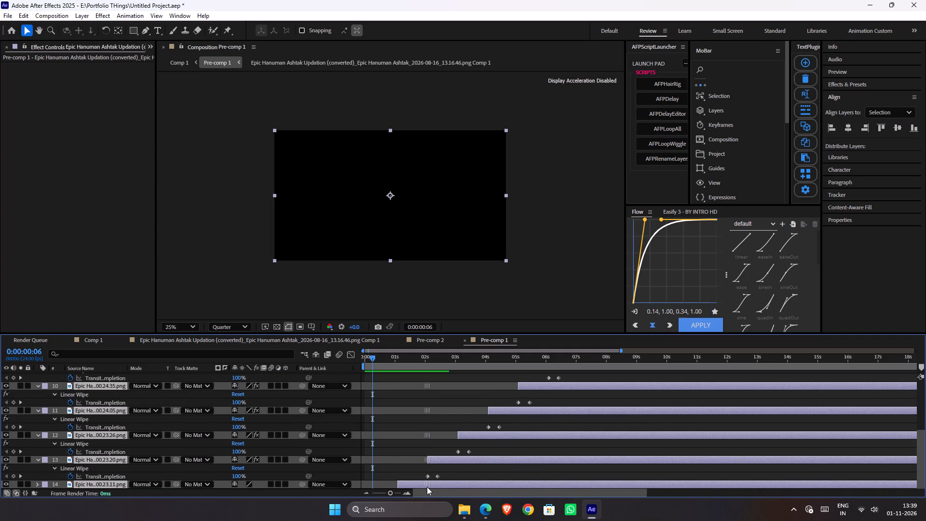
pyautogui.moveTo(427, 487); pyautogui.dragTo(442, 485)
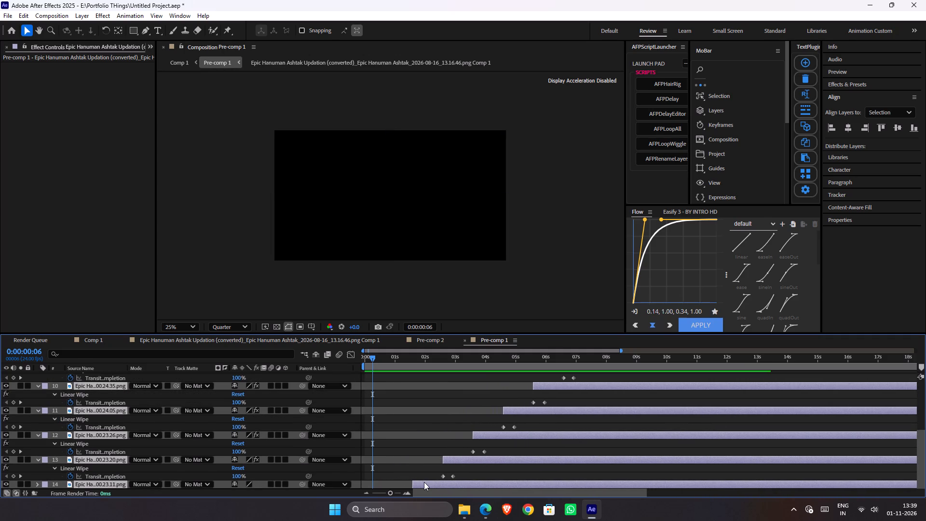
pyautogui.click(424, 361)
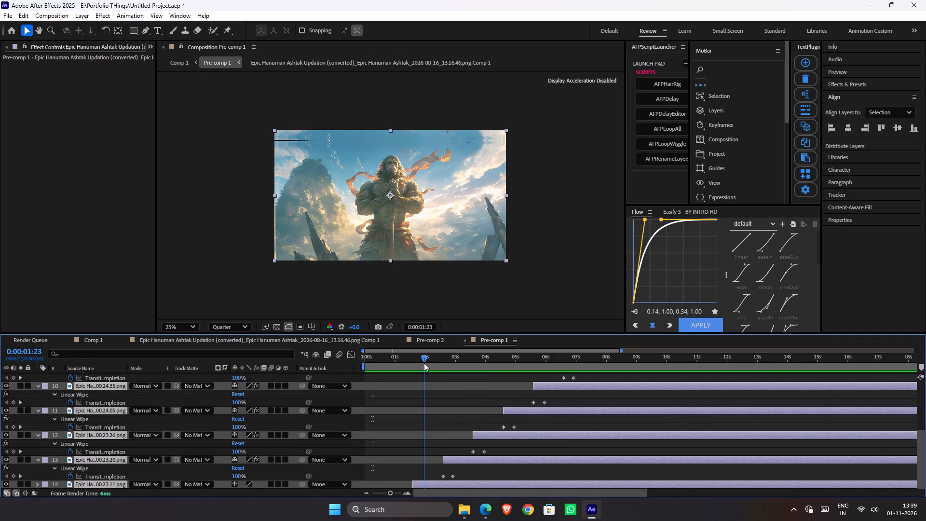
pyautogui.moveTo(418, 482); pyautogui.dragTo(437, 482)
pyautogui.keyDown('shift'); pyautogui.click(439, 458); pyautogui.keyUp('shift')
pyautogui.click(431, 479)
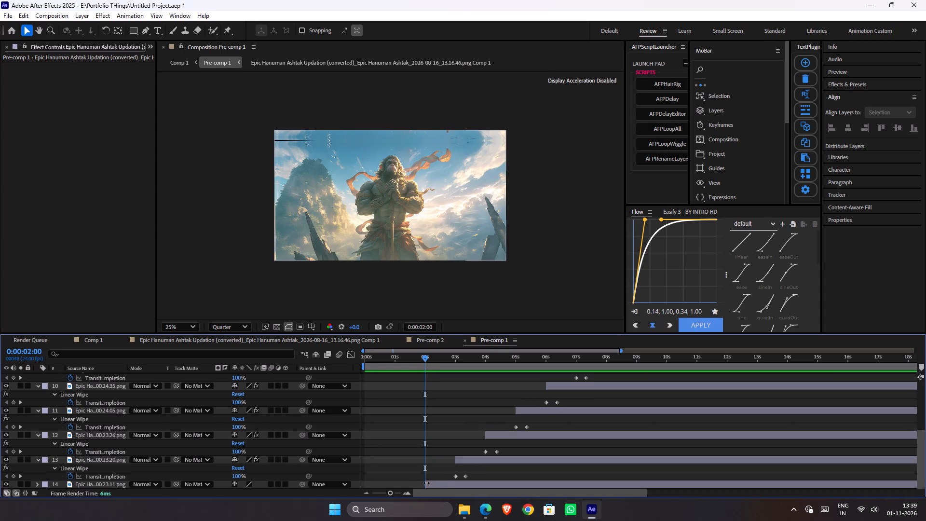
# Extend the in points of layer 14 and Adjustment Layer 1 back to Pre-comp 1's start, return to Comp 1 and save.
pyautogui.moveTo(426, 483); pyautogui.dragTo(367, 492)
pyautogui.scroll(2, 402, 416)
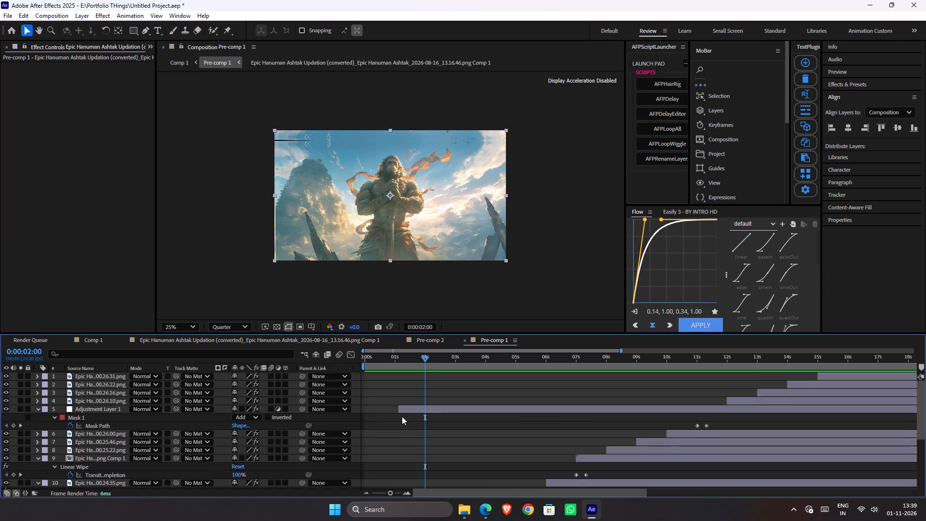
pyautogui.moveTo(399, 410); pyautogui.dragTo(359, 413)
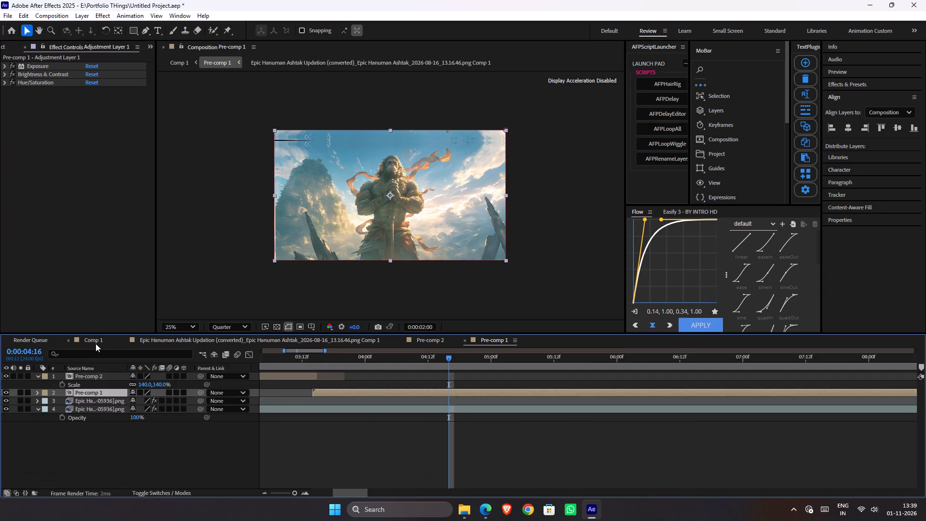
pyautogui.click(95, 343)
pyautogui.hotkey('ctrl', 's')
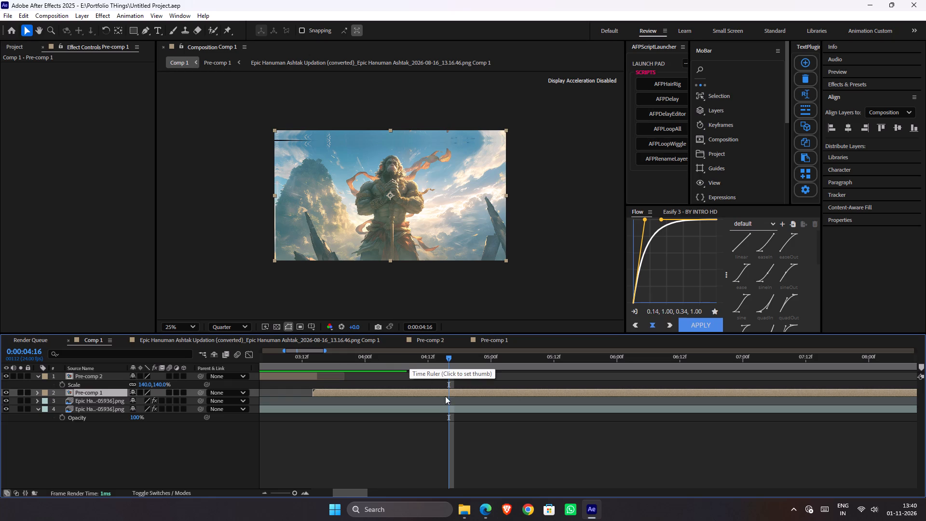
# Add a layer marker to Pre-comp 1 in Comp 1 at 0:00:04:16.
pyautogui.click(448, 391)
pyautogui.press('*')
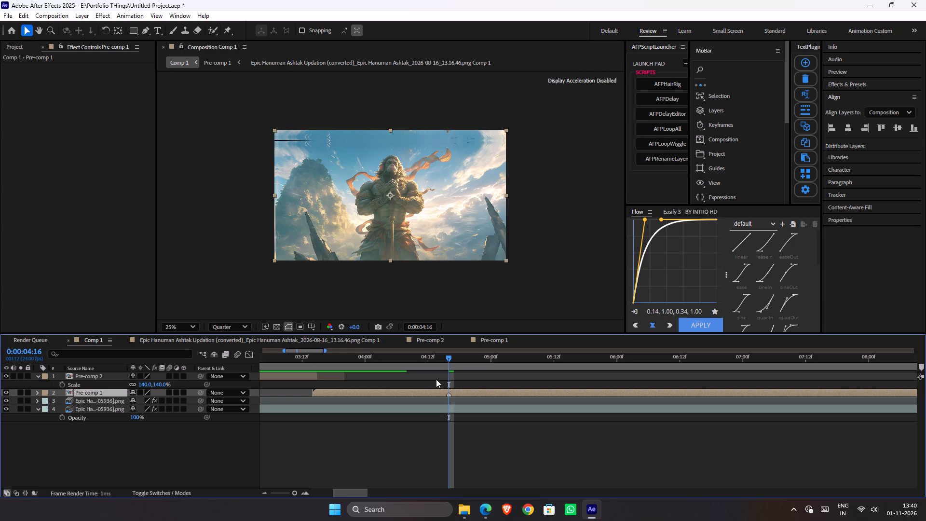
pyautogui.click(487, 436)
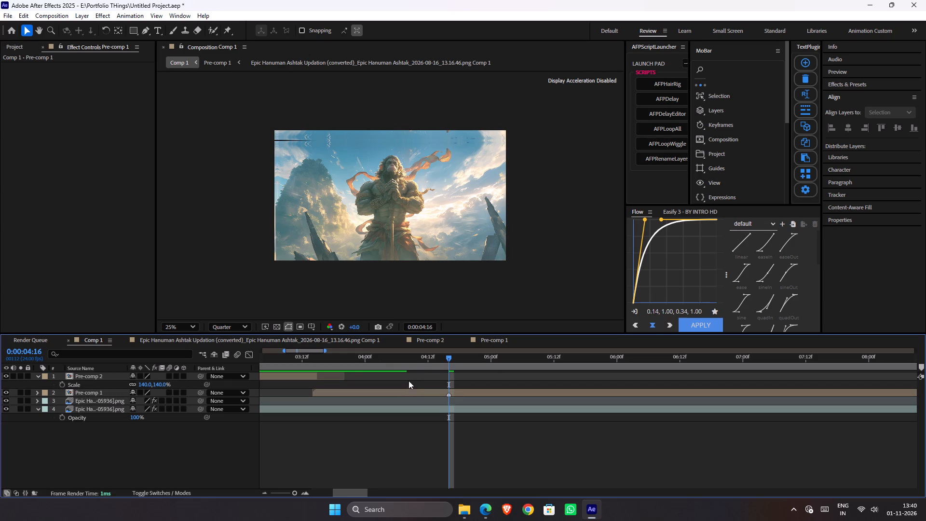
# Add Position and Scale keyframes to Pre-comp 1 at 0:00:04:12, keeping 960, 540 and 100%.
pyautogui.moveTo(421, 365); pyautogui.dragTo(444, 404)
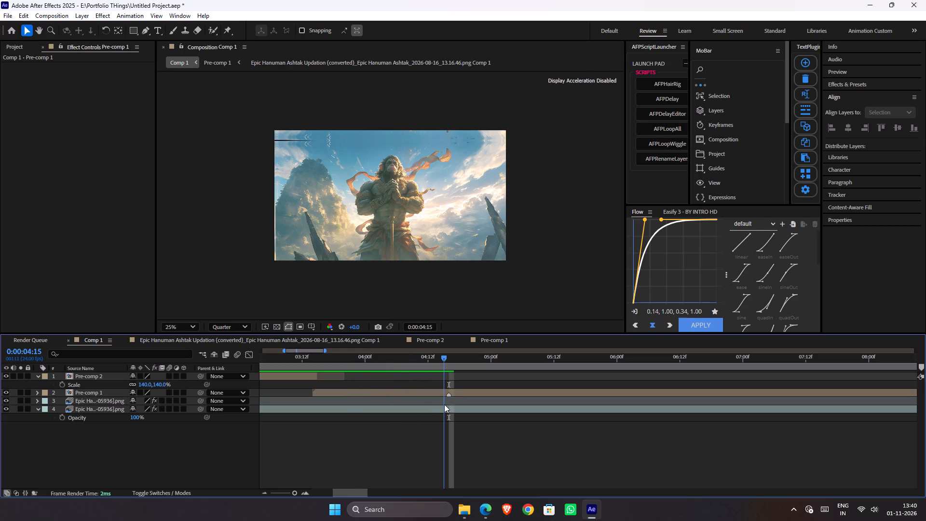
pyautogui.moveTo(444, 404); pyautogui.dragTo(429, 400)
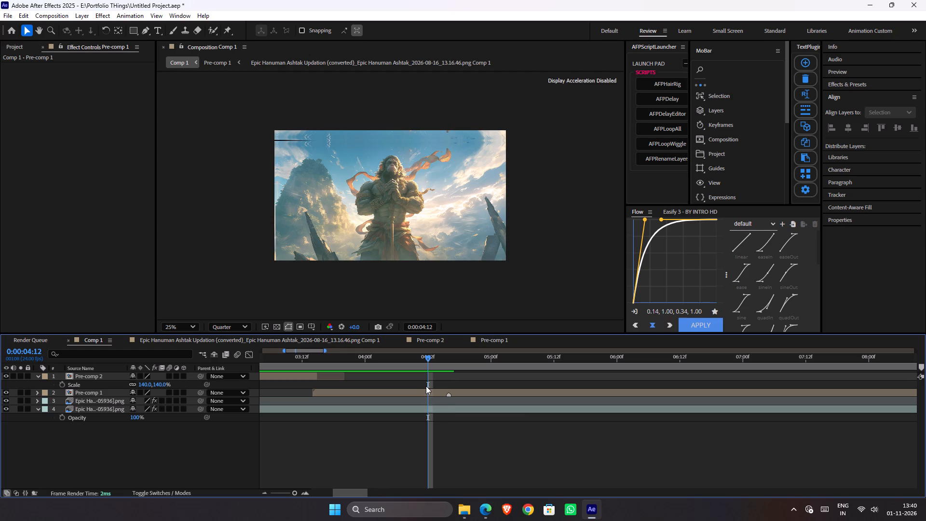
pyautogui.write('pS')
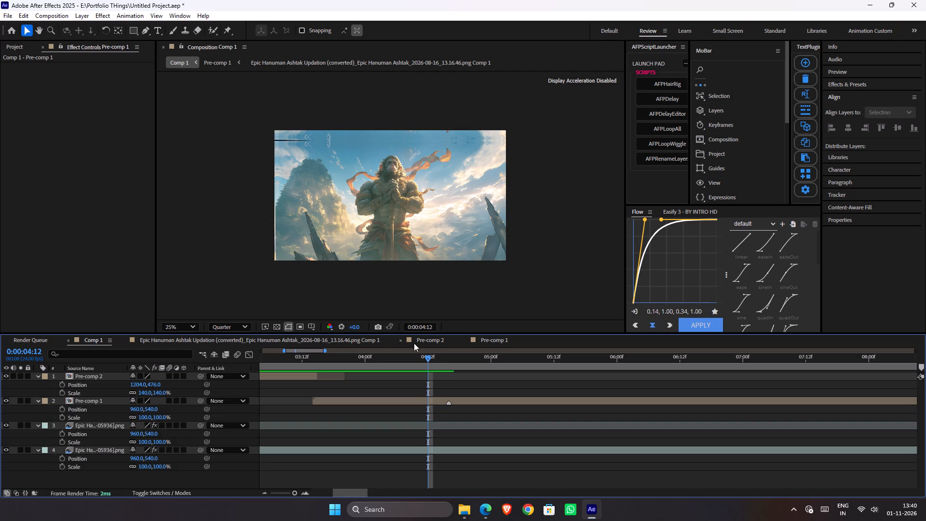
pyautogui.moveTo(65, 411); pyautogui.dragTo(63, 417)
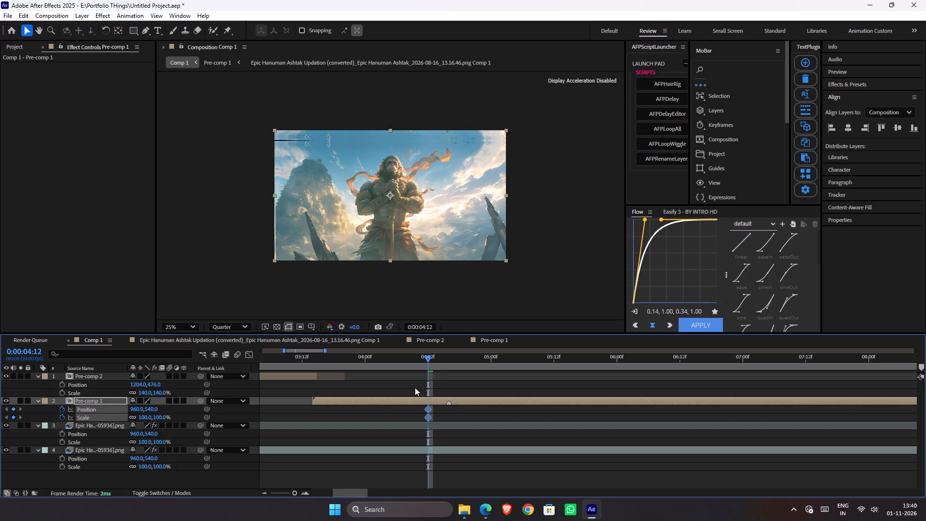
# At 0:00:03:15, keyframe Pre-comp 1's Scale at 108% and Position at 960, 503 to match the preceding clip's framing.
pyautogui.moveTo(392, 355); pyautogui.dragTo(319, 357)
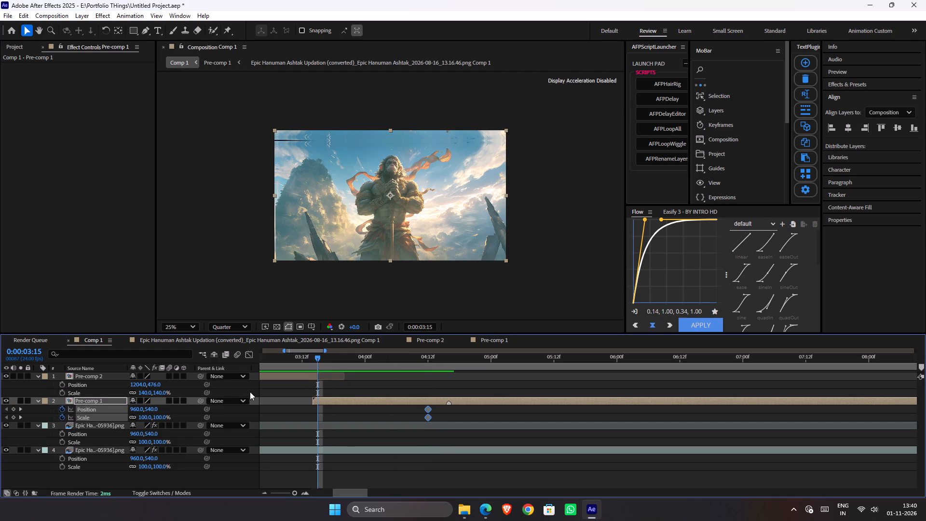
pyautogui.click(186, 411)
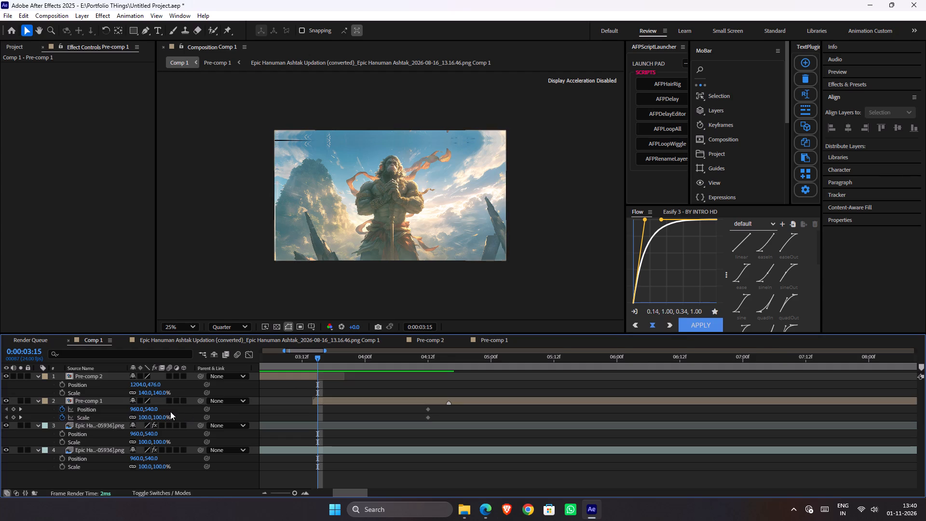
pyautogui.moveTo(159, 417); pyautogui.dragTo(171, 418)
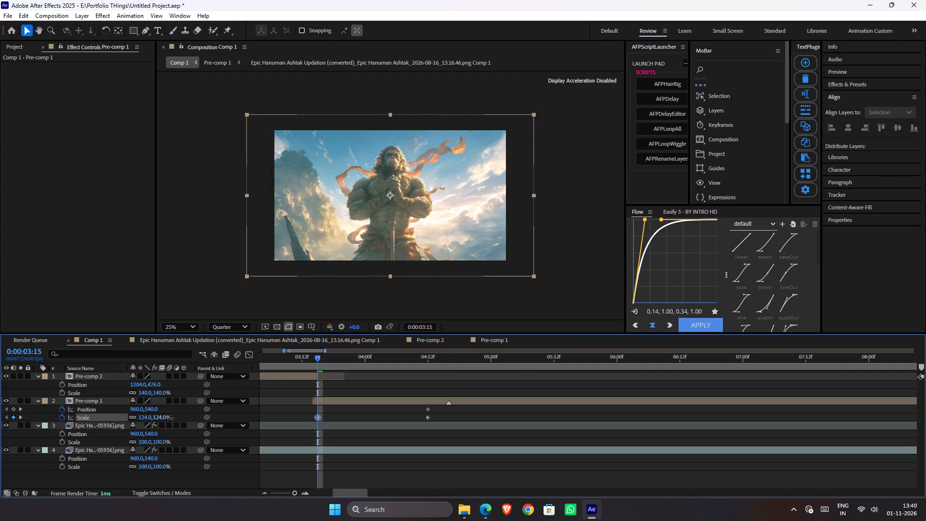
pyautogui.moveTo(171, 418); pyautogui.dragTo(169, 418)
pyautogui.moveTo(151, 410); pyautogui.dragTo(153, 410)
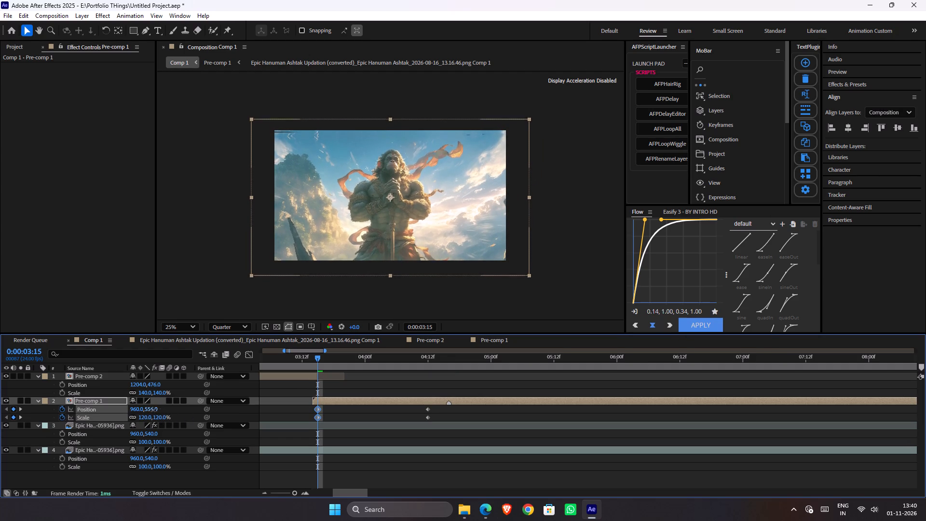
pyautogui.moveTo(153, 410); pyautogui.dragTo(96, 410)
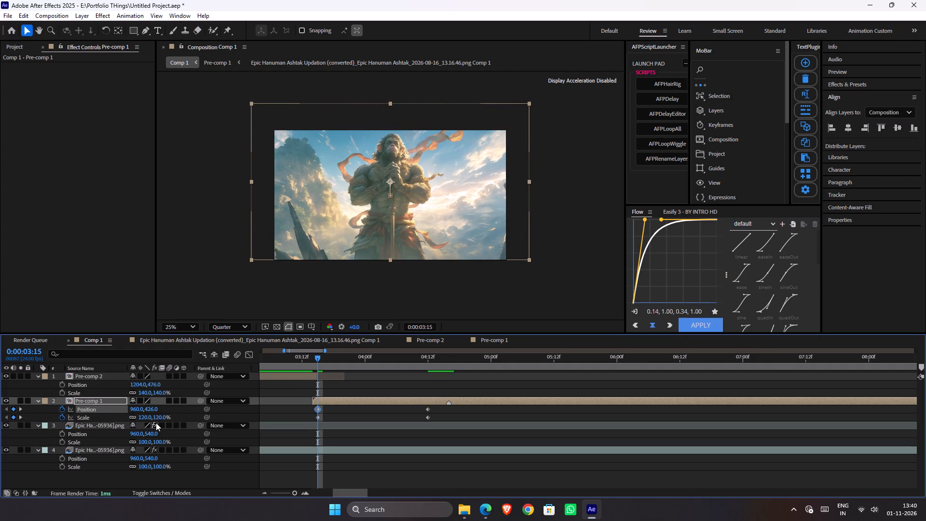
pyautogui.moveTo(158, 419); pyautogui.dragTo(151, 418)
pyautogui.moveTo(152, 410); pyautogui.dragTo(172, 411)
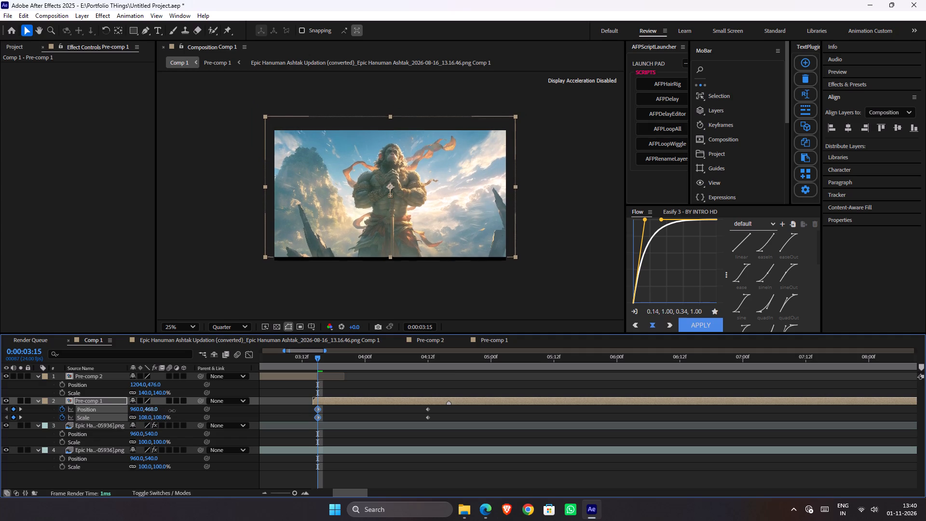
pyautogui.moveTo(172, 411); pyautogui.dragTo(188, 411)
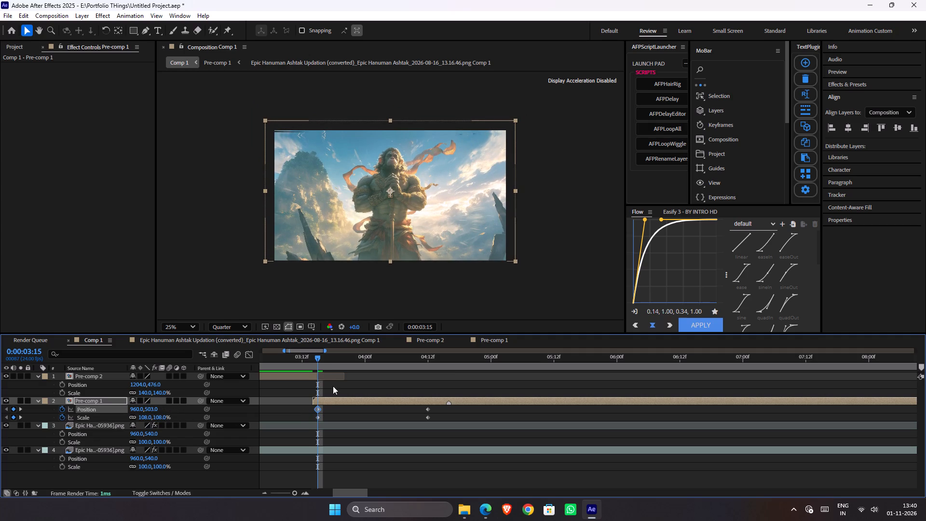
# Scrub Comp 1 across the cut at 0:00:03:14 and through the earlier Pre-comp 2 footage to compare the framing.
pyautogui.moveTo(319, 358); pyautogui.dragTo(314, 367)
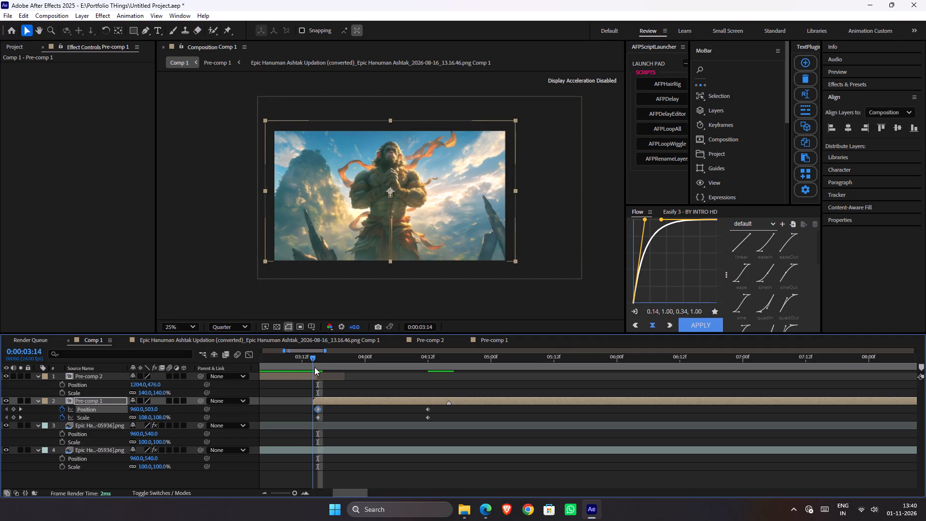
pyautogui.moveTo(314, 367); pyautogui.dragTo(319, 372)
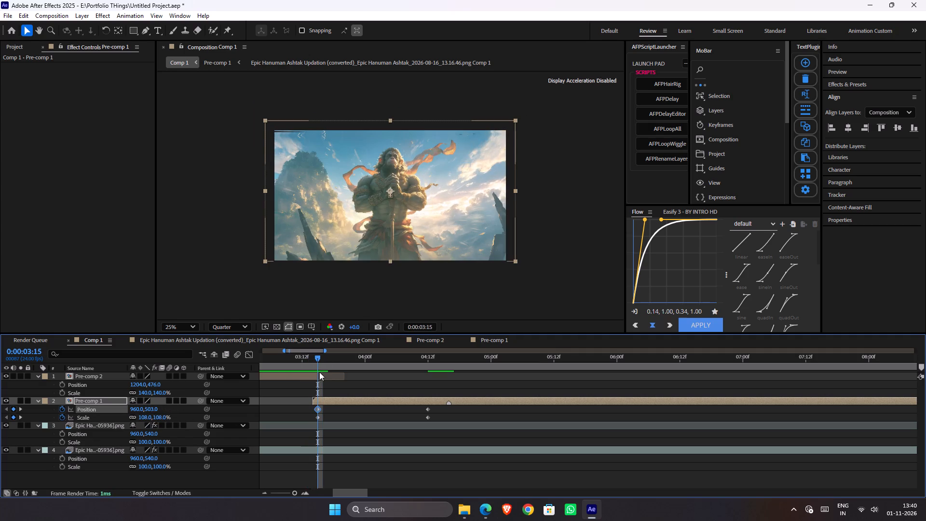
pyautogui.moveTo(319, 372); pyautogui.dragTo(316, 373)
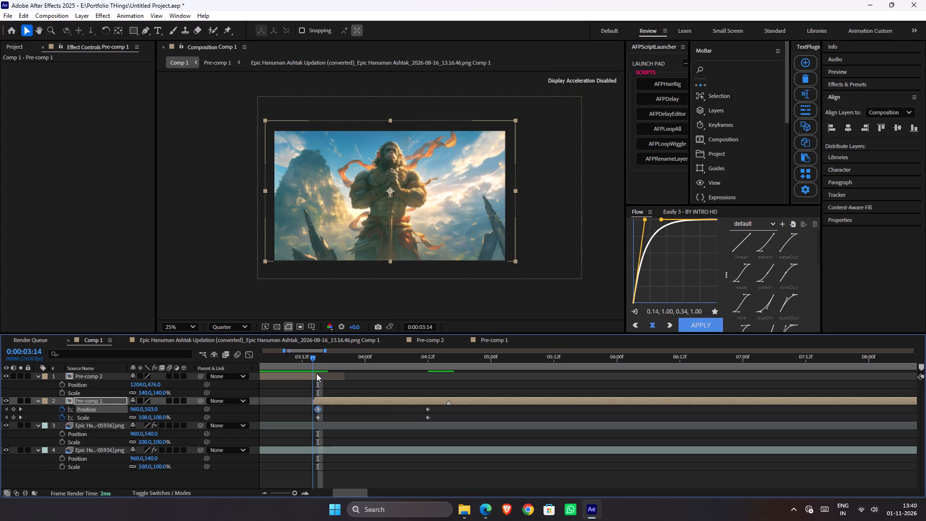
pyautogui.moveTo(316, 373); pyautogui.dragTo(317, 373)
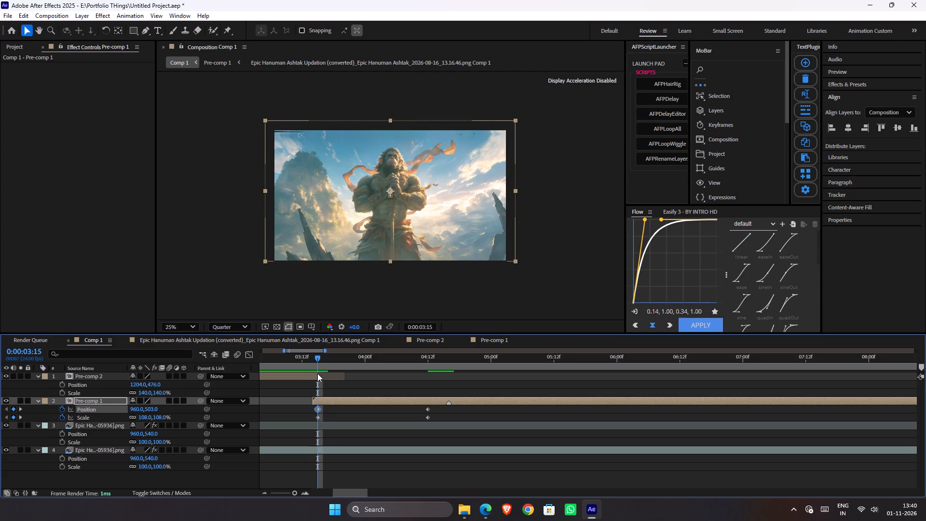
pyautogui.moveTo(317, 373); pyautogui.dragTo(317, 374)
pyautogui.moveTo(317, 374); pyautogui.dragTo(274, 369)
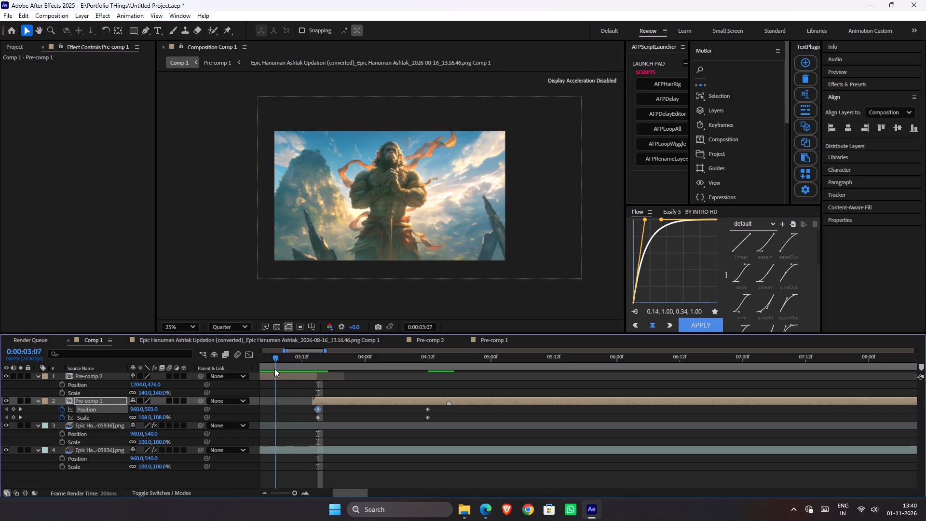
pyautogui.moveTo(274, 369); pyautogui.dragTo(463, 406)
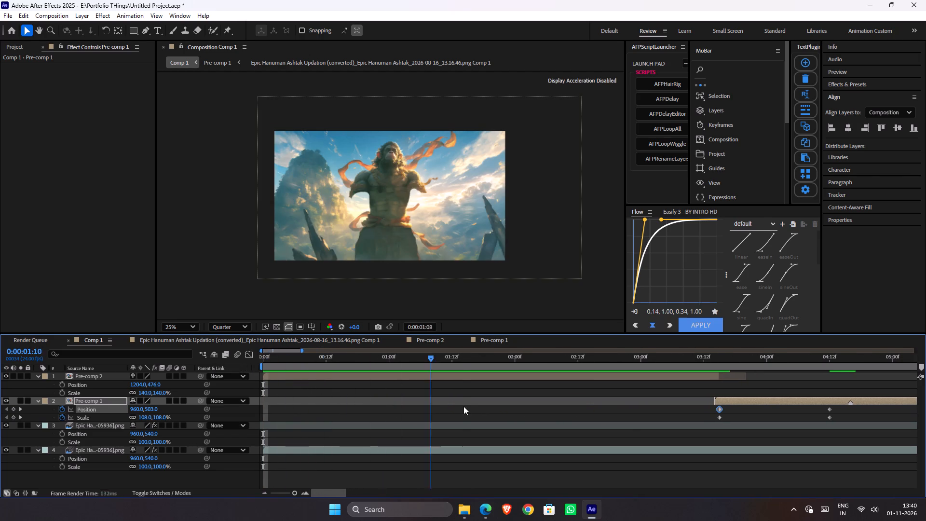
pyautogui.moveTo(463, 406); pyautogui.dragTo(701, 439)
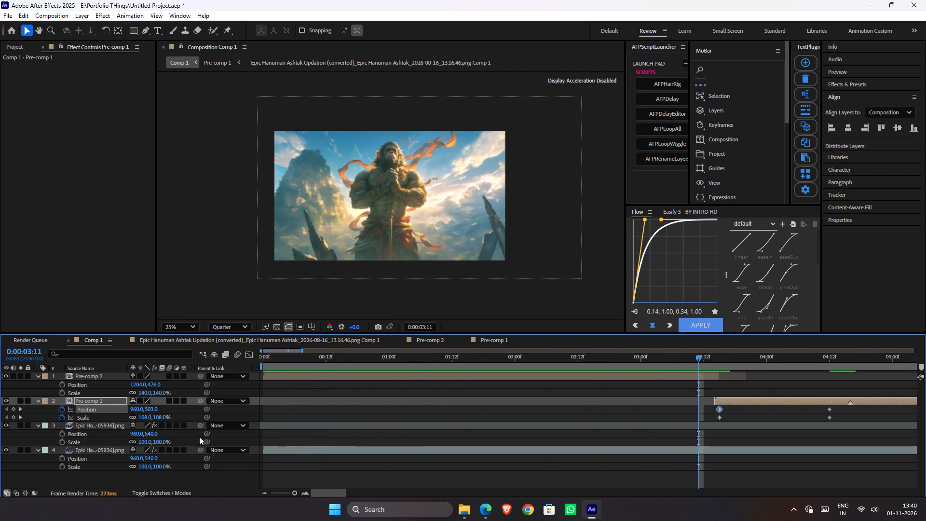
# Copy Adjustment Layer 1 from Pre-comp 1 and paste it above Pre-comp 2 in Comp 1 with the time at 0:00:00:00.
pyautogui.click(74, 449)
pyautogui.click(84, 423)
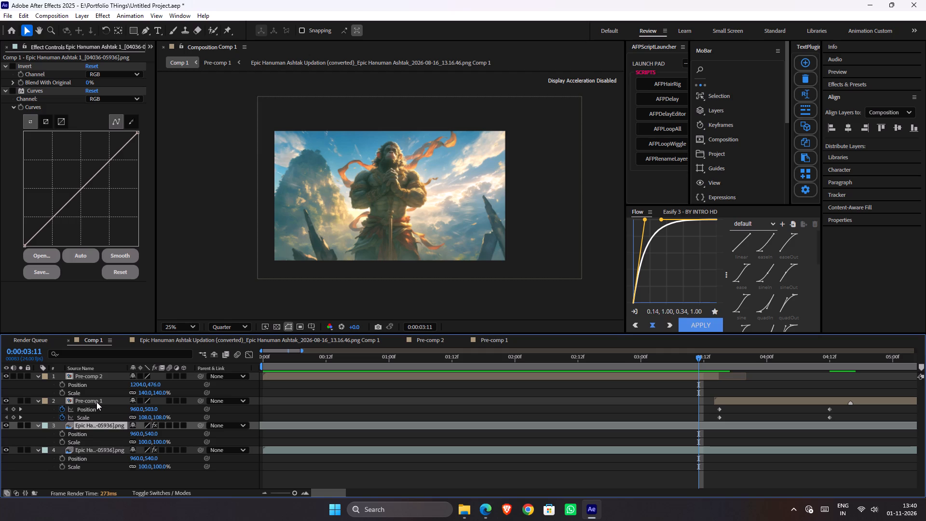
pyautogui.doubleClick(96, 402)
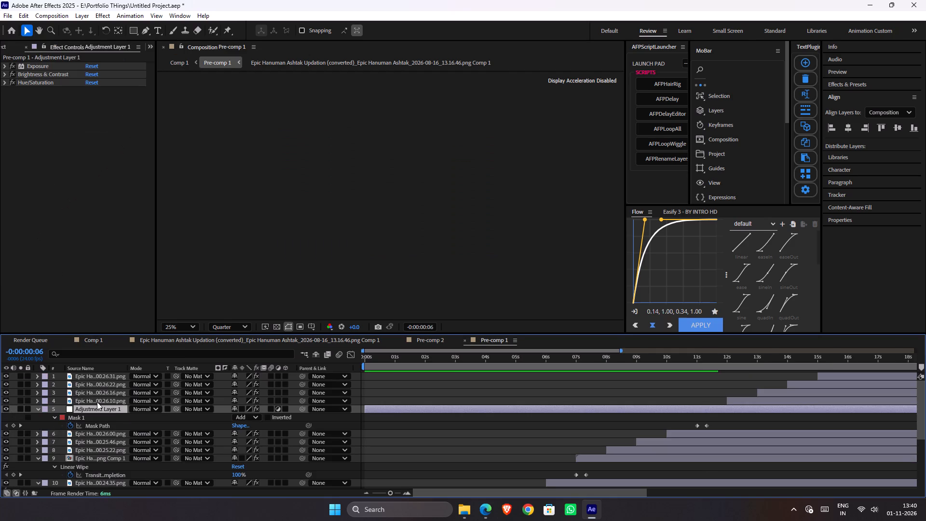
pyautogui.scroll(-1, 98, 402)
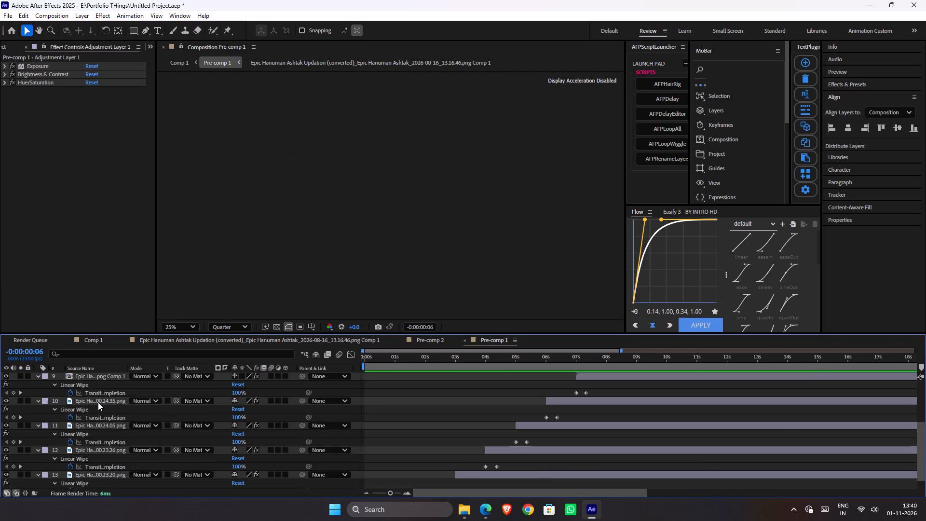
pyautogui.scroll(2, 96, 403)
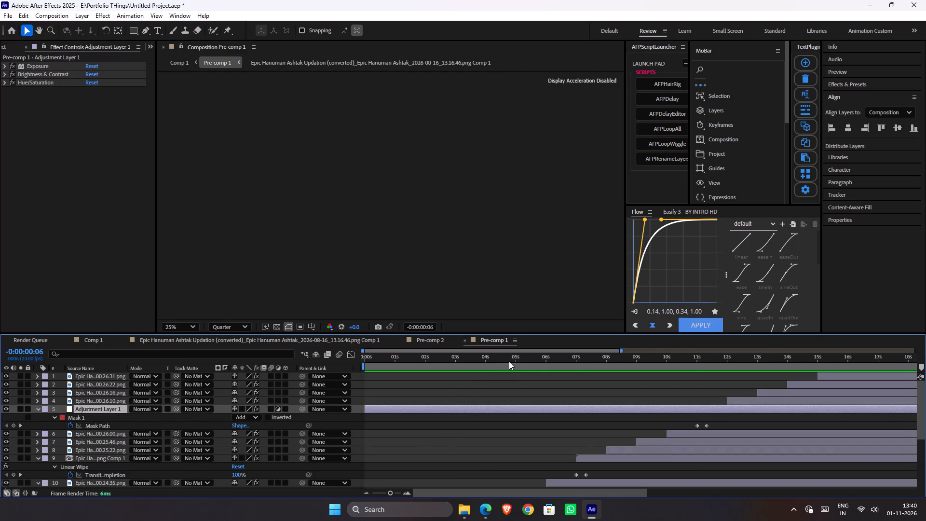
pyautogui.moveTo(509, 361); pyautogui.dragTo(564, 401)
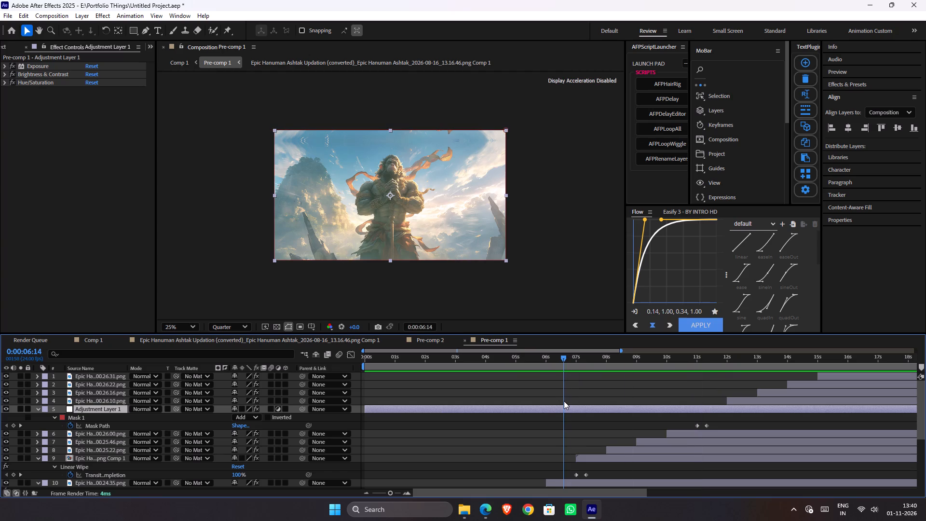
pyautogui.moveTo(564, 401); pyautogui.dragTo(562, 401)
pyautogui.click(520, 407)
pyautogui.hotkey('ctrl', 'c')
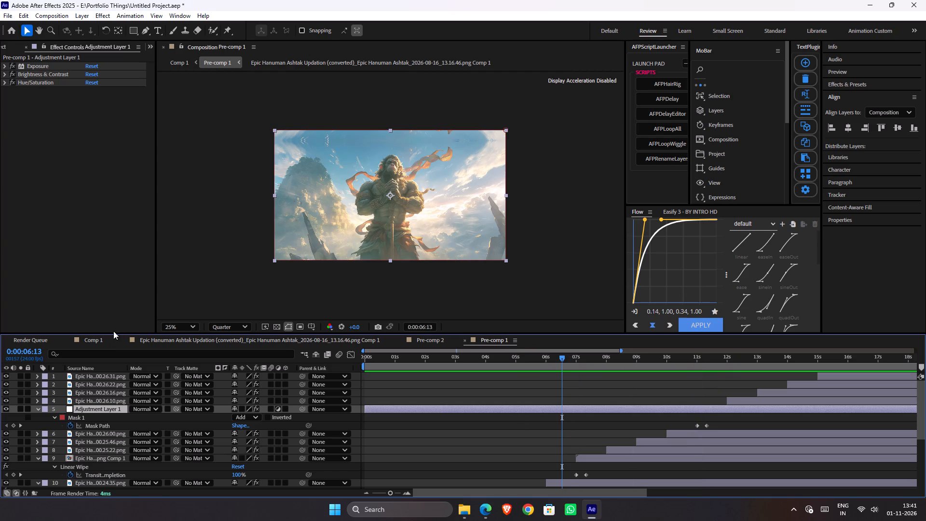
pyautogui.click(97, 339)
pyautogui.moveTo(336, 364); pyautogui.dragTo(170, 364)
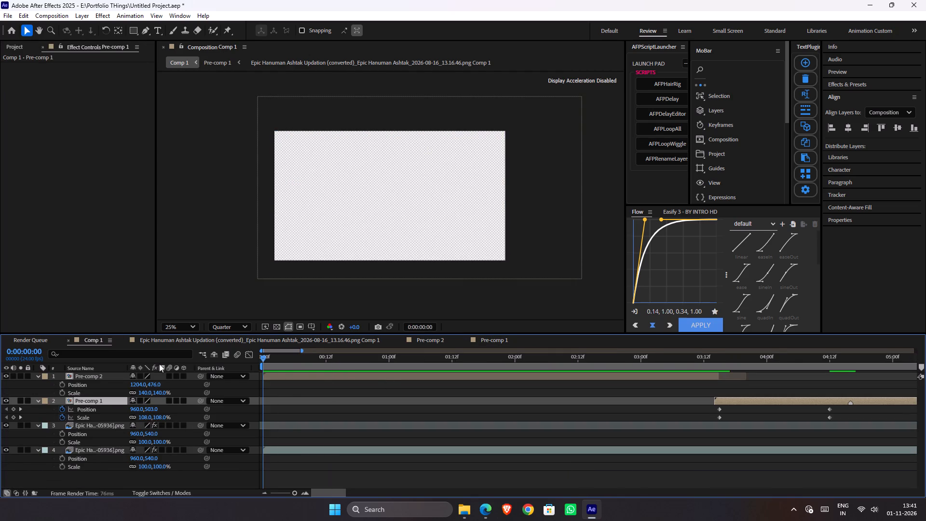
pyautogui.click(89, 378)
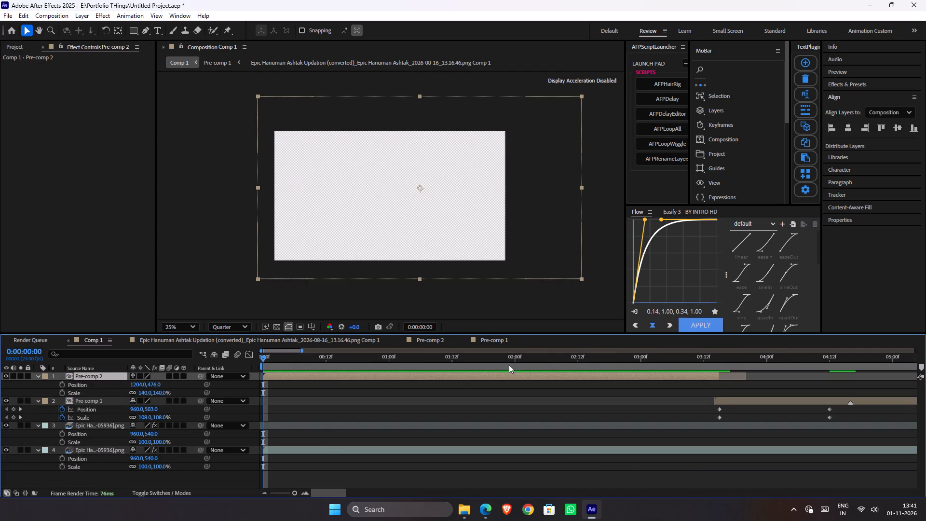
pyautogui.hotkey('ctrl', 'v')
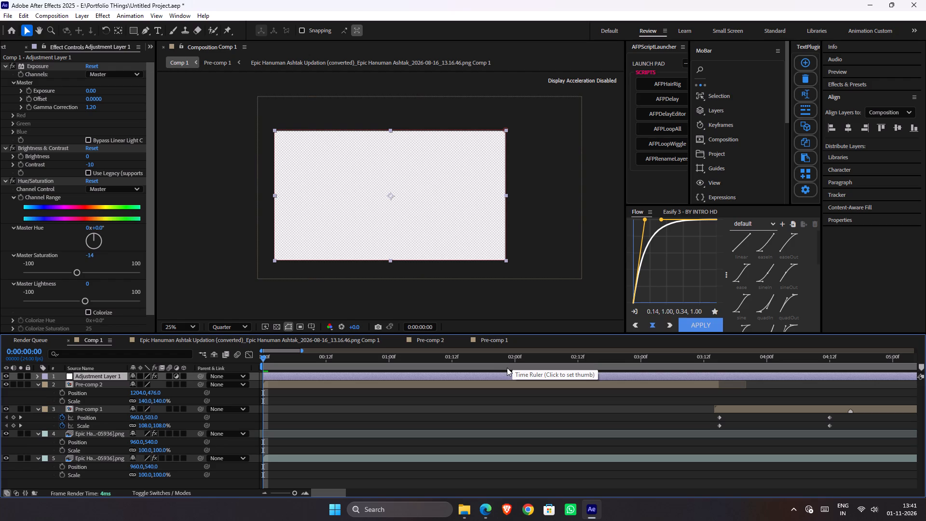
# Trim the end of Adjustment Layer 1 in Comp 1 at 0:00:03:14, matching the cut, and save the project.
pyautogui.press('u')
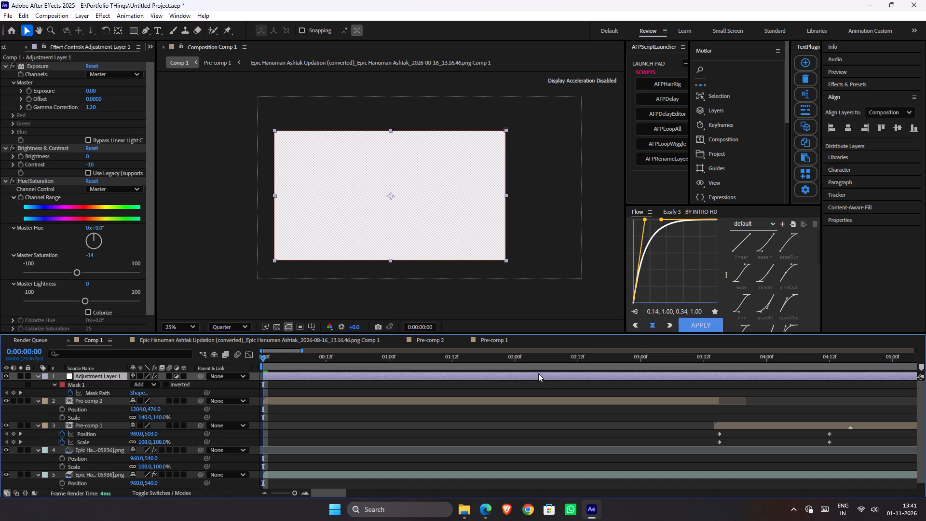
pyautogui.moveTo(302, 364); pyautogui.dragTo(341, 365)
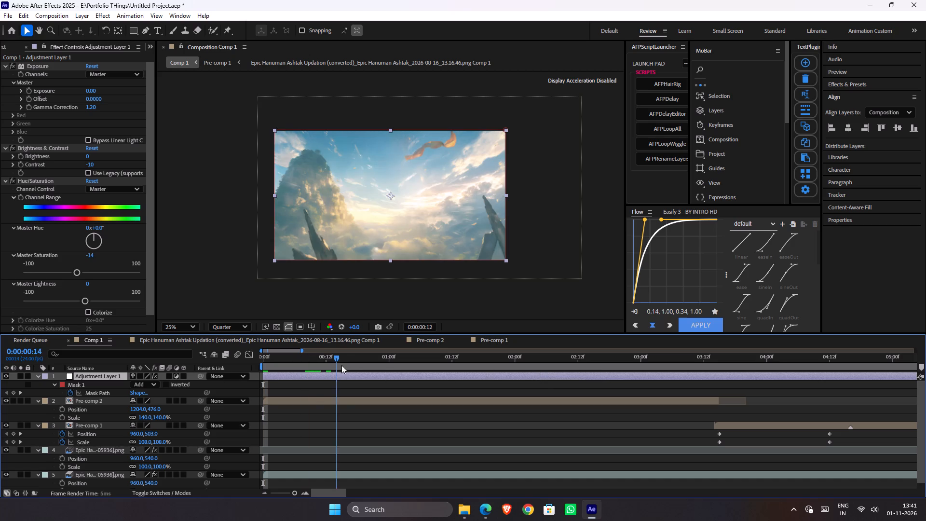
pyautogui.moveTo(341, 365); pyautogui.dragTo(710, 391)
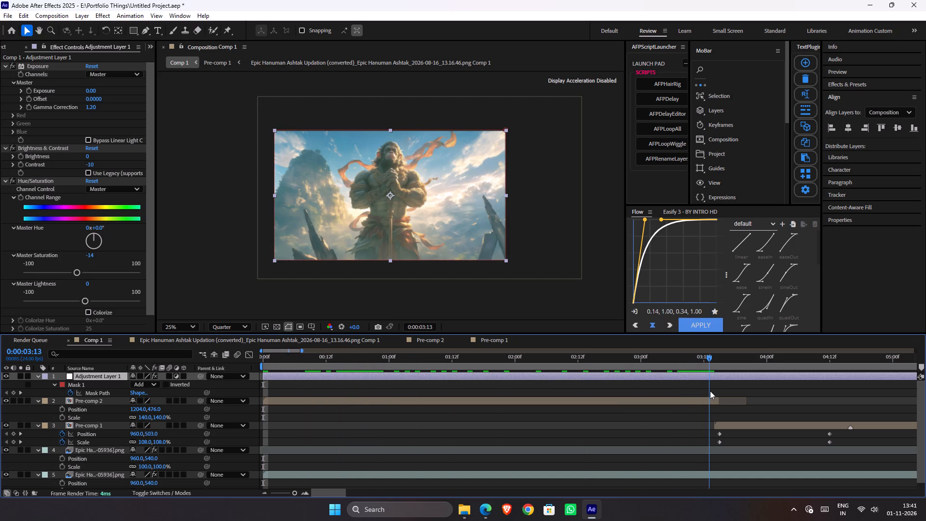
pyautogui.moveTo(710, 391); pyautogui.dragTo(711, 392)
pyautogui.press('u')
pyautogui.press('u')
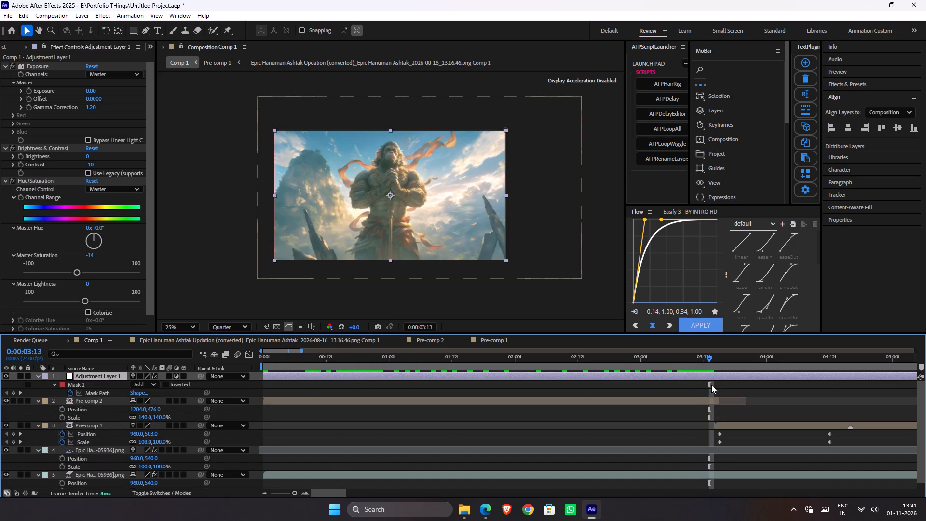
pyautogui.moveTo(711, 368); pyautogui.dragTo(718, 376)
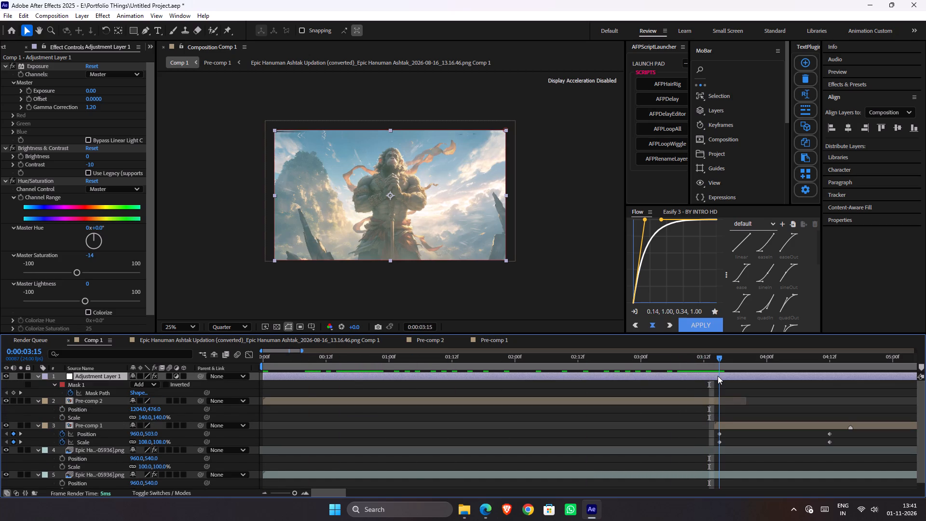
pyautogui.moveTo(718, 376); pyautogui.dragTo(716, 376)
pyautogui.hotkey('alt', ']')
pyautogui.hotkey('ctrl', 's')
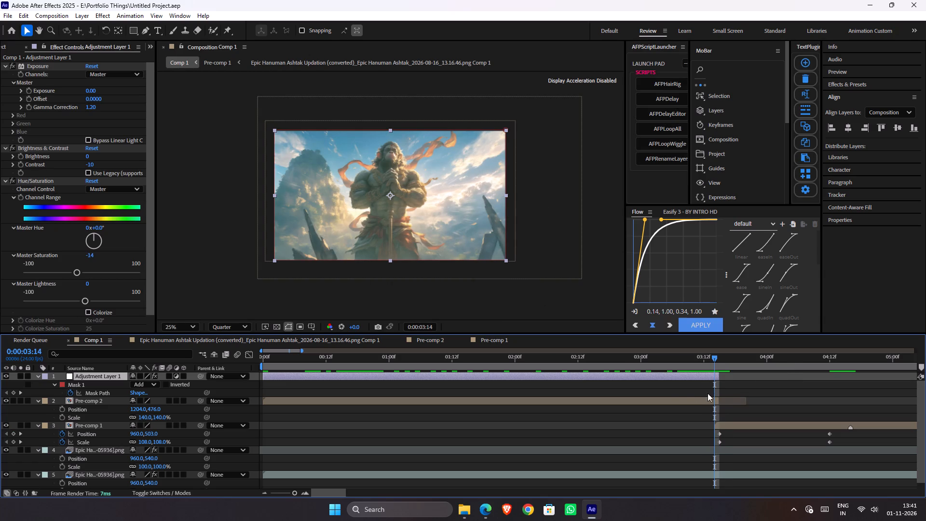
# Compare the frames on both sides of the cut, 0:00:03:14 and 0:00:03:15, for matching framing and colour.
pyautogui.press('pagedown')
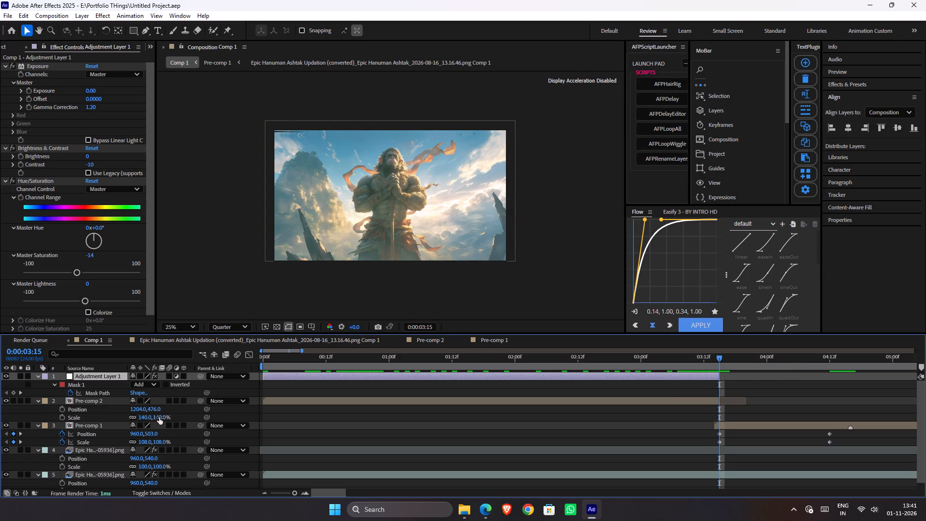
pyautogui.press('pagedown')
pyautogui.press('pageup')
pyautogui.press('pageup')
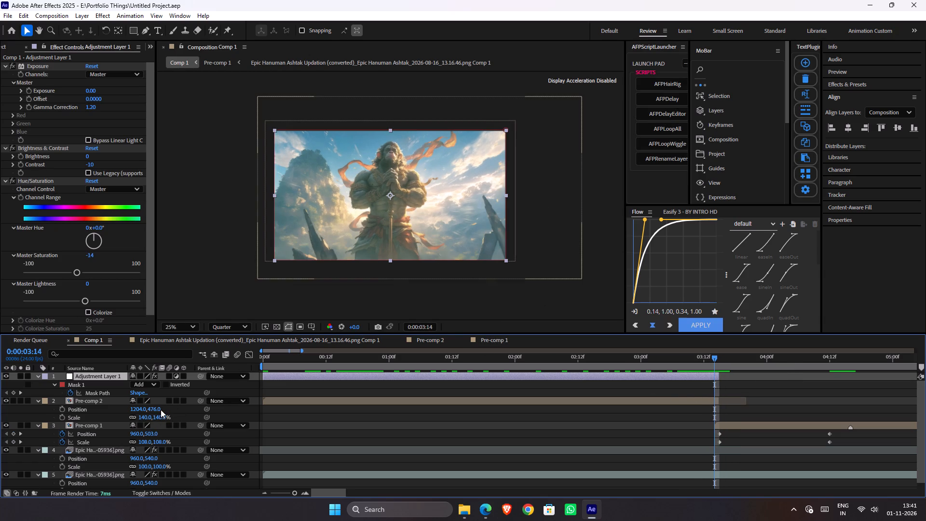
pyautogui.press('pagedown')
pyautogui.press('pageup')
pyautogui.press('pagedown')
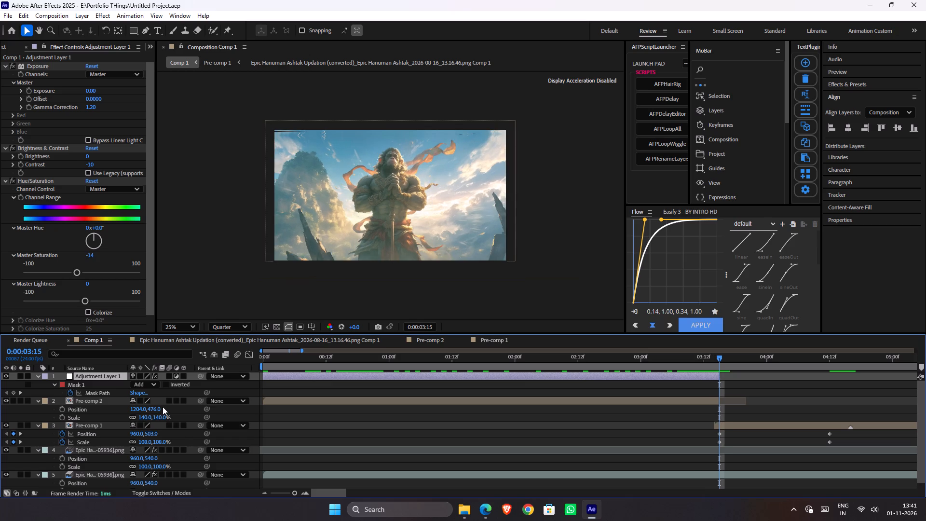
pyautogui.press('pageup')
pyautogui.press('pagedown')
pyautogui.press('pageup')
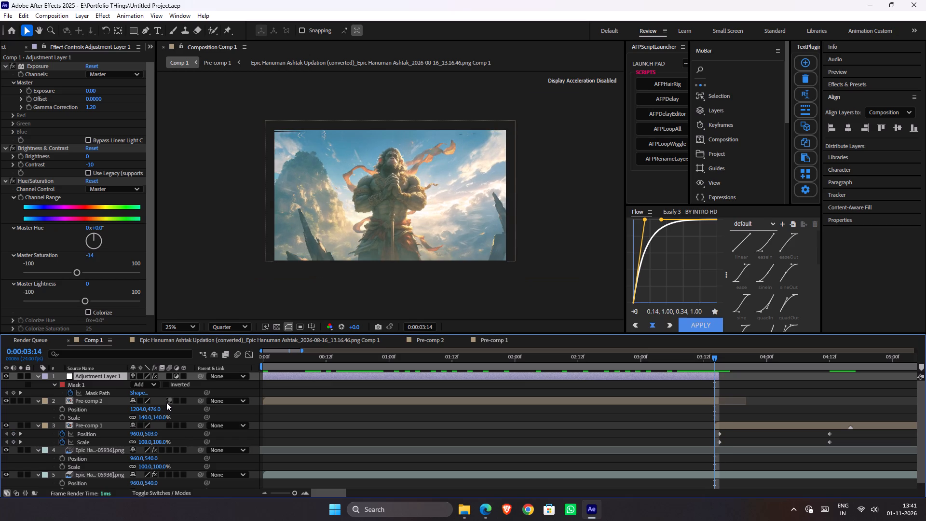
pyautogui.press('pagedown')
pyautogui.press('pageup')
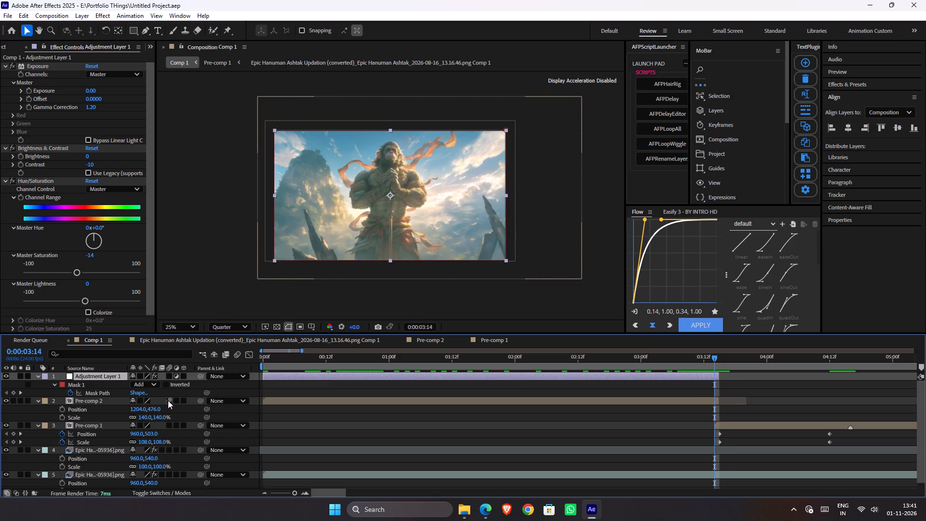
pyautogui.press('pagedown')
pyautogui.press('pageup')
pyautogui.press('pagedown')
pyautogui.press('pageup')
pyautogui.press('pagedown')
pyautogui.press('pageup')
pyautogui.press('pagedown')
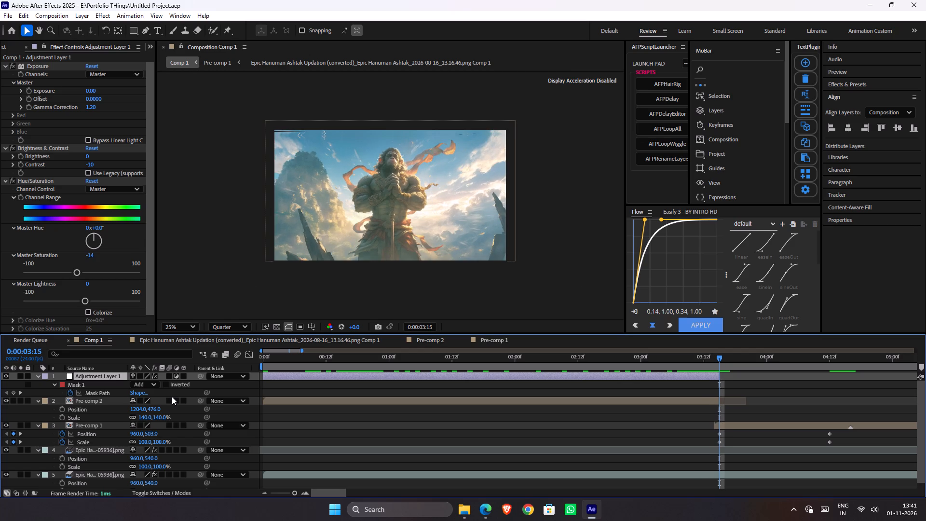
pyautogui.press('pageup')
pyautogui.press('pagedown')
# At 0:00:03:15, set Pre-comp 1's Scale keyframe to 114% and Position keyframe to 960, 469, and save the project.
pyautogui.click(95, 421)
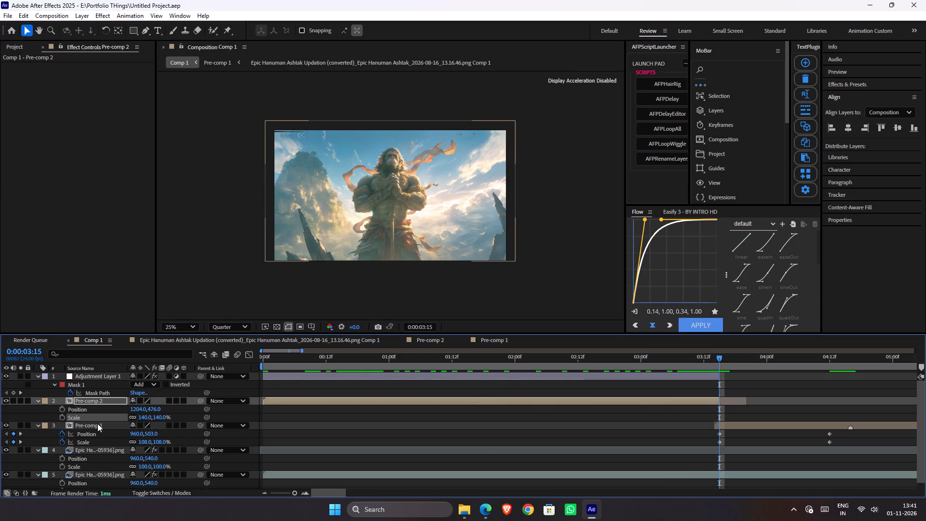
pyautogui.click(98, 425)
pyautogui.click(158, 442)
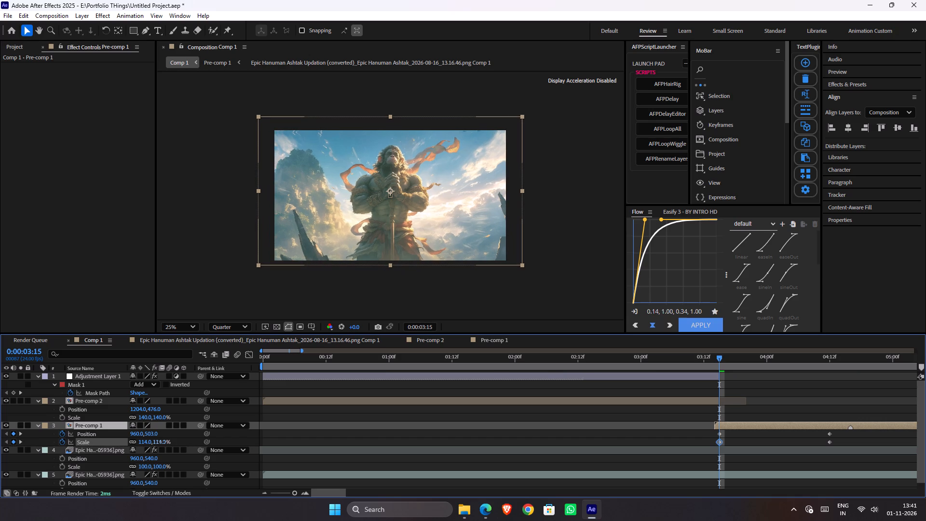
pyautogui.moveTo(152, 437); pyautogui.dragTo(139, 435)
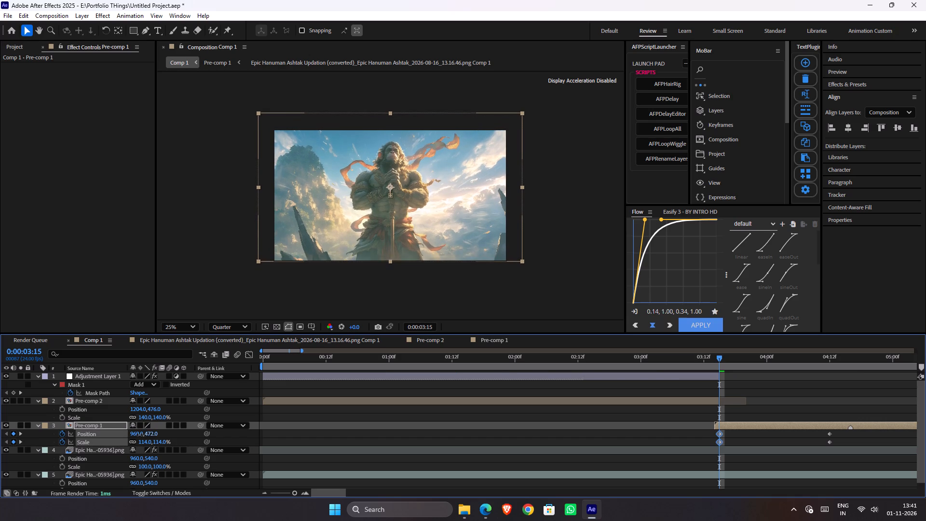
pyautogui.moveTo(139, 435); pyautogui.dragTo(138, 435)
pyautogui.press('pageup')
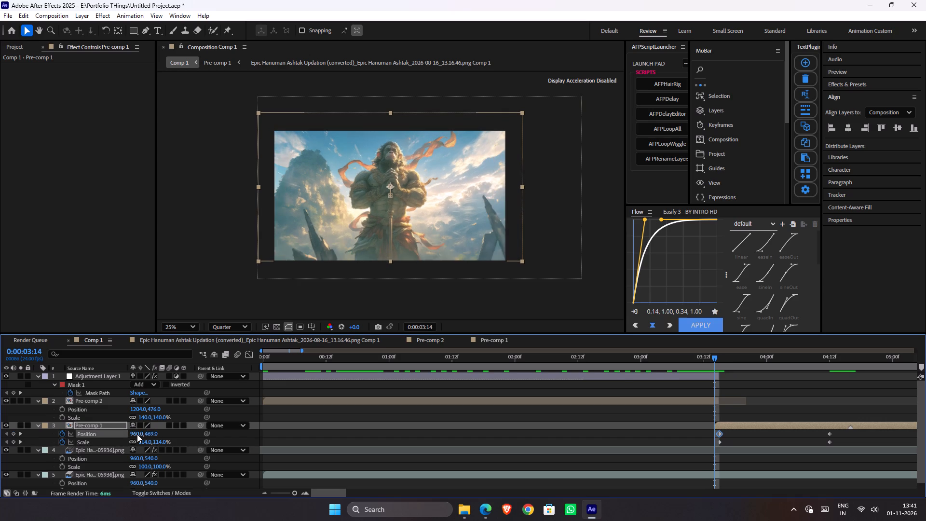
pyautogui.press('pagedown')
pyautogui.press('pageup')
pyautogui.press('pagedown')
pyautogui.press('pageup')
pyautogui.press('pagedown')
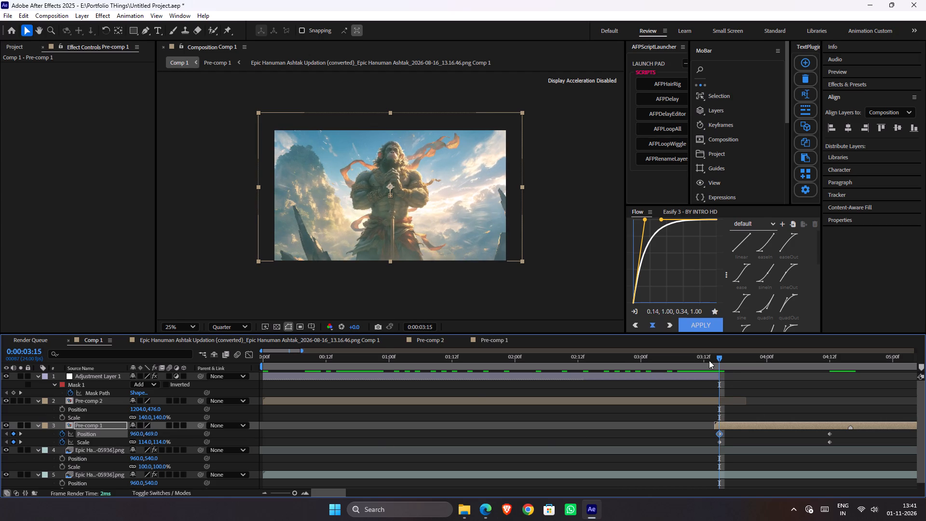
pyautogui.moveTo(710, 360); pyautogui.dragTo(157, 361)
pyautogui.hotkey('ctrl', 's')
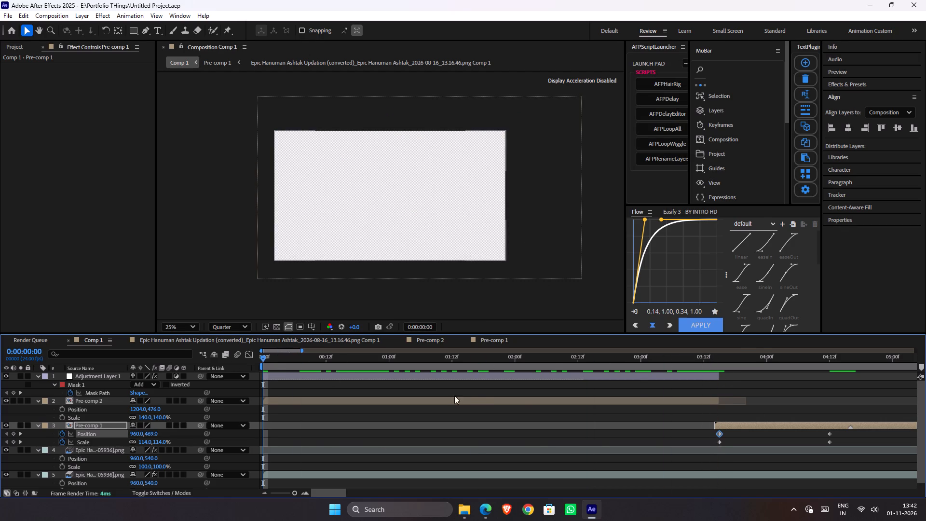
# Preview Comp 1 from the start and replay the transition into Pre-comp 1 from 0:00:02:18.
pyautogui.keyDown('alt'); pyautogui.scroll(-1, 480, 398); pyautogui.keyUp('alt')
pyautogui.keyDown('alt'); pyautogui.scroll(1, 480, 398); pyautogui.keyUp('alt')
pyautogui.keyDown('alt'); pyautogui.scroll(-5, 484, 398); pyautogui.keyUp('alt')
pyautogui.keyDown('alt'); pyautogui.scroll(1, 324, 391); pyautogui.keyUp('alt')
pyautogui.scroll(7, 324, 391)
pyautogui.keyDown('shift'); pyautogui.scroll(1, 325, 392); pyautogui.keyUp('shift')
pyautogui.keyDown('shift'); pyautogui.scroll(-1, 325, 392); pyautogui.keyUp('shift')
pyautogui.keyDown('shift'); pyautogui.scroll(3, 325, 392); pyautogui.keyUp('shift')
pyautogui.keyDown('shift'); pyautogui.scroll(-1, 325, 392); pyautogui.keyUp('shift')
pyautogui.keyDown('shift'); pyautogui.scroll(3, 325, 392); pyautogui.keyUp('shift')
pyautogui.click(349, 389)
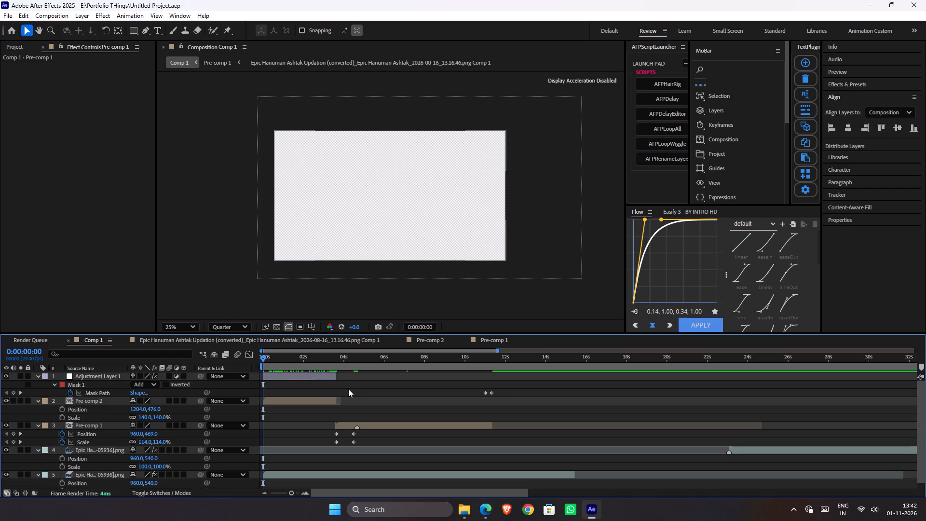
pyautogui.press('space')
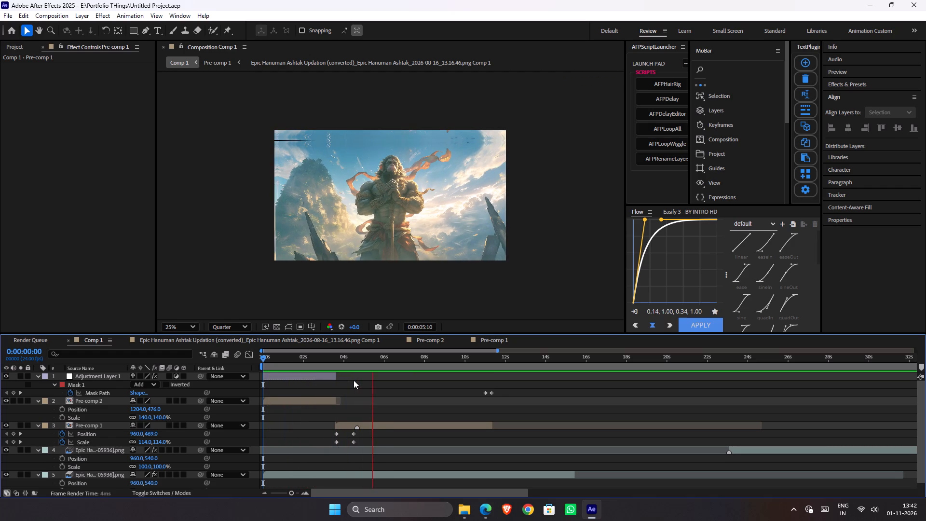
pyautogui.moveTo(340, 364); pyautogui.dragTo(319, 368)
pyautogui.press('space')
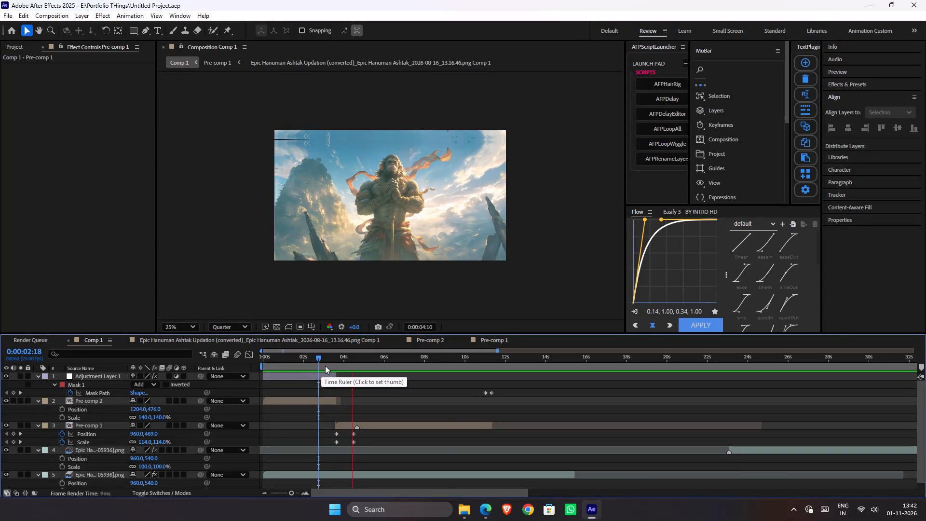
pyautogui.press('space')
# Easy Ease all of Pre-comp 1's Position and Scale keyframes and apply Flow's quint curve (0.84, 0.00, 0.16, 1.00) to them.
pyautogui.moveTo(363, 435); pyautogui.dragTo(321, 442)
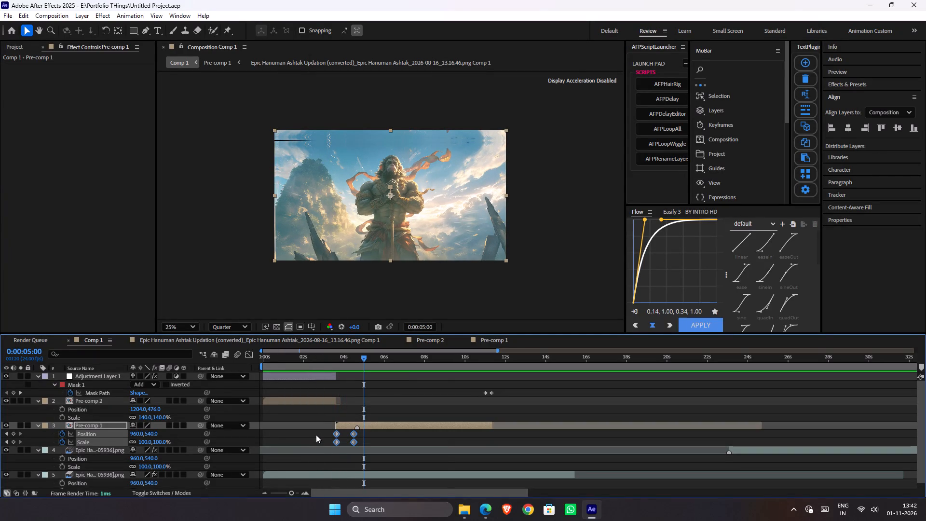
pyautogui.hotkey('ctrl', 's')
pyautogui.press('F9')
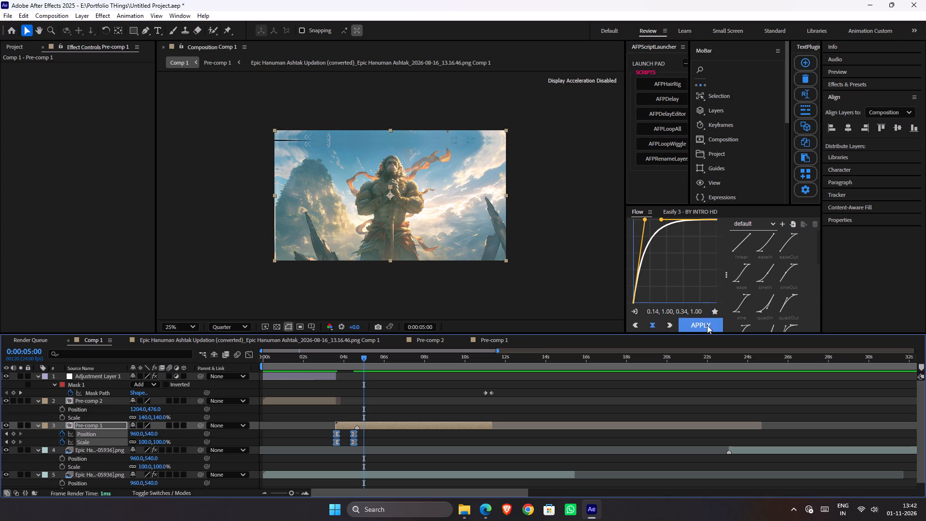
pyautogui.click(335, 363)
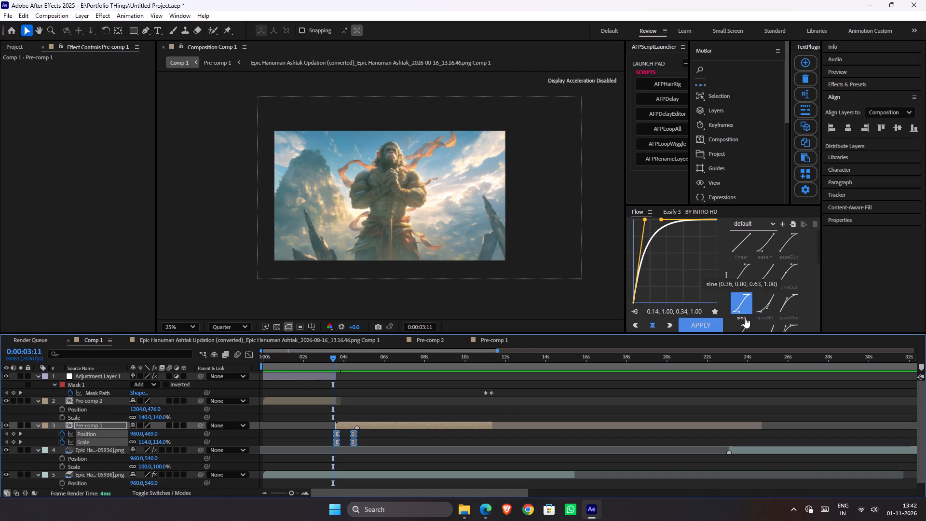
pyautogui.click(739, 303)
pyautogui.scroll(-1, 753, 273)
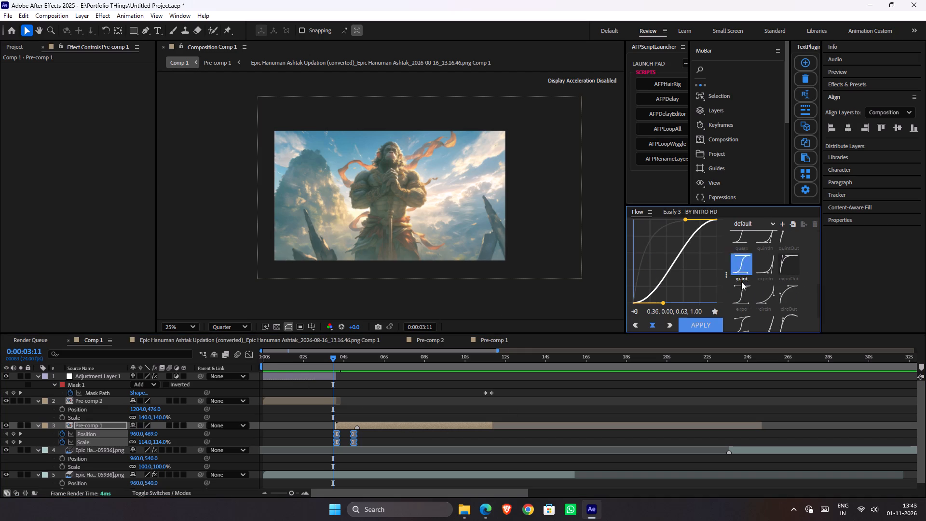
pyautogui.click(743, 271)
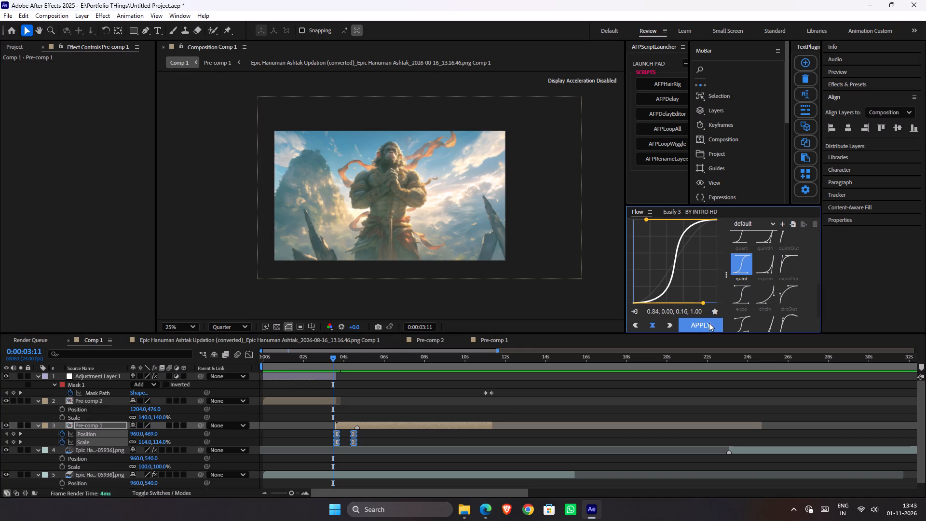
pyautogui.click(708, 323)
# Play and scrub the eased transition into Pre-comp 1 repeatedly, including once from the start of Comp 1, to check its motion.
pyautogui.press('space')
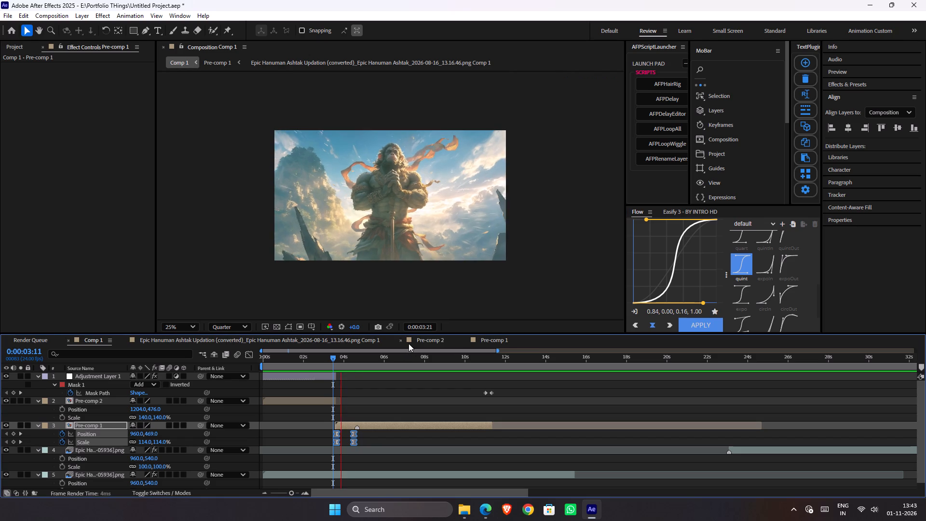
pyautogui.press('space')
pyautogui.moveTo(355, 361); pyautogui.dragTo(309, 377)
pyautogui.press('space')
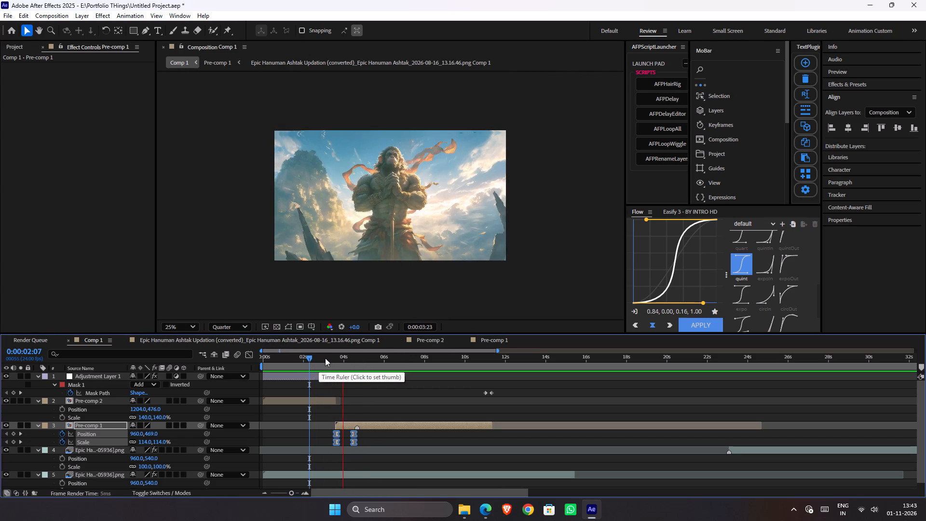
pyautogui.press('space')
pyautogui.moveTo(349, 363); pyautogui.dragTo(323, 362)
pyautogui.press('space')
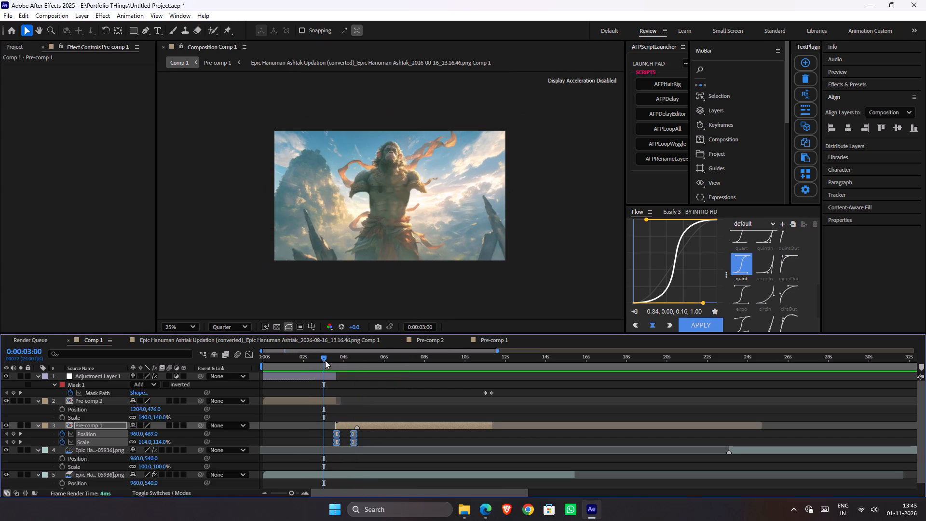
pyautogui.press('space')
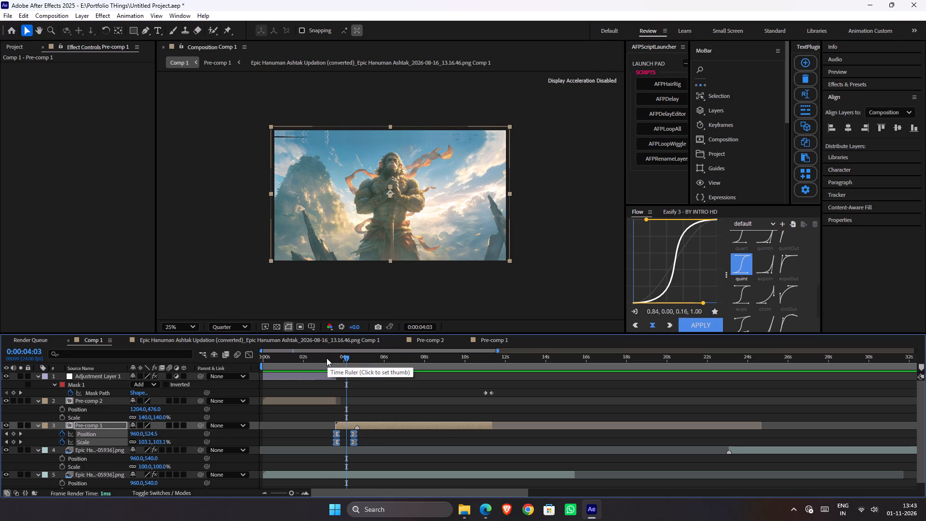
pyautogui.moveTo(327, 358); pyautogui.dragTo(138, 355)
pyautogui.press('space')
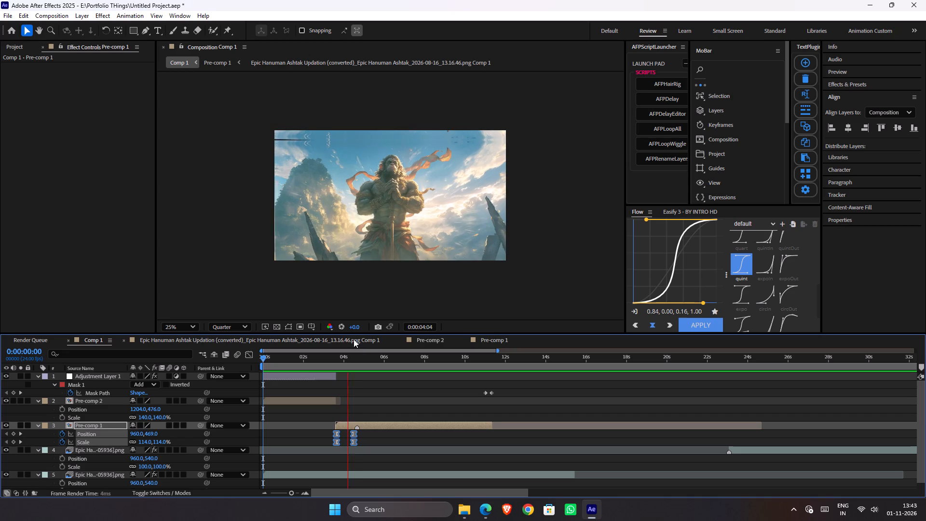
pyautogui.press('space')
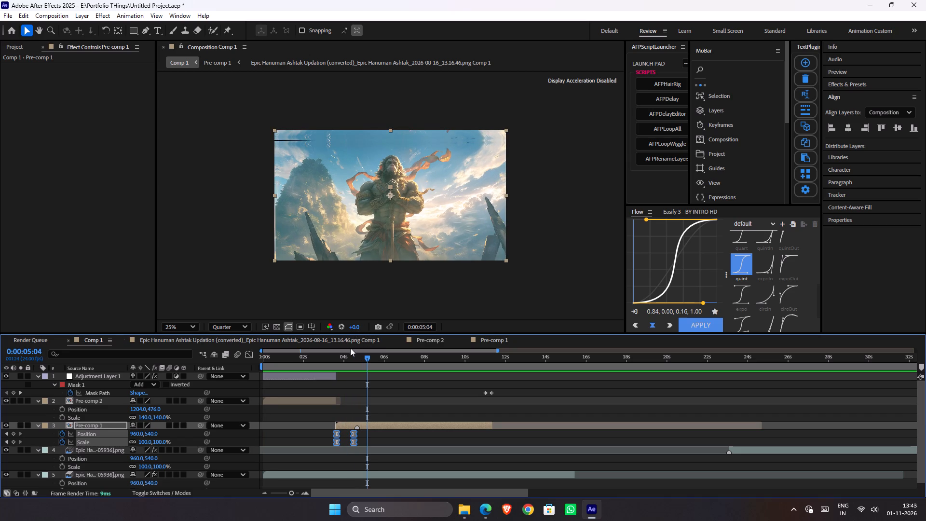
pyautogui.moveTo(350, 348); pyautogui.dragTo(338, 346)
pyautogui.moveTo(362, 357); pyautogui.dragTo(332, 357)
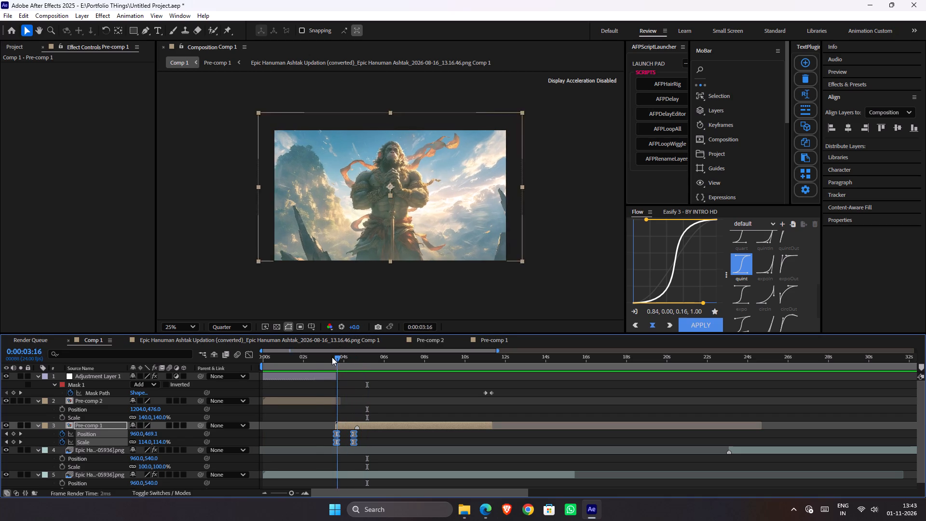
pyautogui.moveTo(332, 357); pyautogui.dragTo(342, 371)
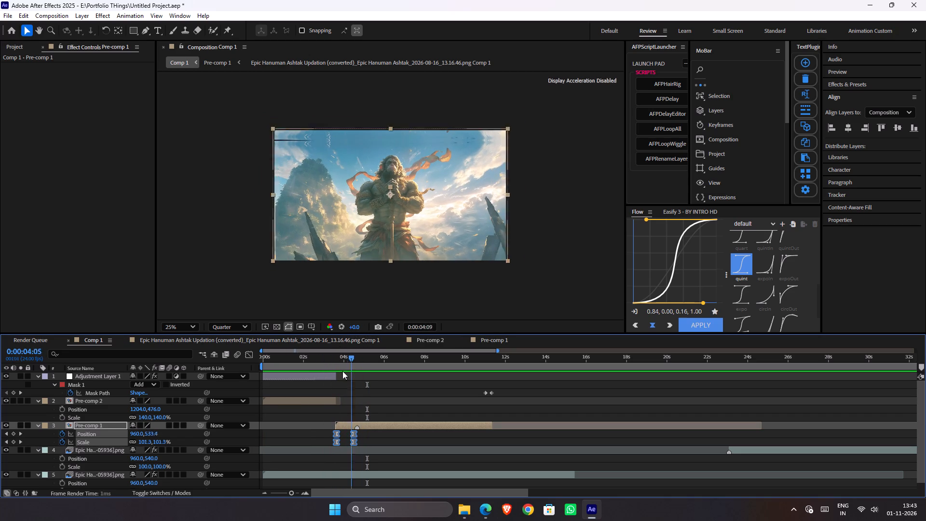
pyautogui.moveTo(342, 371); pyautogui.dragTo(324, 370)
pyautogui.press('space')
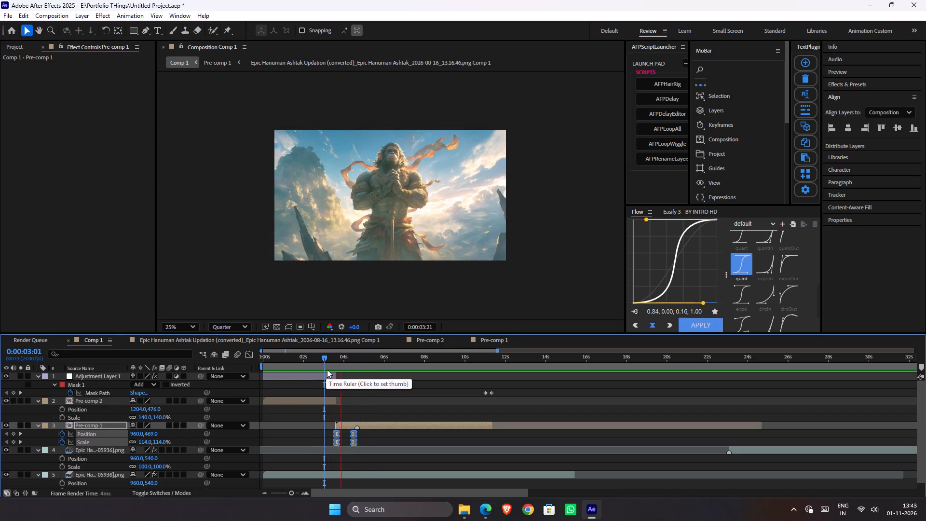
pyautogui.press('space')
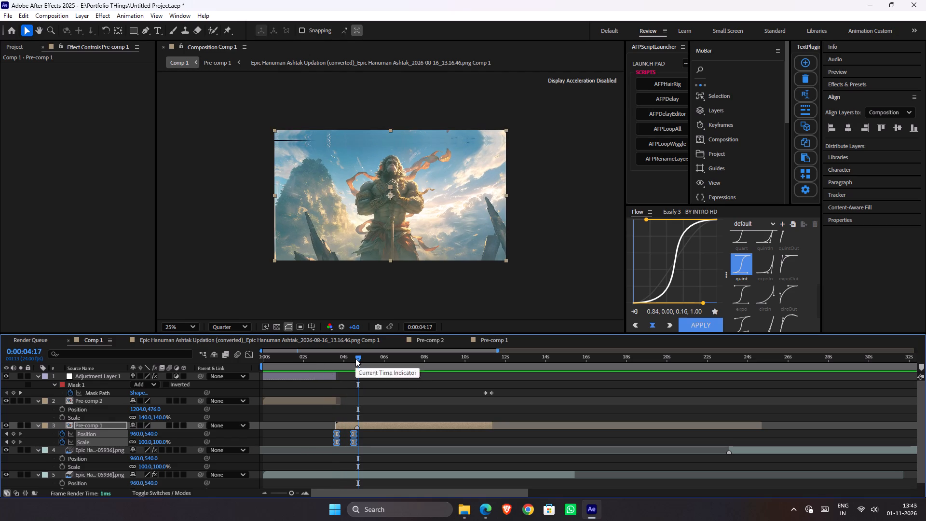
pyautogui.moveTo(355, 358); pyautogui.dragTo(327, 364)
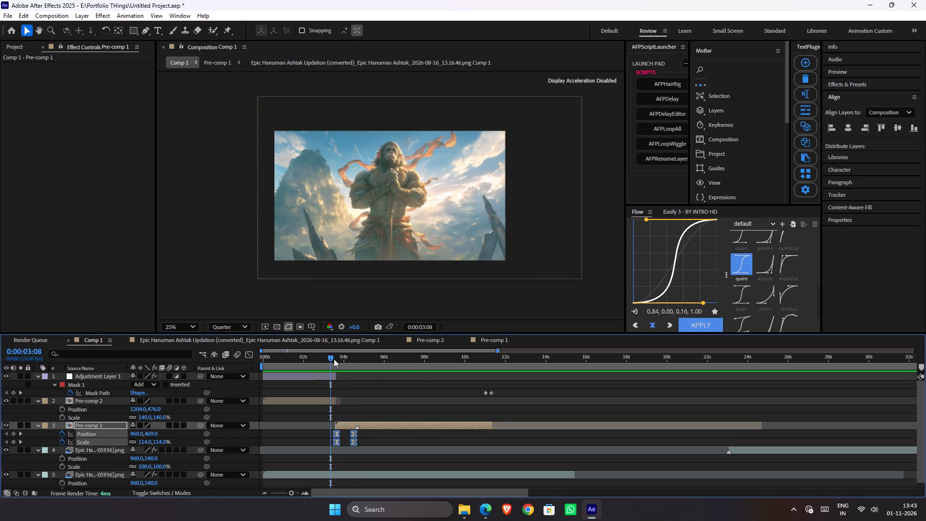
# Save the project.
pyautogui.hotkey('ctrl', 's')
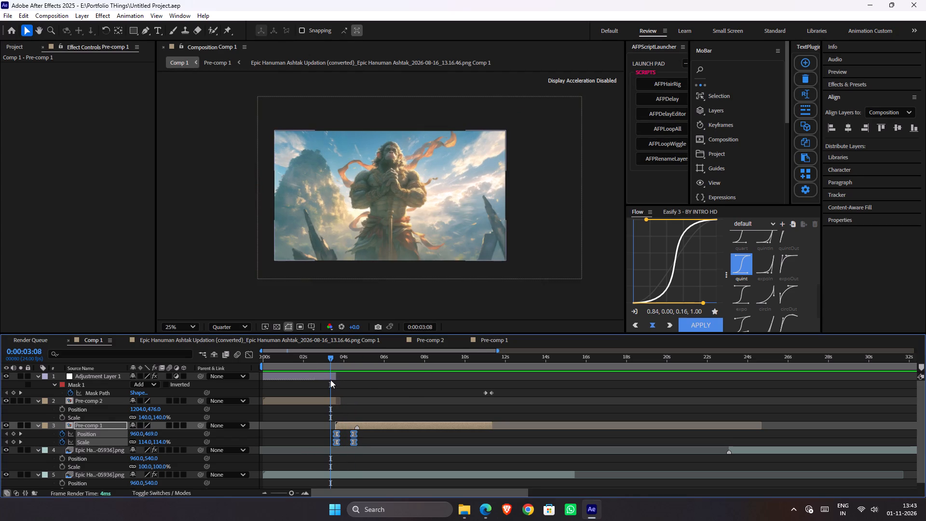
# Extend the end of Adjustment Layer 1 to about 0:00:04:12, past the cut, near Pre-comp 1's second pair of keyframes.
pyautogui.moveTo(334, 377); pyautogui.dragTo(353, 379)
# Add the Gaussian Blur effect to Adjustment Layer 1.
pyautogui.hotkey('ctrl', 'space')
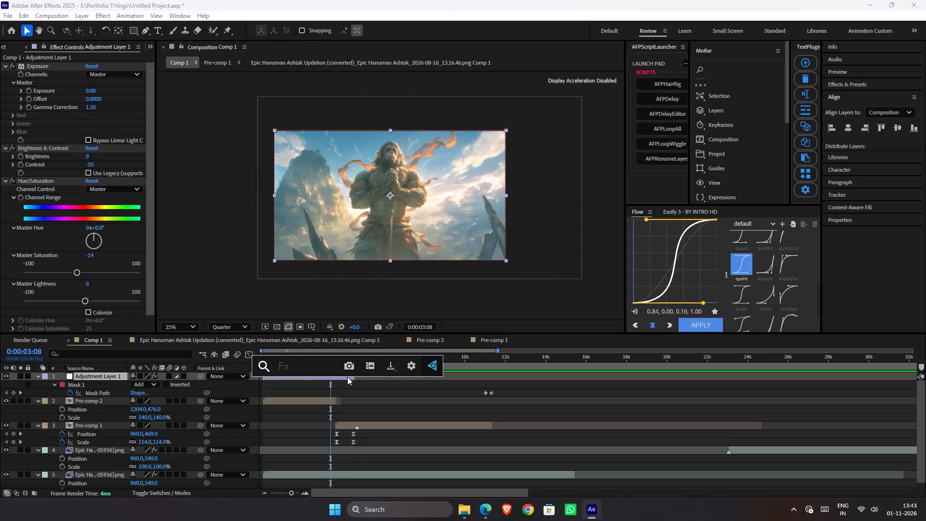
pyautogui.write('ga')
pyautogui.click(321, 408)
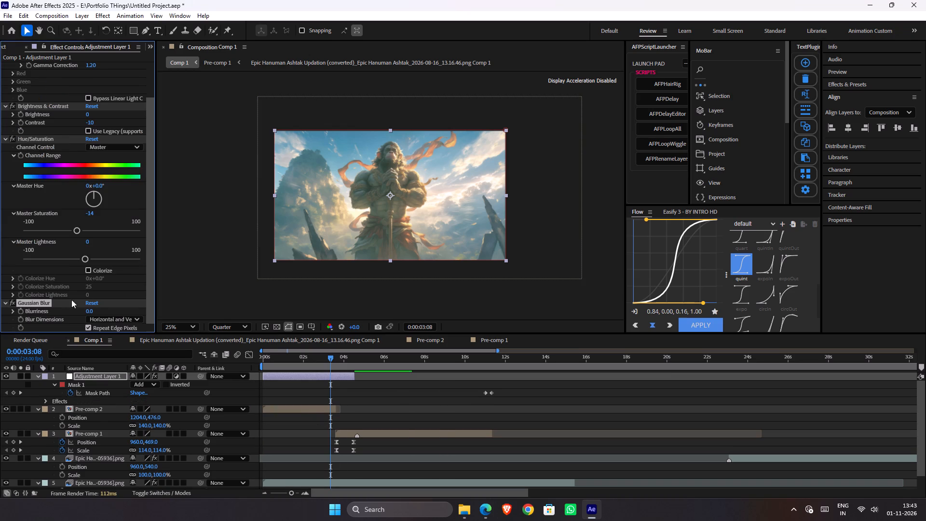
# Enable keyframing for the Gaussian Blur's Blurriness at 0:00:03:13, just before the cut.
pyautogui.scroll(-2, 66, 309)
pyautogui.keyDown('alt'); pyautogui.scroll(2, 371, 405); pyautogui.keyUp('alt')
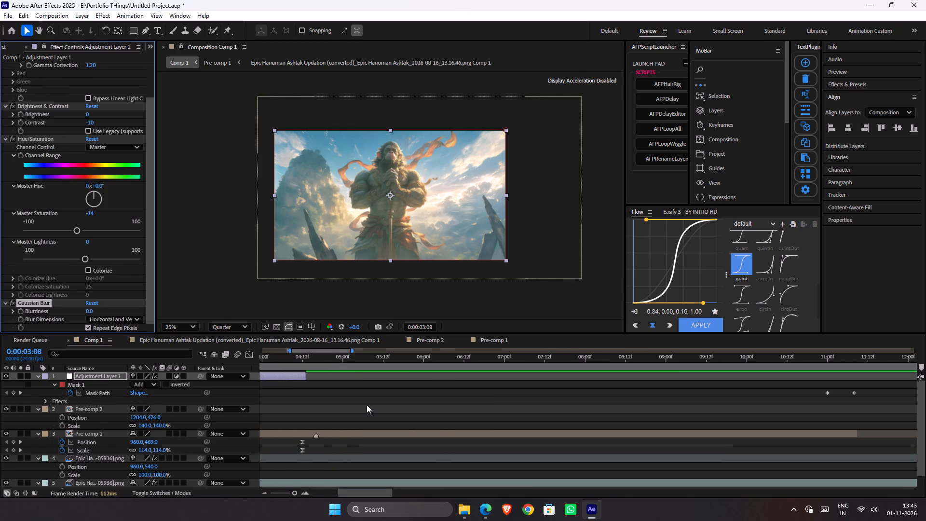
pyautogui.scroll(3, 351, 408)
pyautogui.scroll(-3, 346, 407)
pyautogui.scroll(1, 344, 405)
pyautogui.scroll(-1, 339, 397)
pyautogui.keyDown('shift'); pyautogui.scroll(12, 340, 397); pyautogui.keyUp('shift')
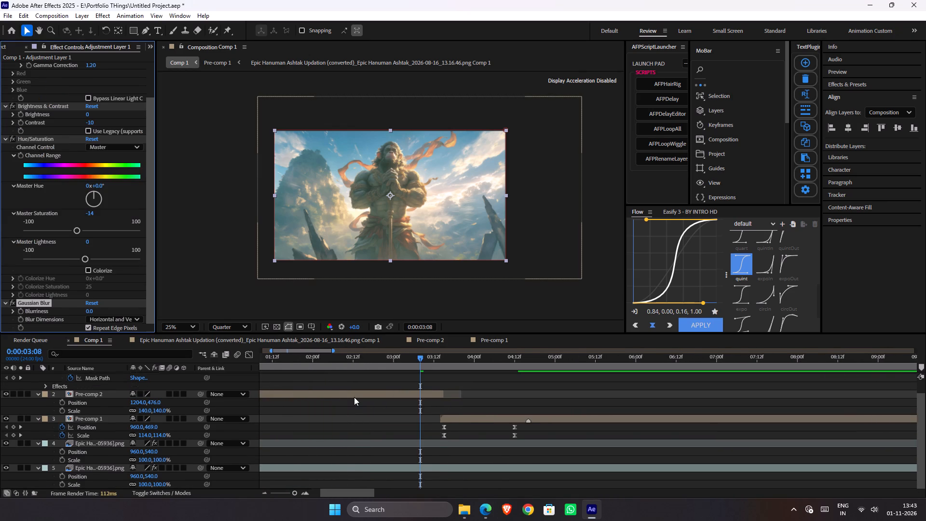
pyautogui.scroll(1, 448, 416)
pyautogui.scroll(-1, 448, 416)
pyautogui.scroll(3, 448, 416)
pyautogui.moveTo(448, 359); pyautogui.dragTo(455, 363)
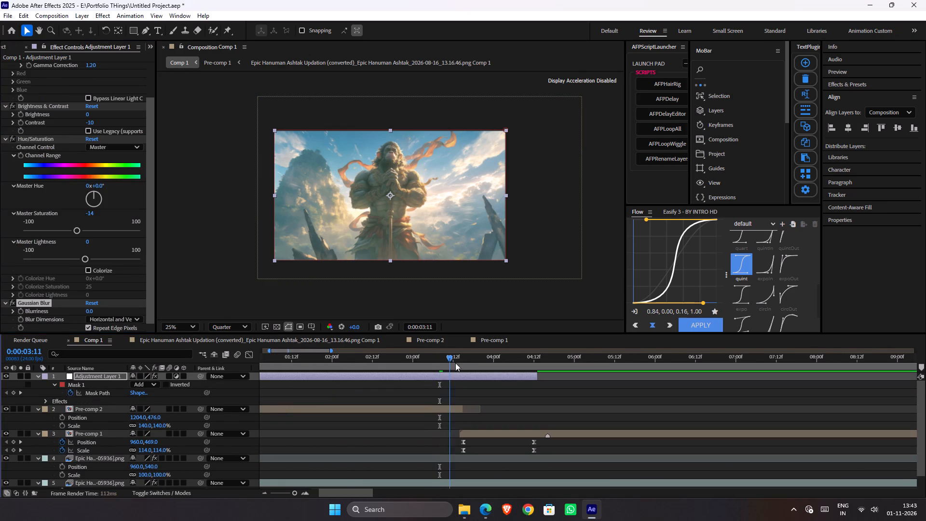
pyautogui.moveTo(455, 363); pyautogui.dragTo(457, 365)
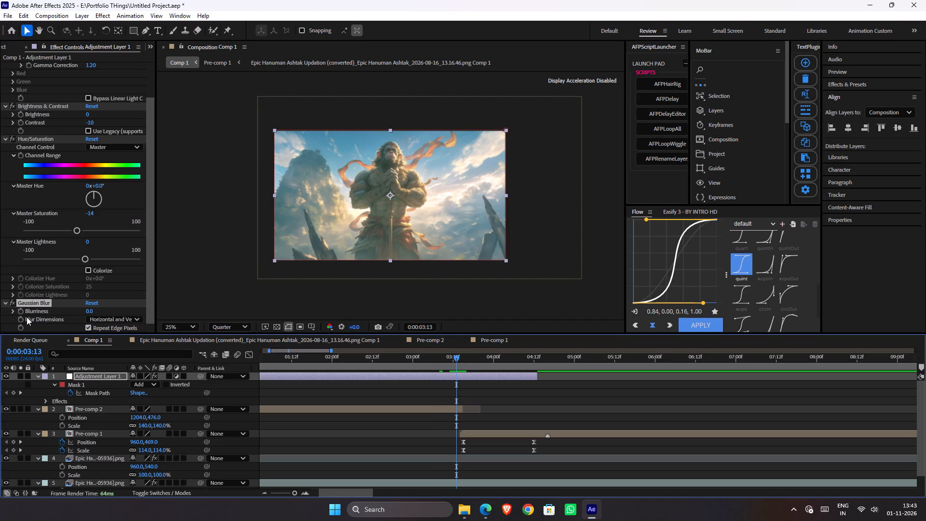
pyautogui.click(24, 312)
# Add Blurriness keyframes of 0.0 at 0:00:03:06 and 0:00:03:22, on either side of the existing one.
pyautogui.moveTo(449, 358); pyautogui.dragTo(446, 358)
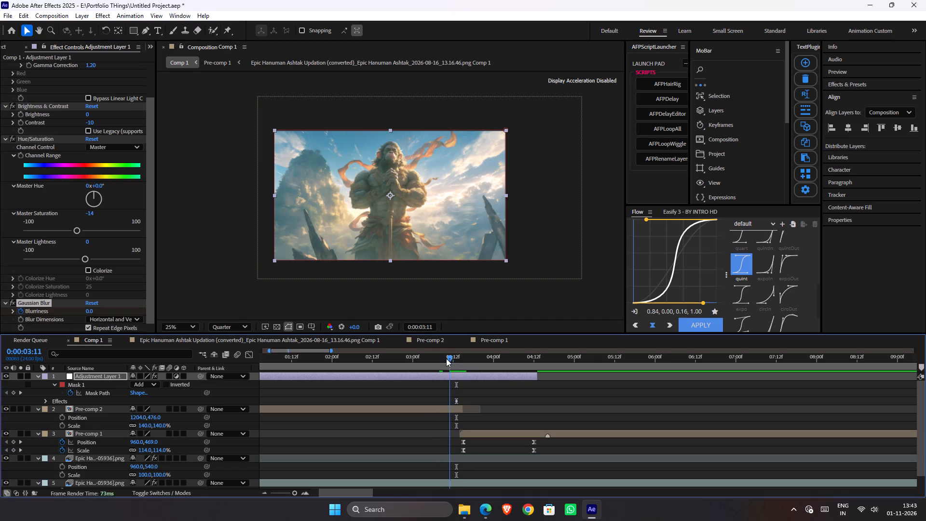
pyautogui.moveTo(446, 358); pyautogui.dragTo(434, 358)
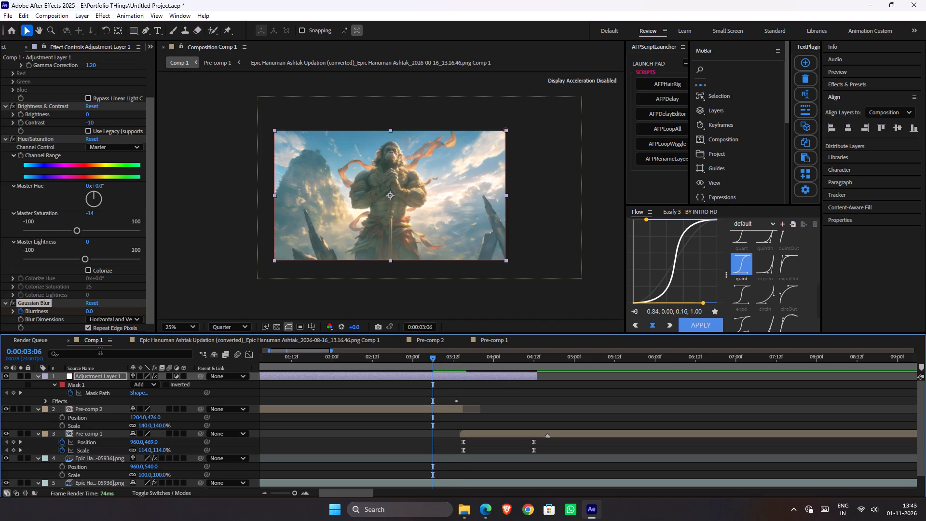
pyautogui.press('u')
pyautogui.press('u')
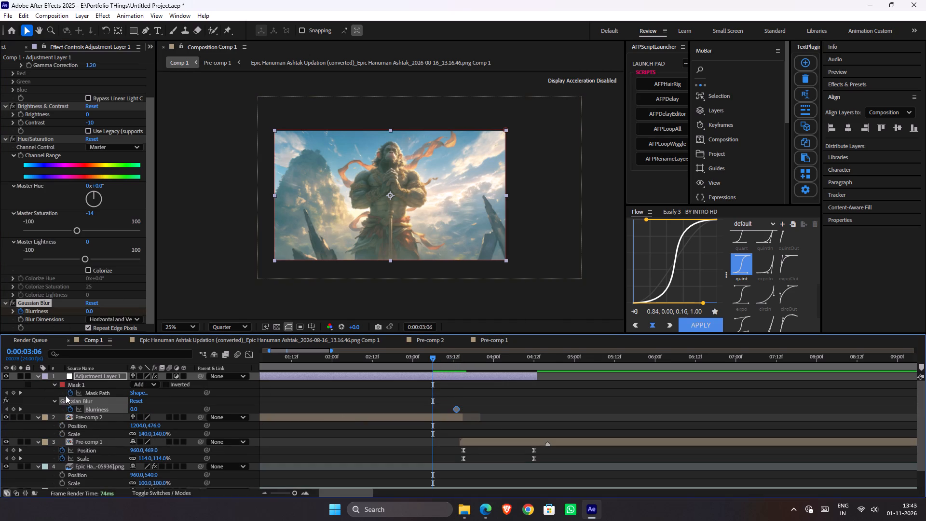
pyautogui.click(14, 409)
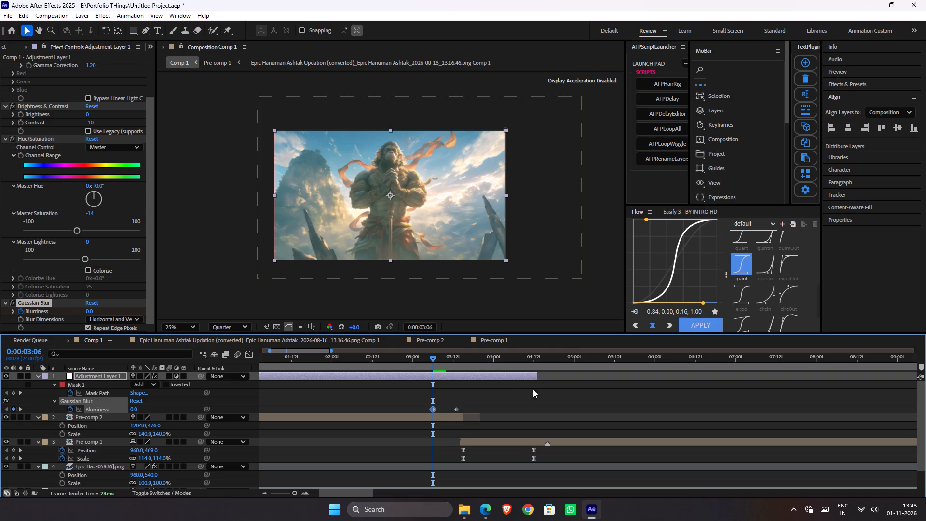
pyautogui.moveTo(481, 365); pyautogui.dragTo(487, 370)
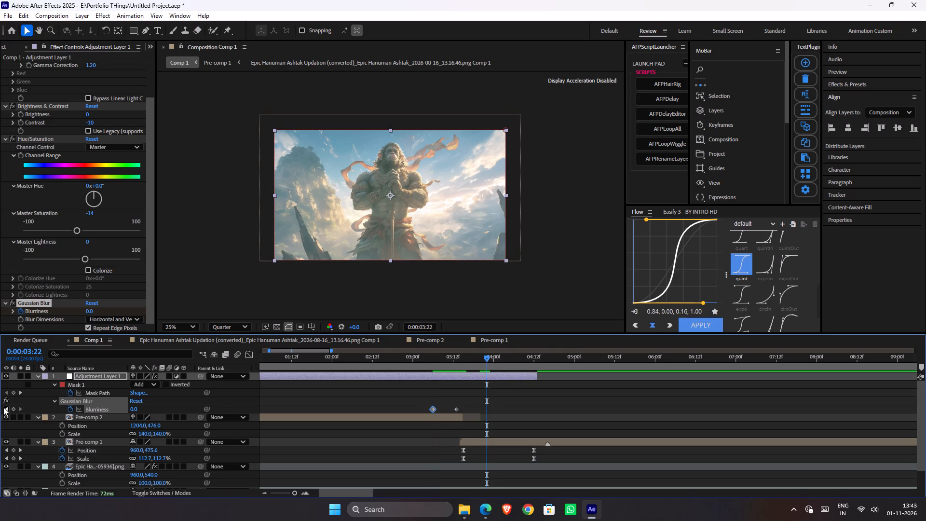
pyautogui.click(12, 409)
# Raise the middle Blurriness keyframe at 0:00:03:13 to about 30.5.
pyautogui.press('j')
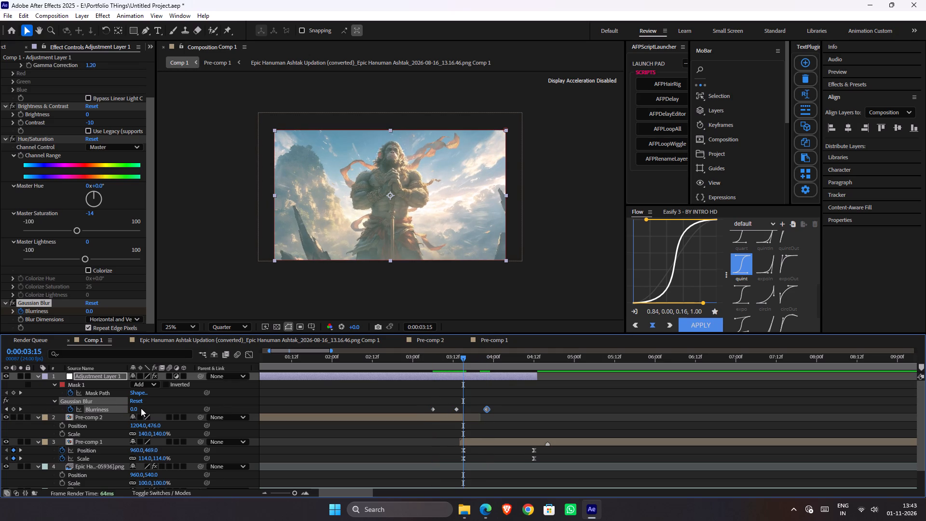
pyautogui.press('j')
pyautogui.moveTo(134, 408); pyautogui.dragTo(274, 401)
# Preview the blurred transition from 0:00:02:00, and replay it from 0:00:02:19 and 0:00:03:01.
pyautogui.moveTo(449, 357); pyautogui.dragTo(327, 357)
pyautogui.press('space')
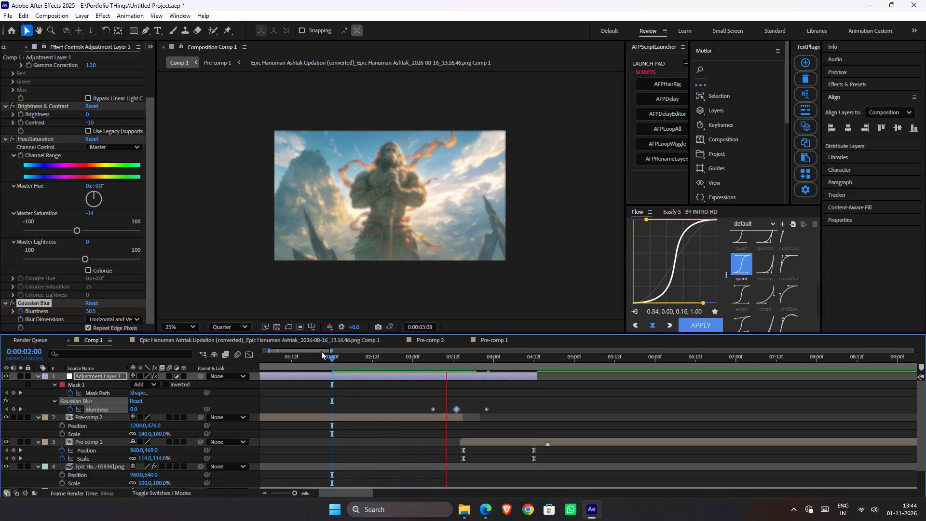
pyautogui.press('space')
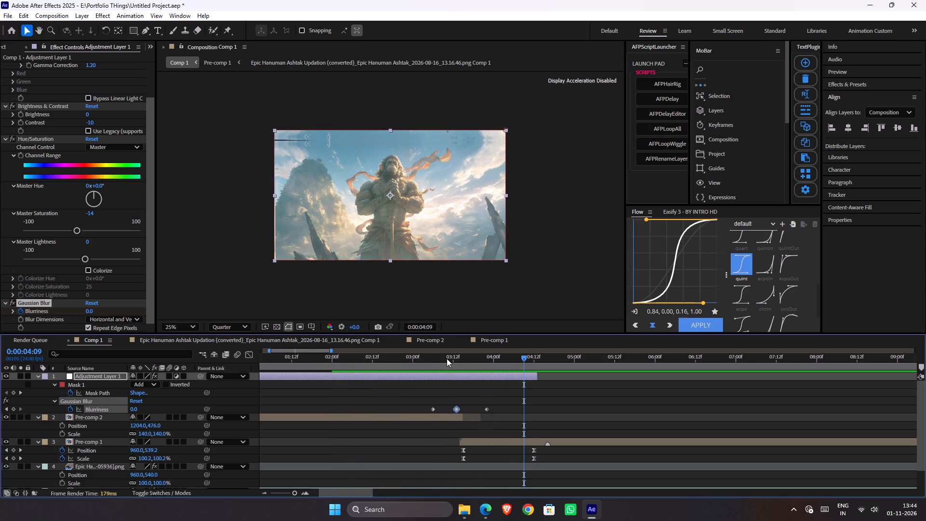
pyautogui.moveTo(447, 358); pyautogui.dragTo(396, 361)
pyautogui.press('space')
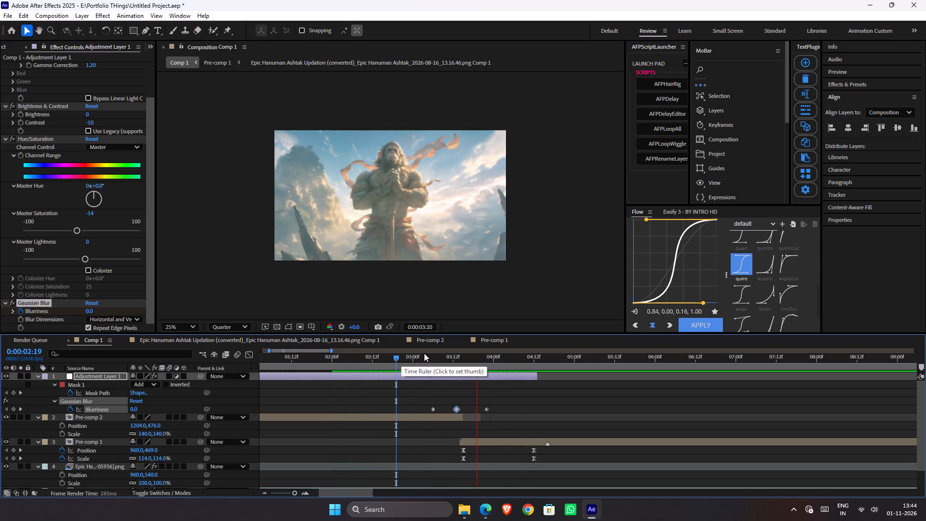
pyautogui.press('space')
pyautogui.moveTo(429, 353); pyautogui.dragTo(416, 353)
pyautogui.press('space')
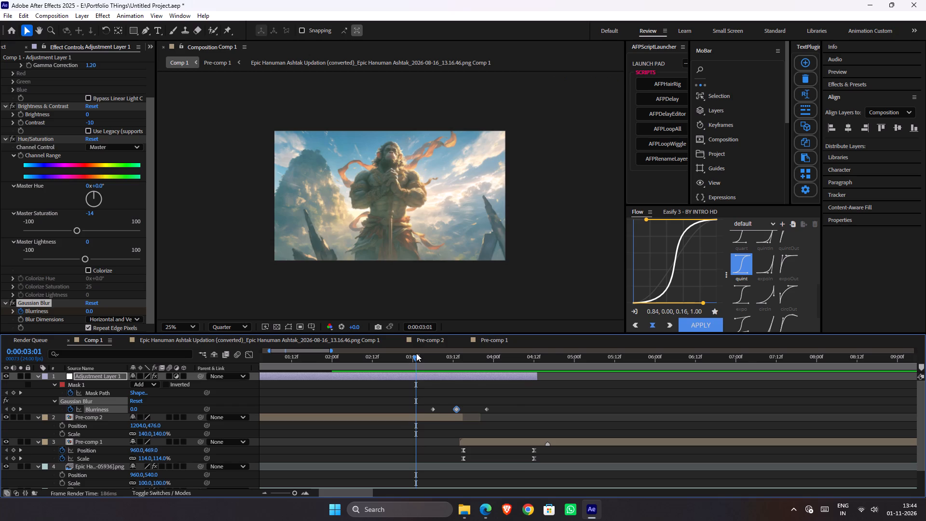
pyautogui.press('space')
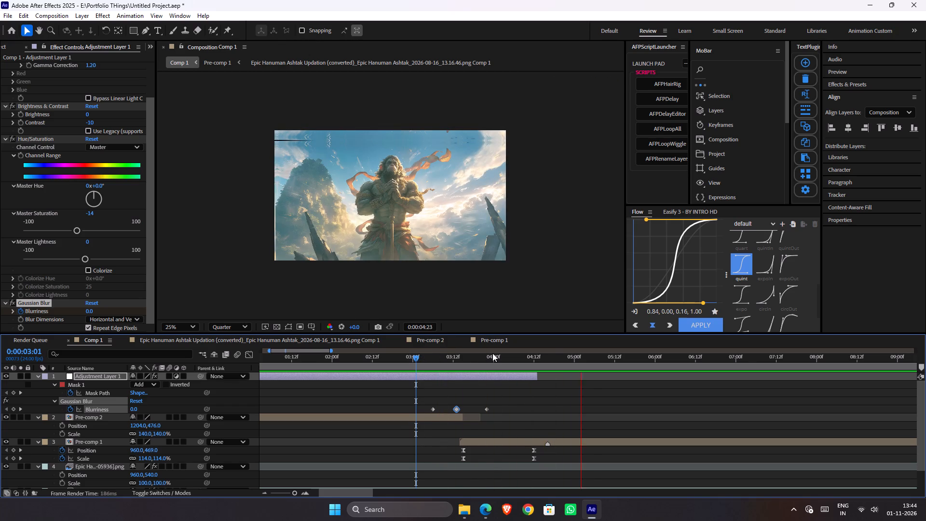
# Enable Opacity keyframing on Adjustment Layer 1 at 0:00:03:06, where the blur begins, with a value of 100%.
pyautogui.moveTo(492, 353); pyautogui.dragTo(481, 359)
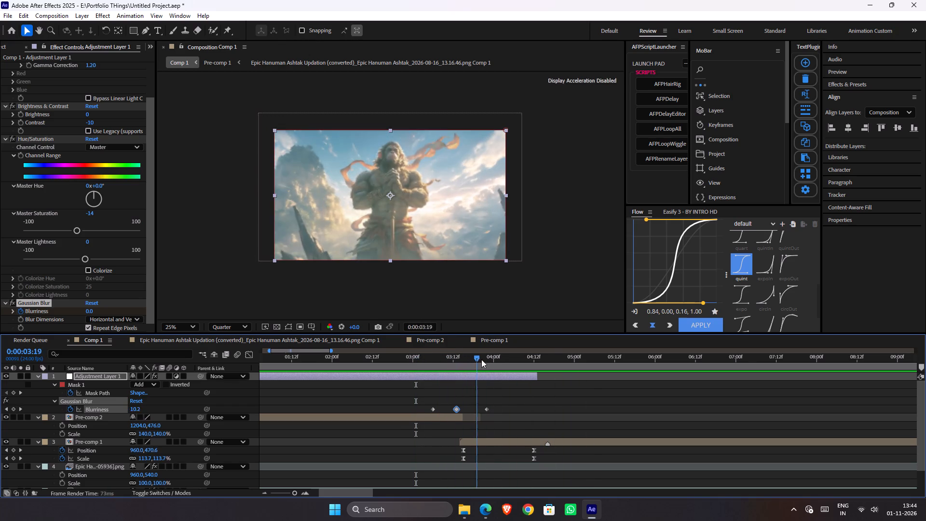
pyautogui.moveTo(481, 359); pyautogui.dragTo(445, 362)
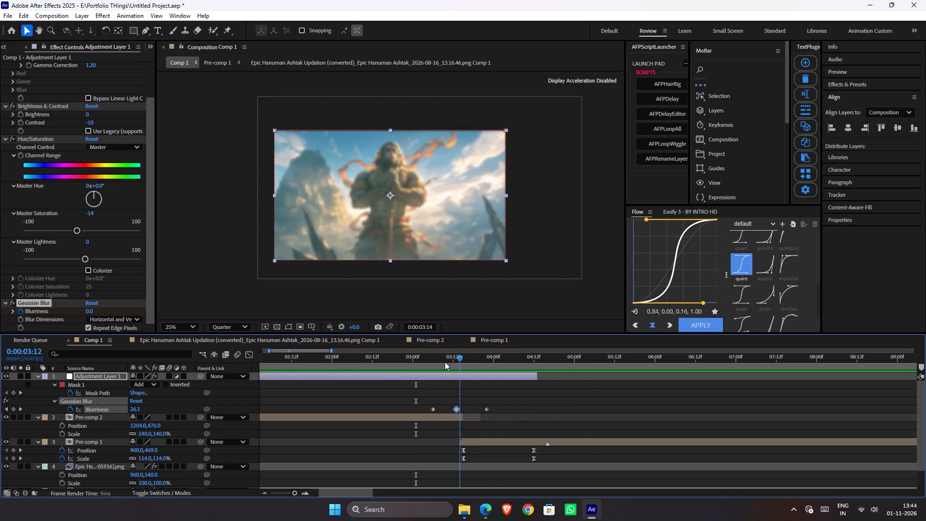
pyautogui.moveTo(445, 362); pyautogui.dragTo(433, 364)
pyautogui.click(113, 378)
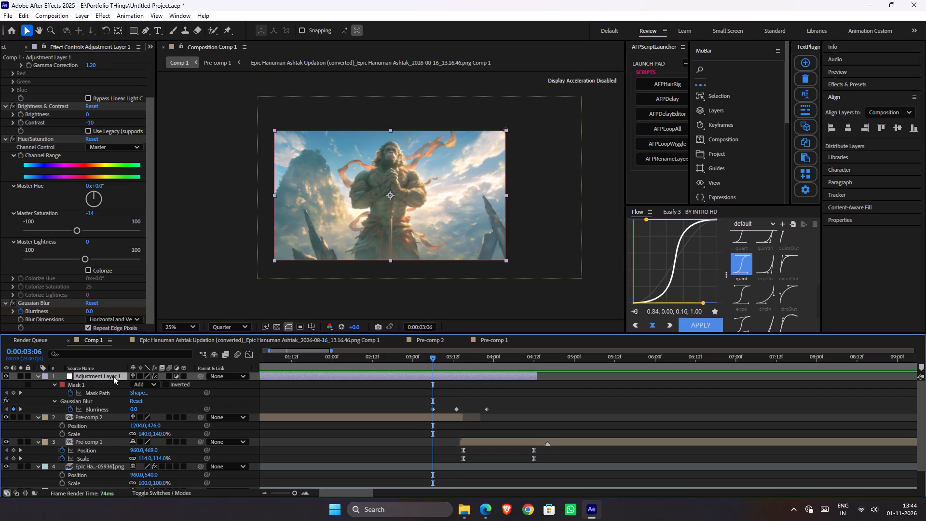
pyautogui.hotkey('shift', 't')
pyautogui.click(62, 420)
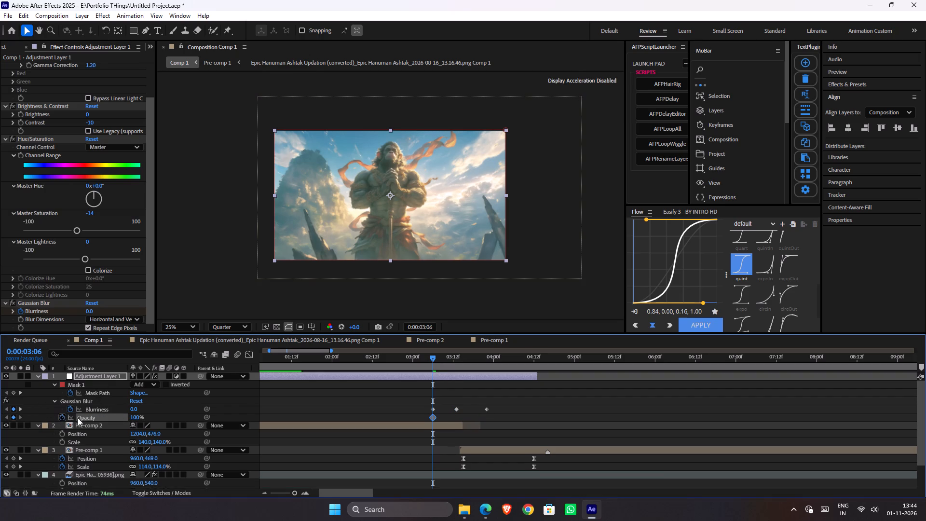
# Move Adjustment Layer 1's Opacity keyframe to about 0:00:03:14, where the Pre-comp 1 layer starts.
pyautogui.moveTo(446, 368); pyautogui.dragTo(482, 367)
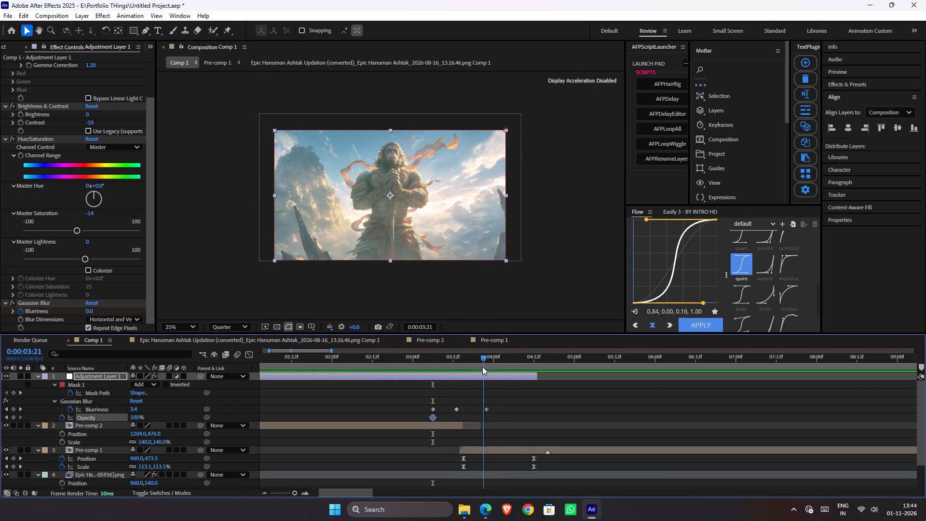
pyautogui.moveTo(482, 367); pyautogui.dragTo(487, 368)
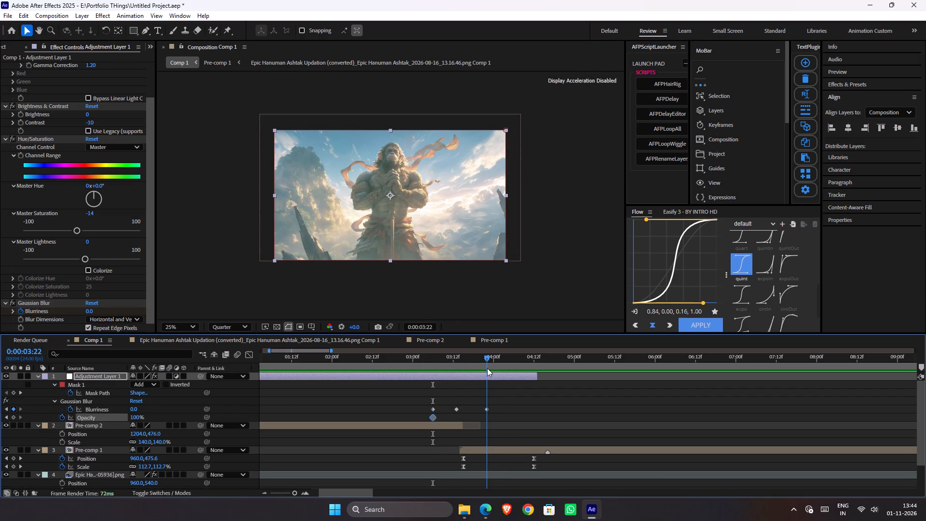
pyautogui.moveTo(487, 368); pyautogui.dragTo(455, 373)
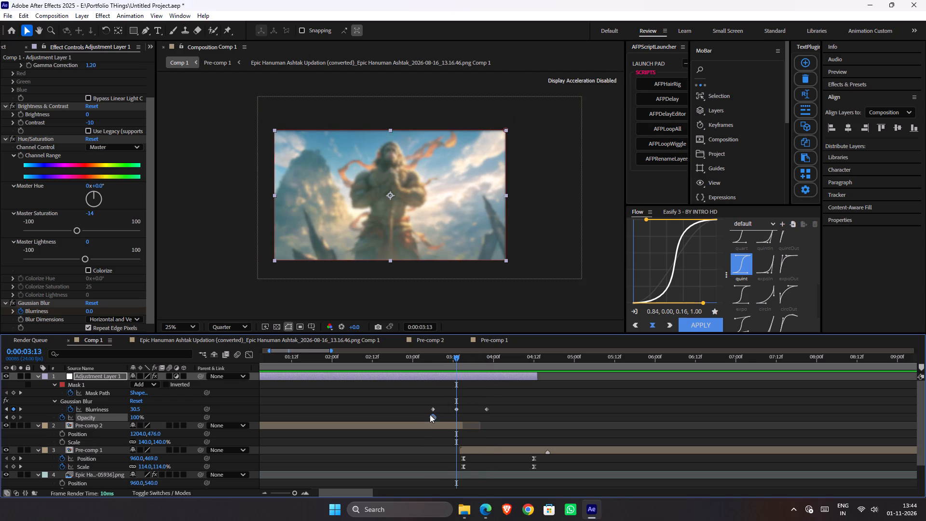
pyautogui.moveTo(429, 418); pyautogui.dragTo(449, 424)
pyautogui.moveTo(435, 419); pyautogui.dragTo(467, 425)
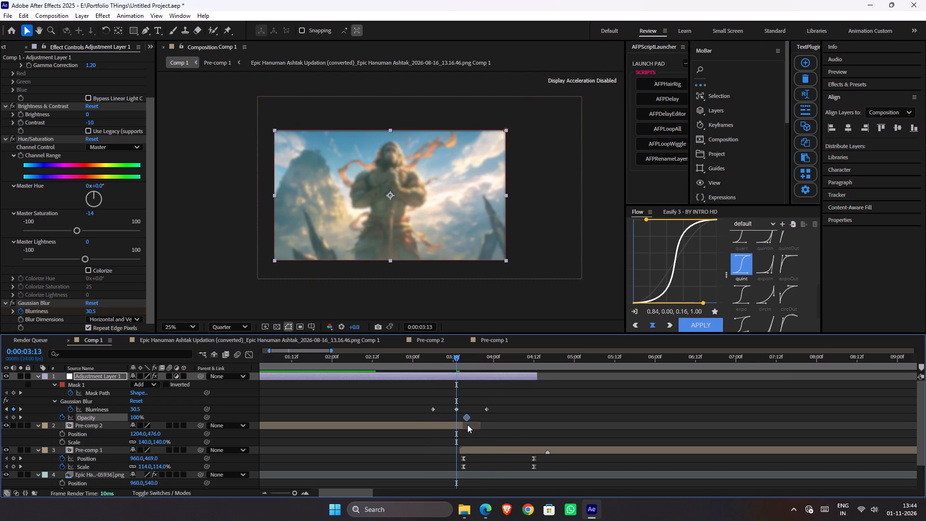
pyautogui.moveTo(467, 425); pyautogui.dragTo(462, 425)
# Add an Opacity keyframe of 0% to Adjustment Layer 1 at 0:00:04:00.
pyautogui.moveTo(491, 361); pyautogui.dragTo(493, 367)
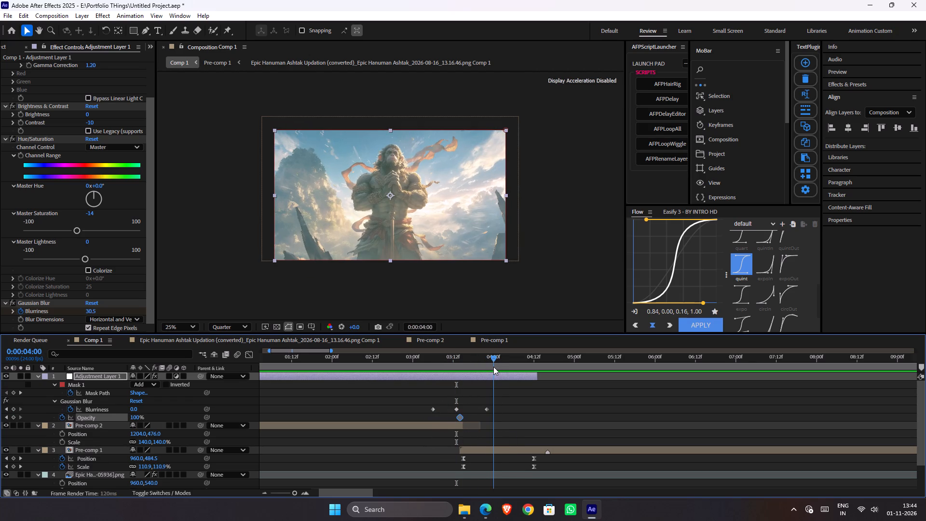
pyautogui.moveTo(493, 367); pyautogui.dragTo(493, 367)
pyautogui.moveTo(133, 419); pyautogui.dragTo(71, 423)
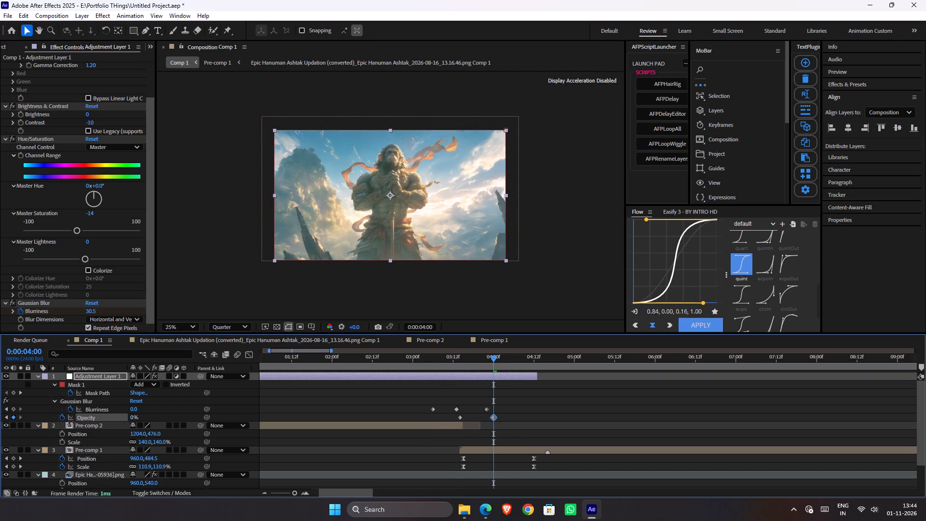
pyautogui.moveTo(71, 423); pyautogui.dragTo(35, 423)
# Preview the transition from 0:00:02:20, and replay Comp 1 from the start to check the adjustment layer's fade.
pyautogui.moveTo(453, 359); pyautogui.dragTo(399, 364)
pyautogui.press('space')
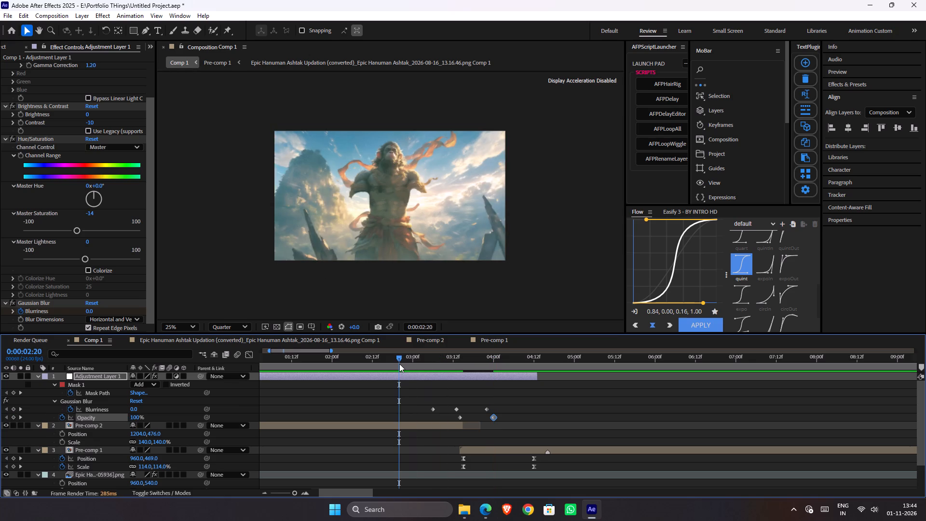
pyautogui.press('space')
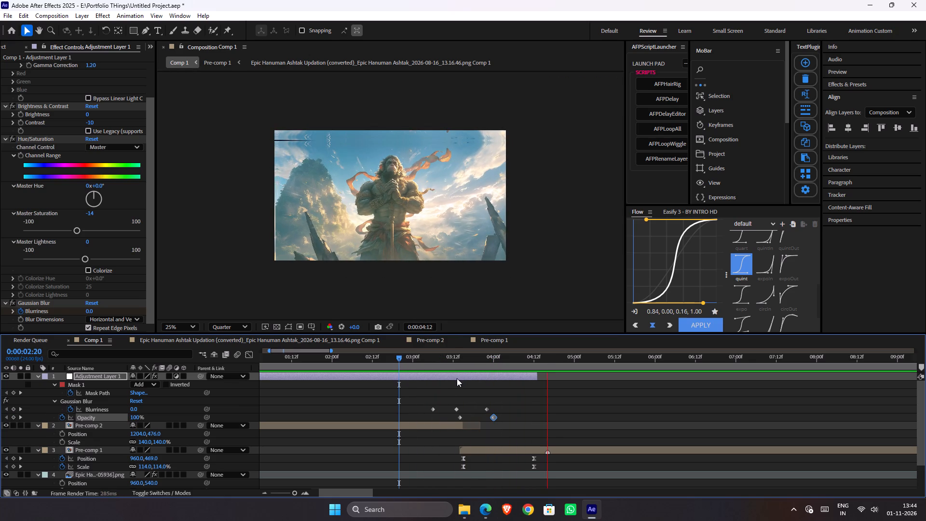
pyautogui.moveTo(463, 363); pyautogui.dragTo(101, 370)
pyautogui.press('space')
pyautogui.keyDown('alt'); pyautogui.scroll(-6, 385, 400); pyautogui.keyUp('alt')
pyautogui.keyDown('alt'); pyautogui.scroll(2, 271, 392); pyautogui.keyUp('alt')
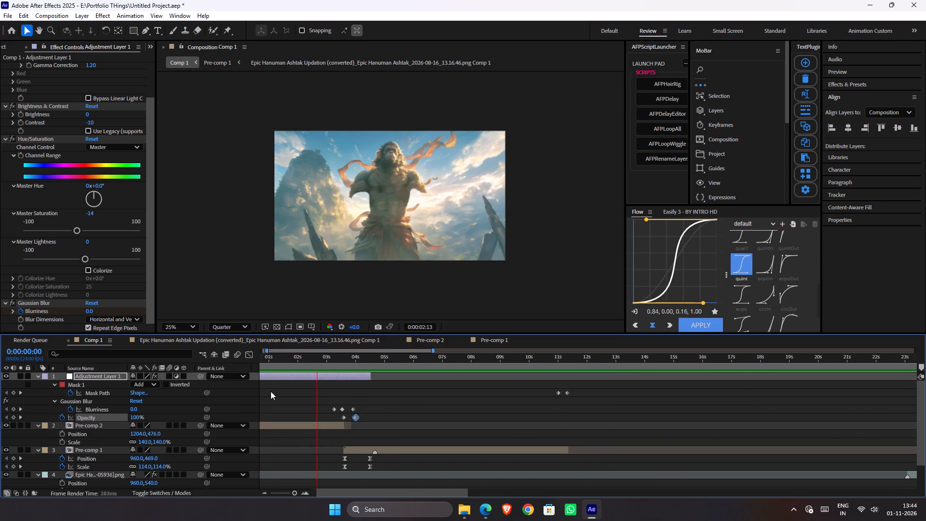
pyautogui.scroll(5, 283, 389)
pyautogui.press('space')
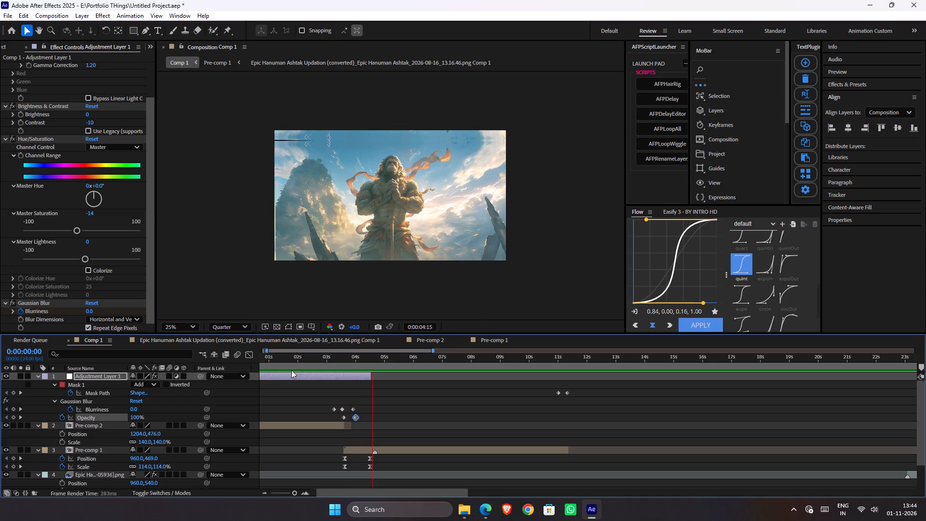
pyautogui.moveTo(303, 363); pyautogui.dragTo(173, 403)
# Open Pre-comp 2, inspect its opening frames, and return to Comp 1.
pyautogui.doubleClick(284, 422)
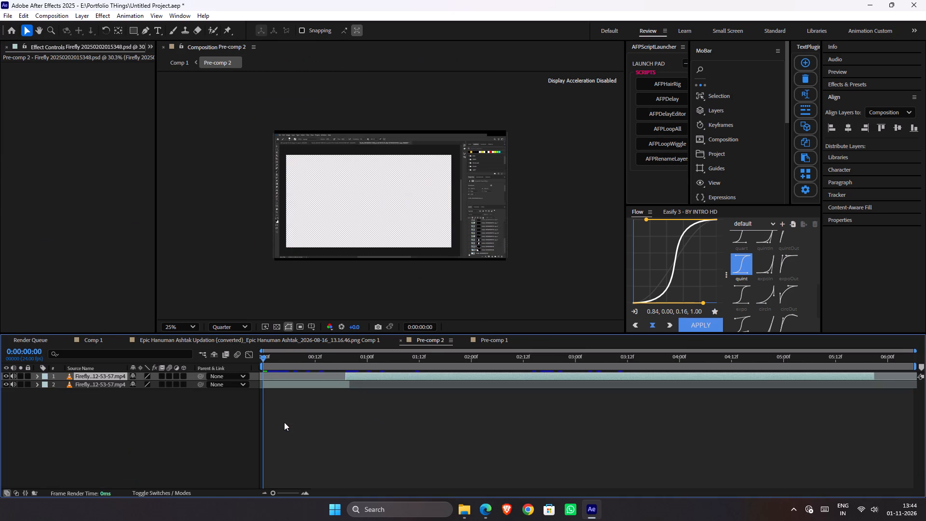
pyautogui.moveTo(369, 367); pyautogui.dragTo(286, 364)
pyautogui.press('Tab')
pyautogui.click(223, 372)
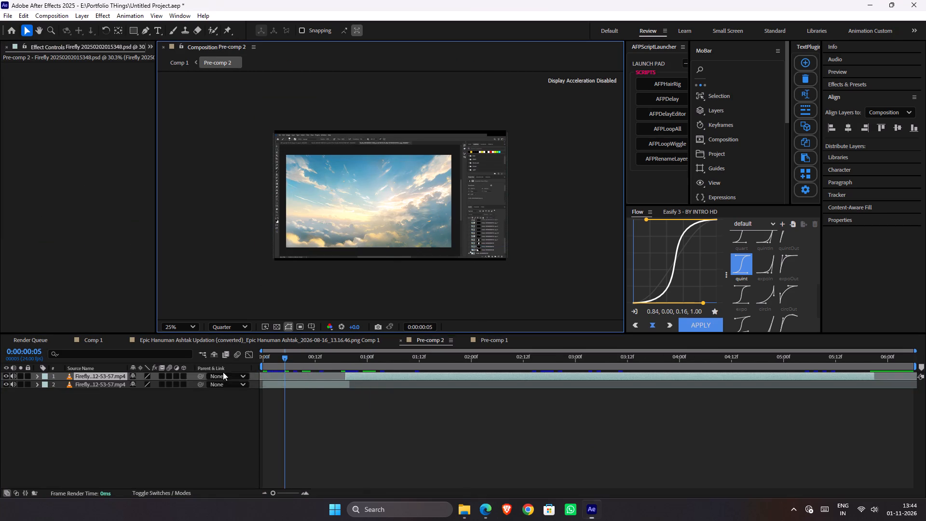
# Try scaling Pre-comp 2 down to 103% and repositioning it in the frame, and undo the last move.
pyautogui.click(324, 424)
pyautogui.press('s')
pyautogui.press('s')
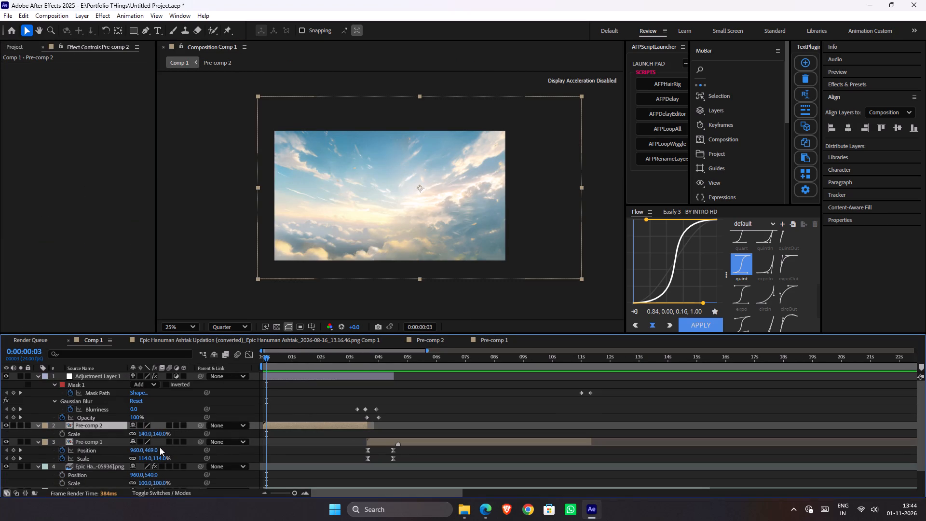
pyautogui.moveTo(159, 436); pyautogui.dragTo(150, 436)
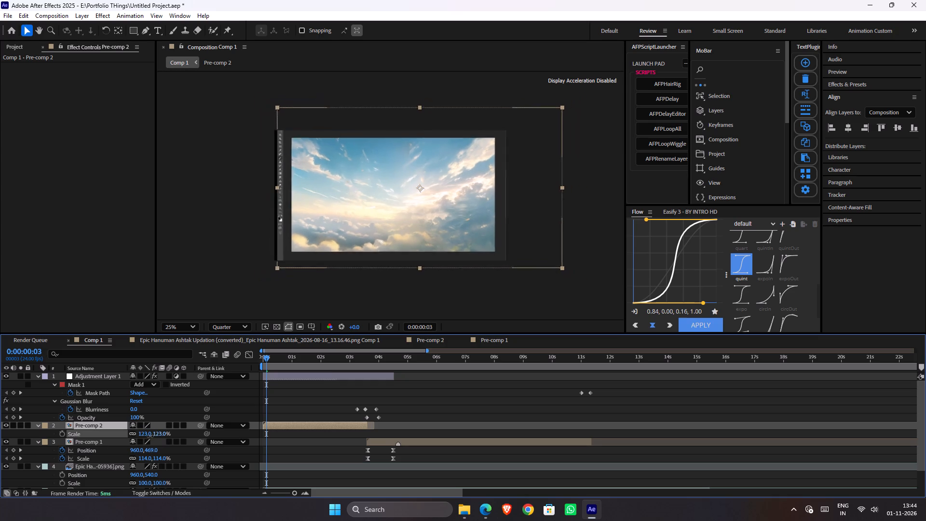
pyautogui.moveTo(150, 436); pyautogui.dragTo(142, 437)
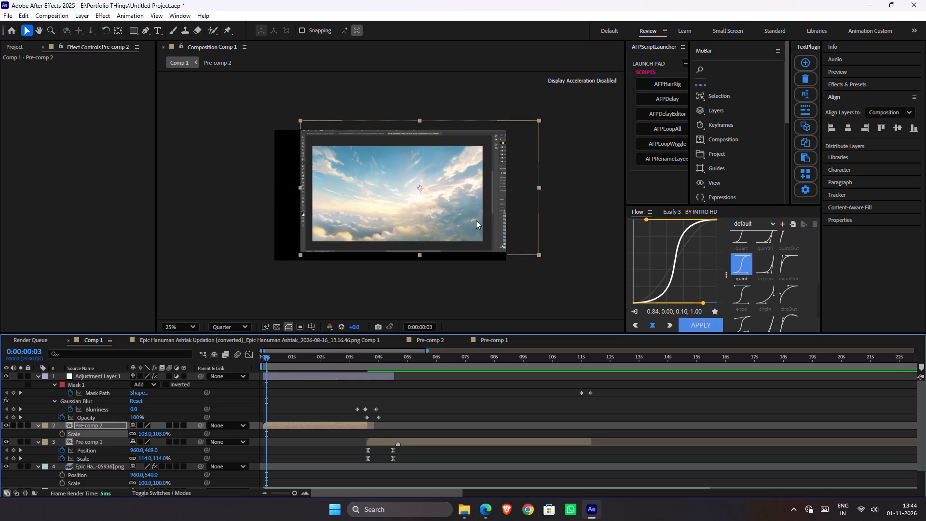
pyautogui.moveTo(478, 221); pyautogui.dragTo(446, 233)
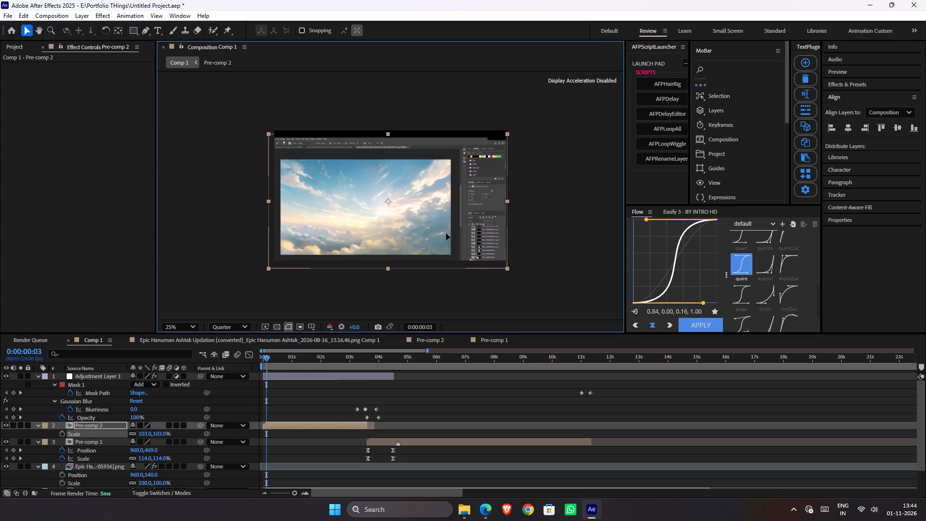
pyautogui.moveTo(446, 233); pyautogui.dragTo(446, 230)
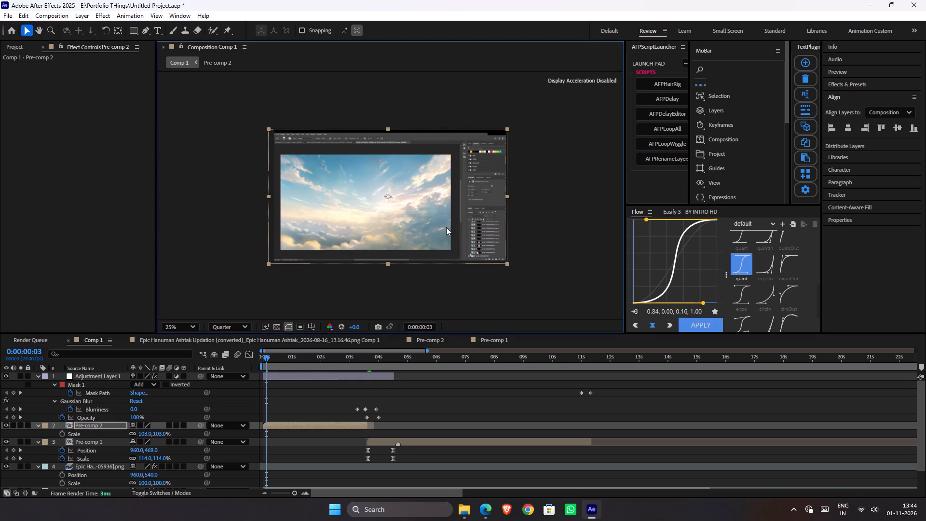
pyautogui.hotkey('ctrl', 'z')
# Fit the Pre-comp 2 layer to the Comp 1 frame.
pyautogui.hotkey('ctrl', 'alt', 'f')
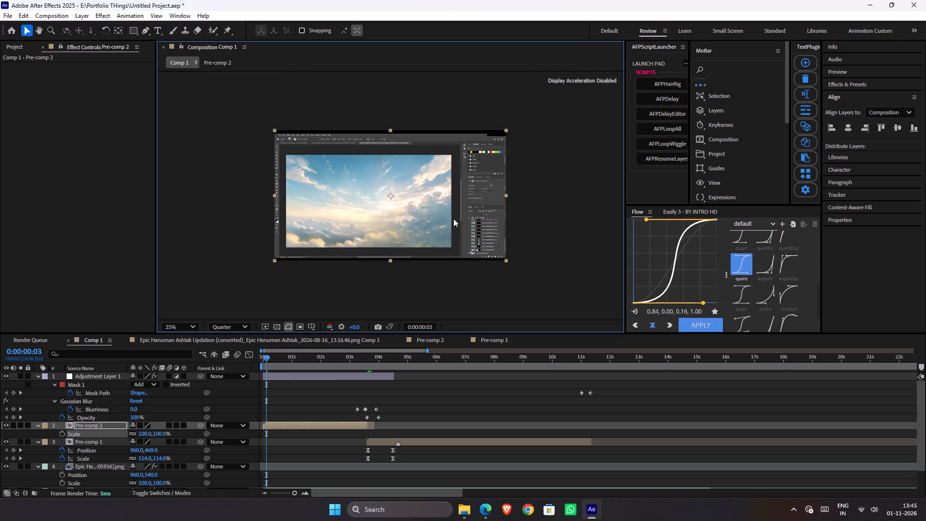
pyautogui.scroll(1, 410, 232)
pyautogui.scroll(-1, 410, 232)
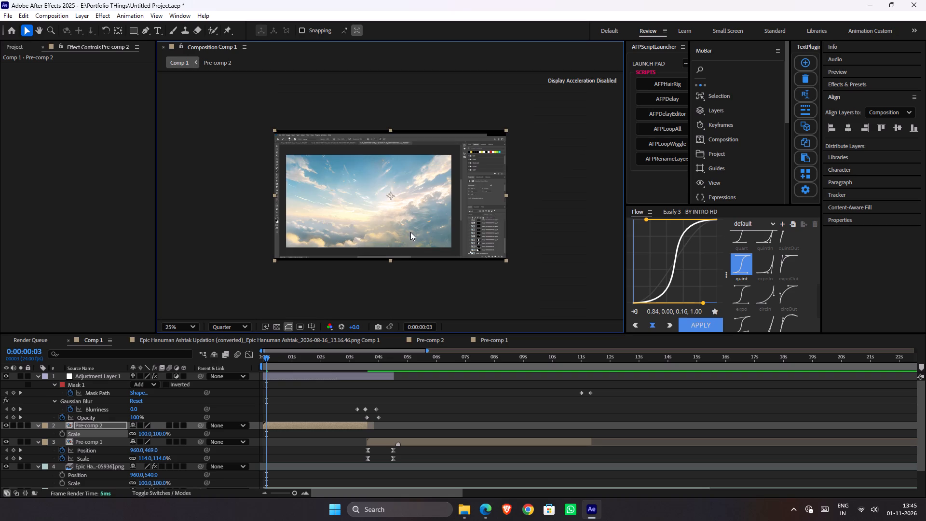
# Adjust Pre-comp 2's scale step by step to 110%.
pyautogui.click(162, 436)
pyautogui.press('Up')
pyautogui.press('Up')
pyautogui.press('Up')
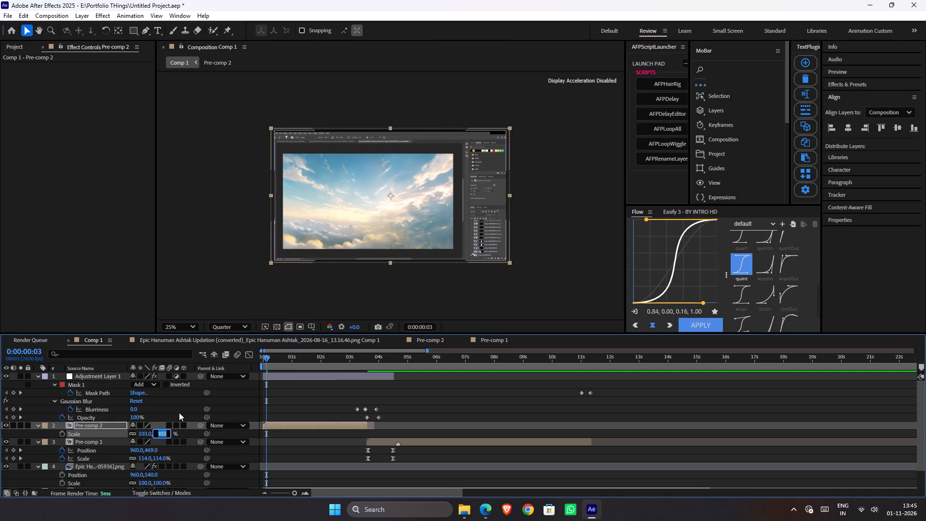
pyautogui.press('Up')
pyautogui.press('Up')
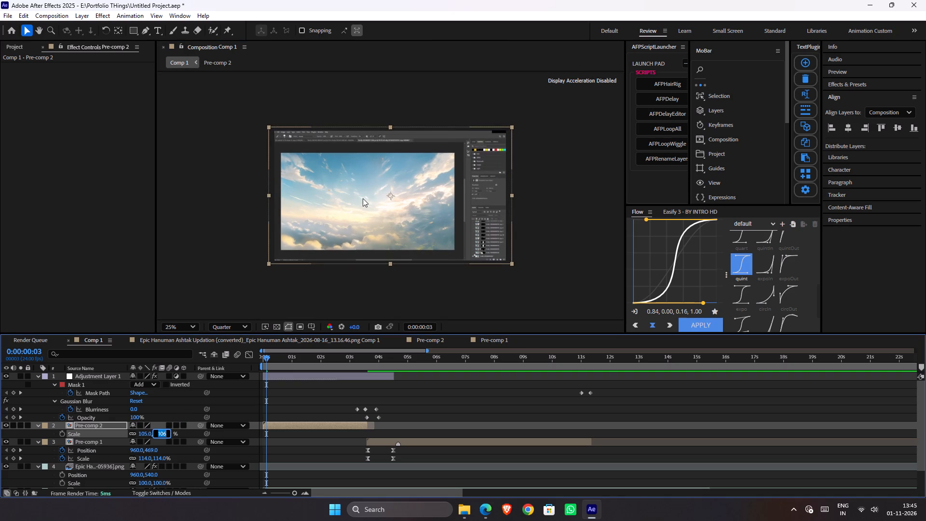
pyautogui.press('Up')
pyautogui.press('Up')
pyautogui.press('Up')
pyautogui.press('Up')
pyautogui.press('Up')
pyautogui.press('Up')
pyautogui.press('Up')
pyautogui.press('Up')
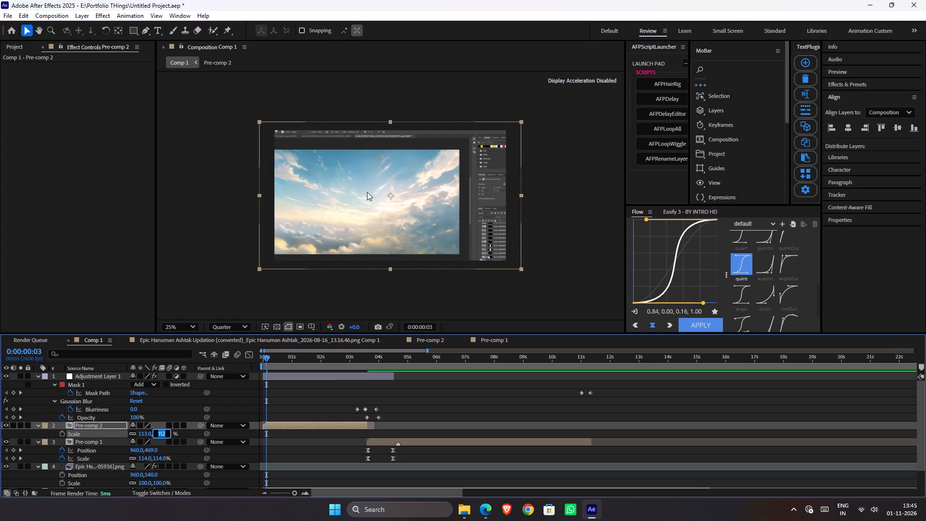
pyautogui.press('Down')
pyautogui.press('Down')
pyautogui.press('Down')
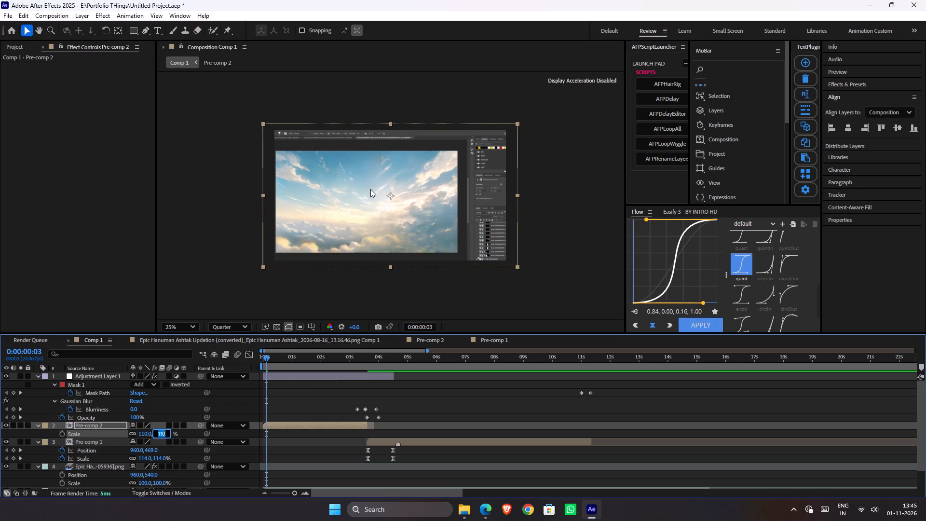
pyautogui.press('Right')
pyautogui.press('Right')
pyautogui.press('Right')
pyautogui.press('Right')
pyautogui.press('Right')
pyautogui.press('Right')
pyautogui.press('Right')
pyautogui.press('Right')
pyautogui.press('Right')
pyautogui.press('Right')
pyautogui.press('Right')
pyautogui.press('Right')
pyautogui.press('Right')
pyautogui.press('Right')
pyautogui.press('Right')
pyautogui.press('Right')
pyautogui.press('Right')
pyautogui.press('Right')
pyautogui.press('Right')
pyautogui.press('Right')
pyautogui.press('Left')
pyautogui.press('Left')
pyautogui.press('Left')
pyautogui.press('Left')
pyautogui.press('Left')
# Shift Pre-comp 2 horizontally to the left until its right edge lines up with the right edge of the Comp 1 frame.
pyautogui.moveTo(428, 198); pyautogui.dragTo(419, 197)
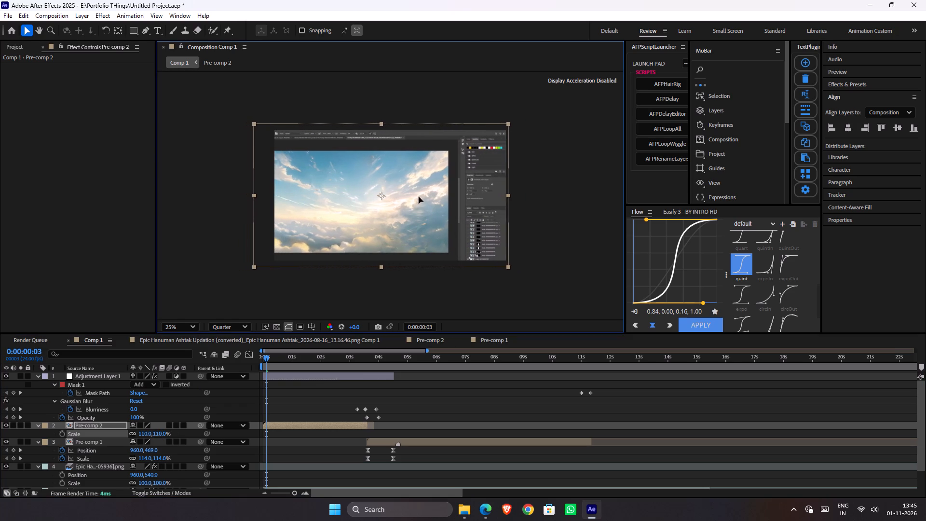
pyautogui.moveTo(419, 197); pyautogui.dragTo(416, 195)
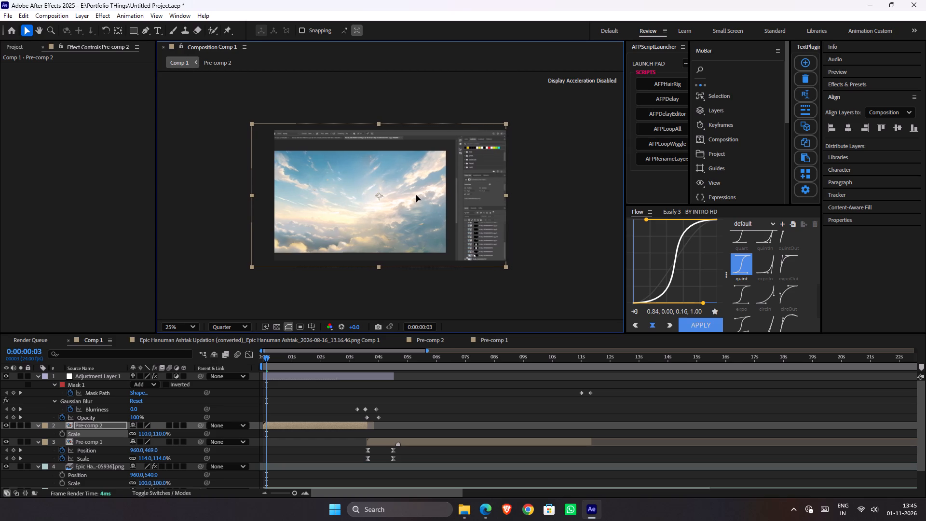
pyautogui.moveTo(416, 195); pyautogui.dragTo(415, 195)
pyautogui.keyDown('shift'); pyautogui.click(415, 195); pyautogui.keyUp('shift')
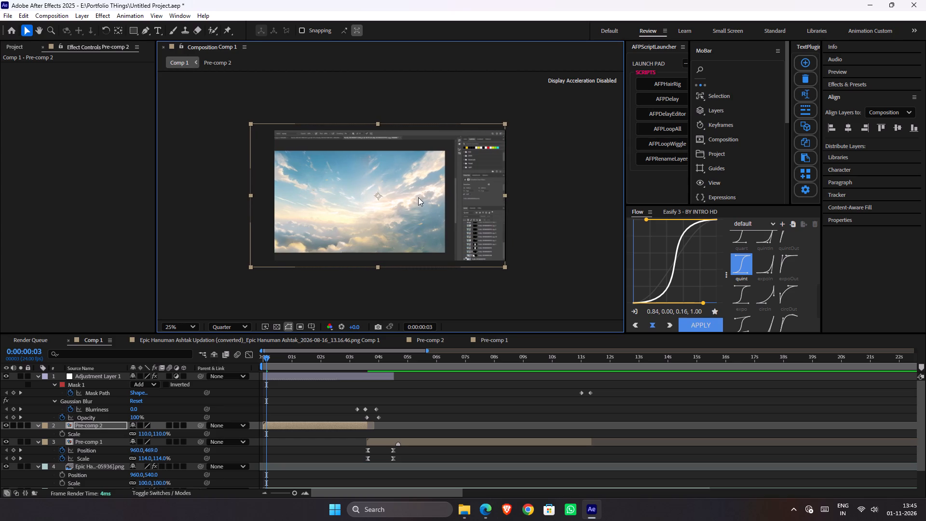
pyautogui.press('Right')
pyautogui.press('Right')
pyautogui.press('Right')
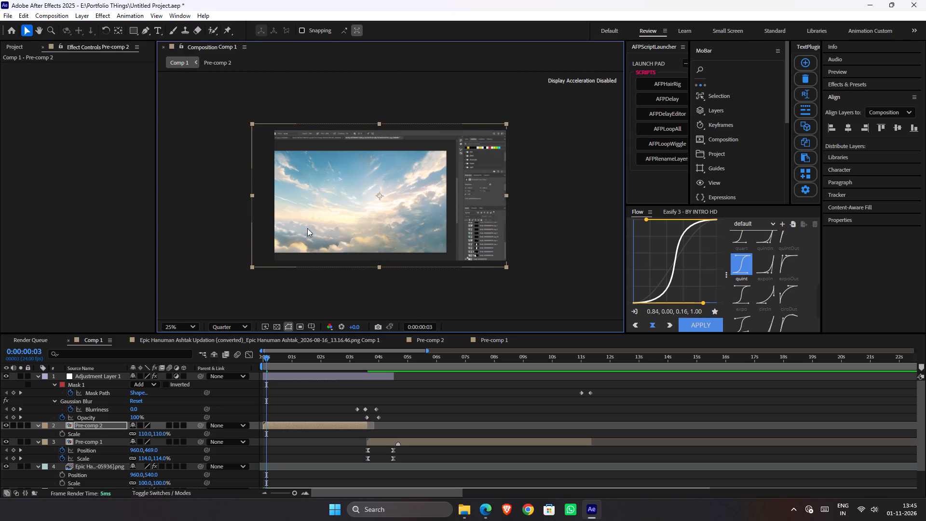
# Reduce Pre-comp 2's scale to 107.1% and nudge the layer slightly upward in the frame.
pyautogui.click(252, 195)
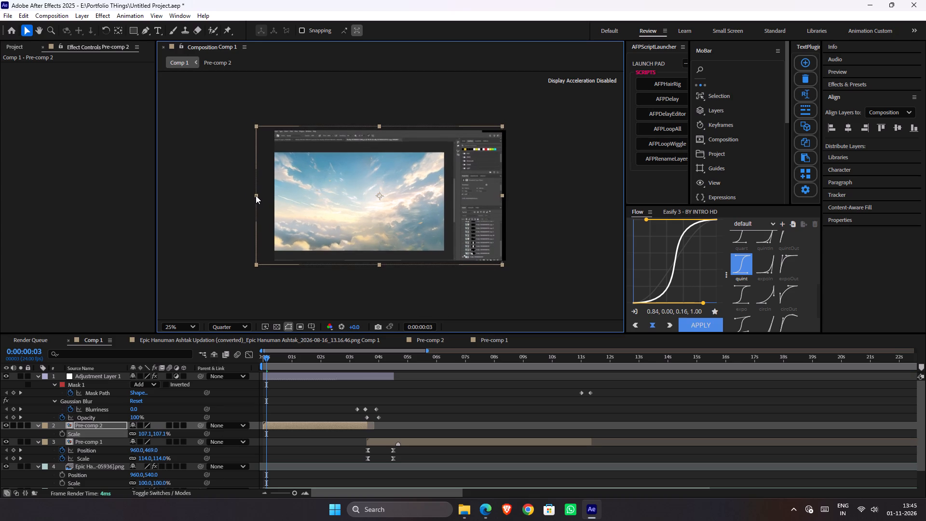
pyautogui.press('Up')
pyautogui.press('Up')
pyautogui.press('Up')
pyautogui.press('Up')
pyautogui.press('Up')
pyautogui.press('Up')
pyautogui.press('Up')
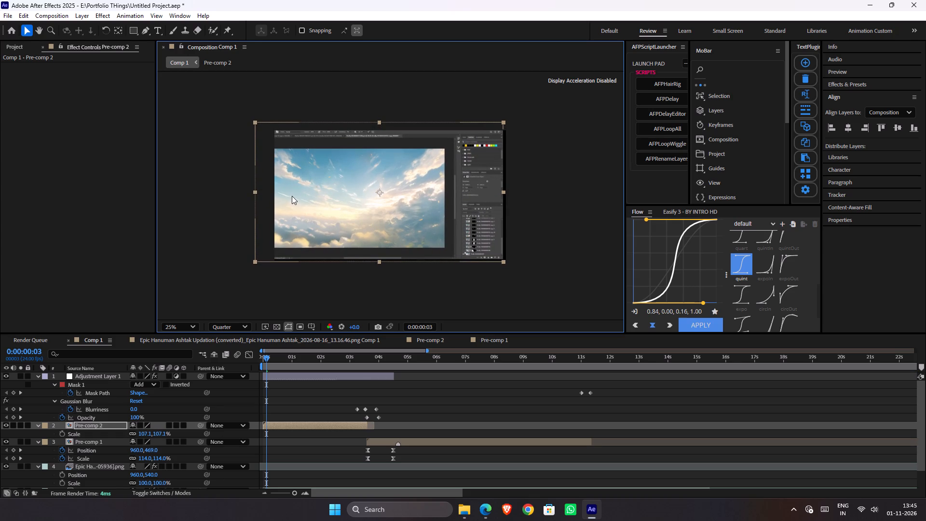
# Nudge the Pre-comp 2 layer slightly downward in the Comp 1 frame.
pyautogui.press('Up')
pyautogui.press('Up')
pyautogui.press('Down')
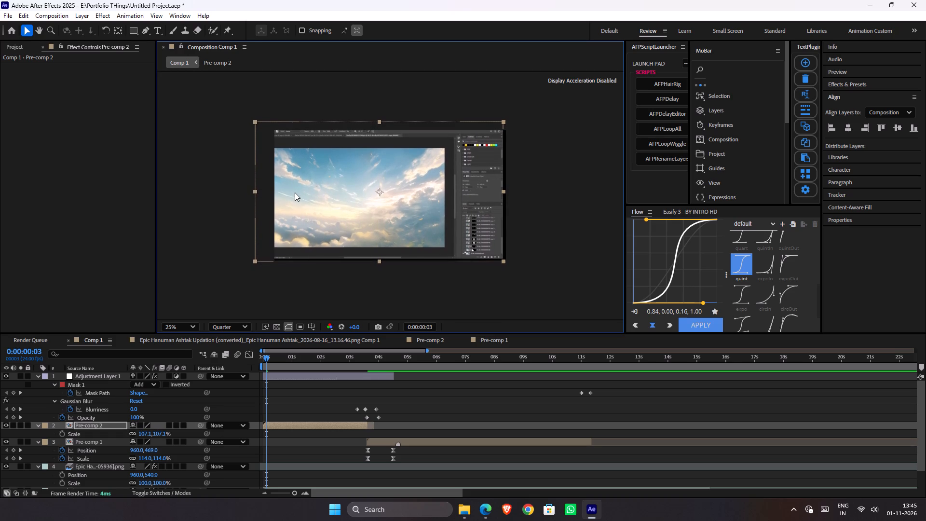
pyautogui.press('Down')
pyautogui.press('Down')
pyautogui.press('Down')
pyautogui.press('Down')
# Shift Pre-comp 2 to the right until its left edge lines up with the Comp 1 frame's left edge, and save the project.
pyautogui.press('Right')
pyautogui.press('Right')
pyautogui.press('Right')
pyautogui.press('Right')
pyautogui.press('Right')
pyautogui.press('Right')
pyautogui.press('Right')
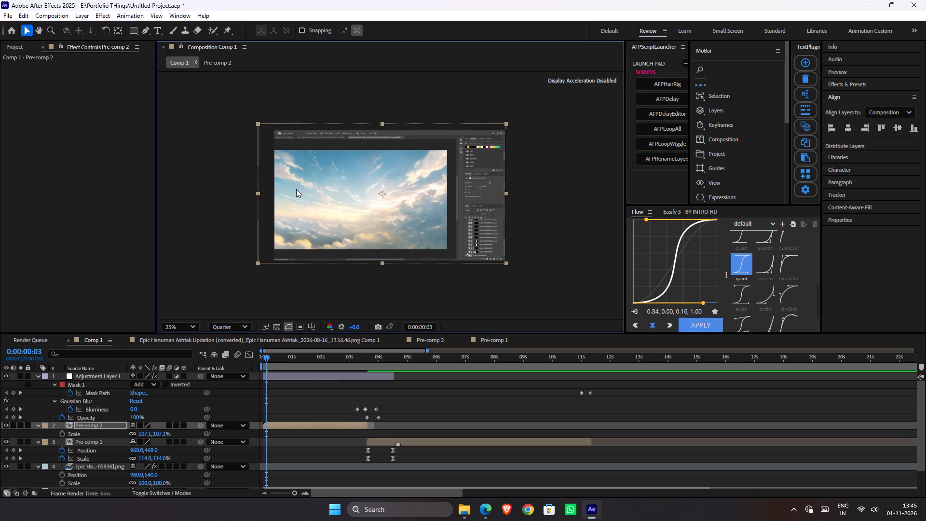
pyautogui.press('Right')
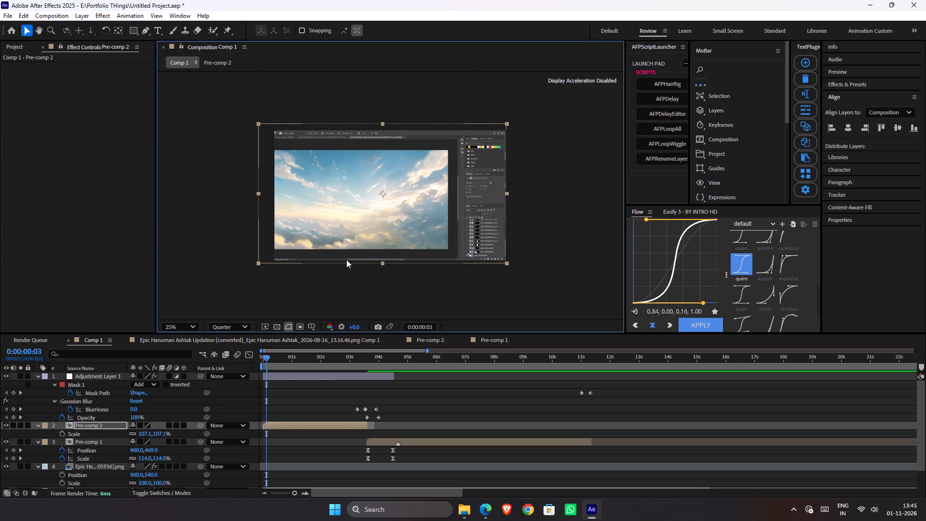
pyautogui.press('Right')
pyautogui.press('Right')
pyautogui.press('Right')
pyautogui.press('Right')
pyautogui.press('Right')
pyautogui.press('Right')
pyautogui.press('Right')
pyautogui.press('Right')
pyautogui.press('Right')
pyautogui.press('Right')
pyautogui.press('Right')
pyautogui.press('Right')
pyautogui.press('Right')
pyautogui.press('Right')
pyautogui.press('Right')
pyautogui.press('Right')
pyautogui.press('Right')
pyautogui.press('Right')
pyautogui.press('Right')
pyautogui.press('Right')
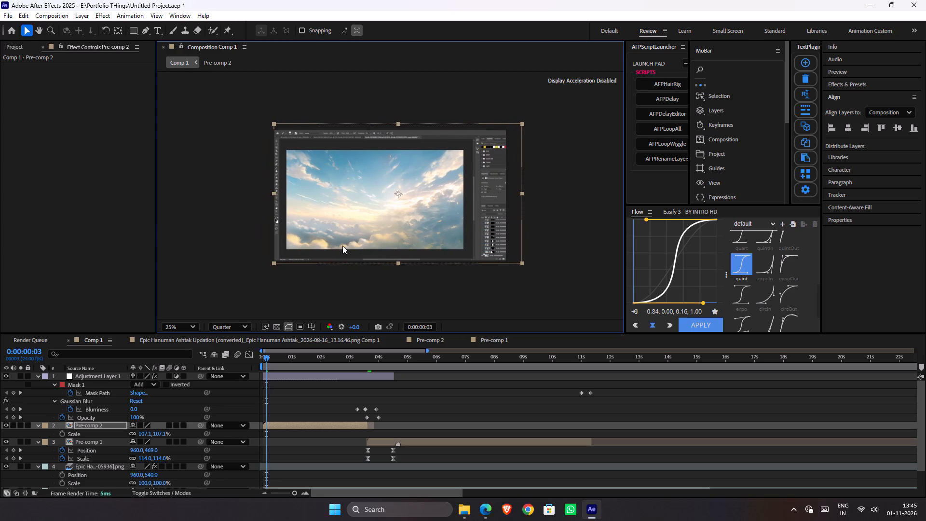
pyautogui.press('Right')
pyautogui.press('Left')
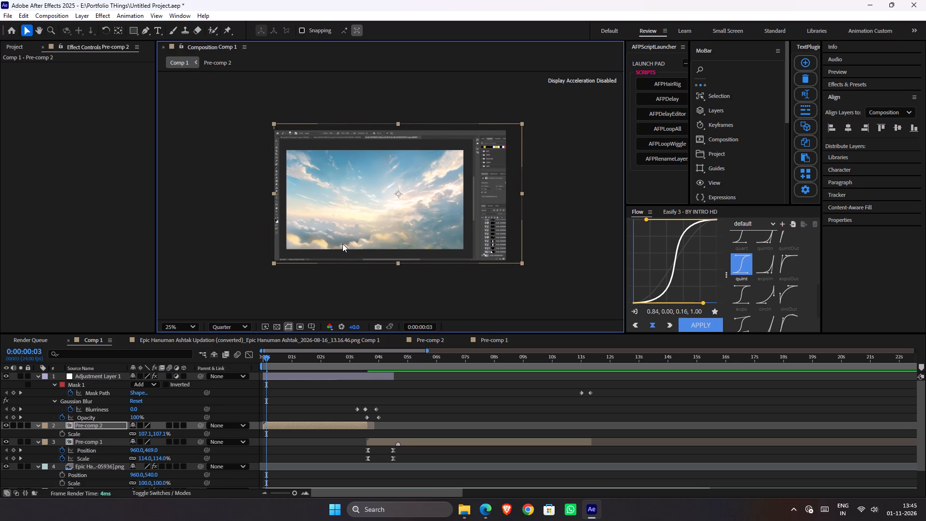
pyautogui.press('Right')
pyautogui.click(351, 279)
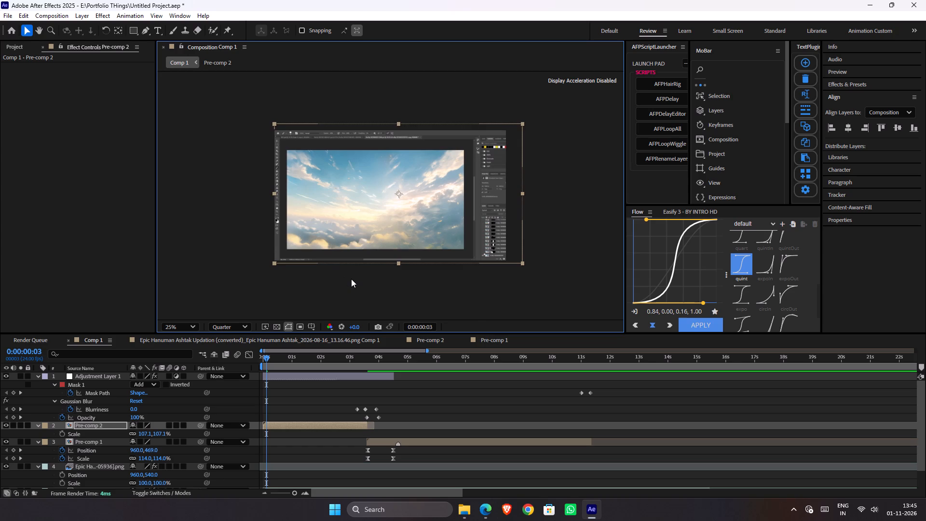
pyautogui.hotkey('ctrl', 's')
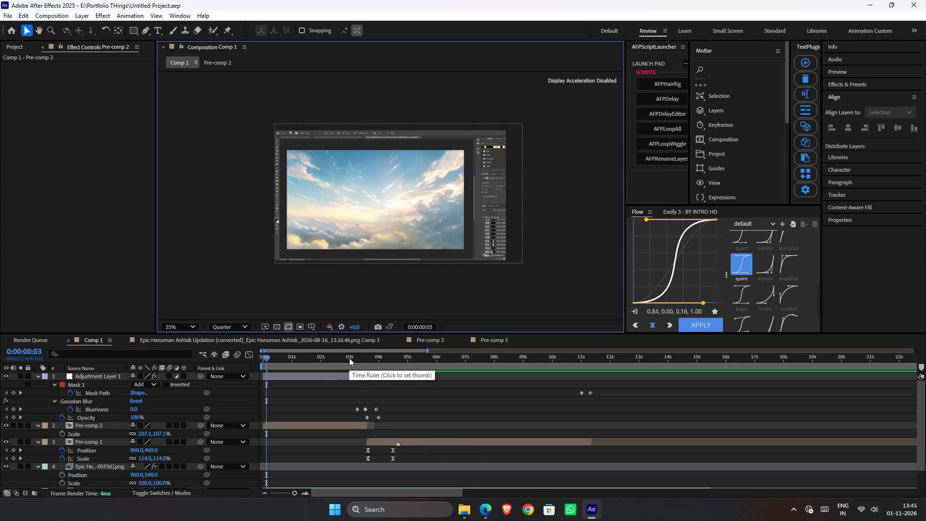
# Play back Comp 1 from the start and around the blurred cut to review the transition from Pre-comp 2 to Pre-comp 1.
pyautogui.press('space')
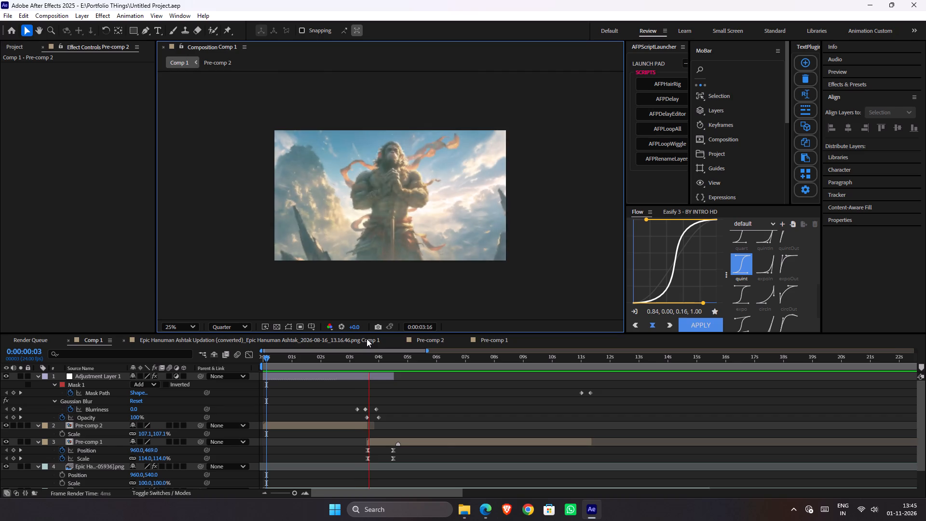
pyautogui.press('space')
pyautogui.moveTo(371, 363); pyautogui.dragTo(335, 366)
pyautogui.press('space')
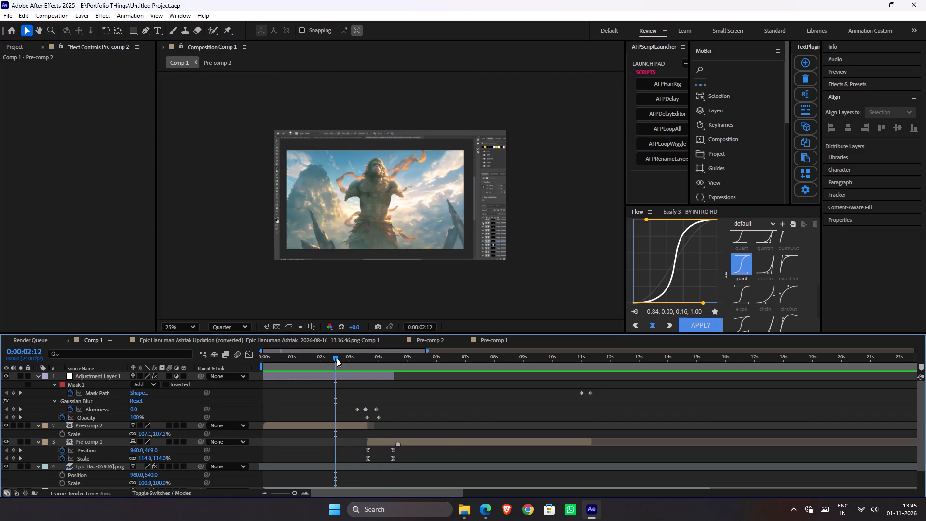
pyautogui.press('space')
pyautogui.click(347, 347)
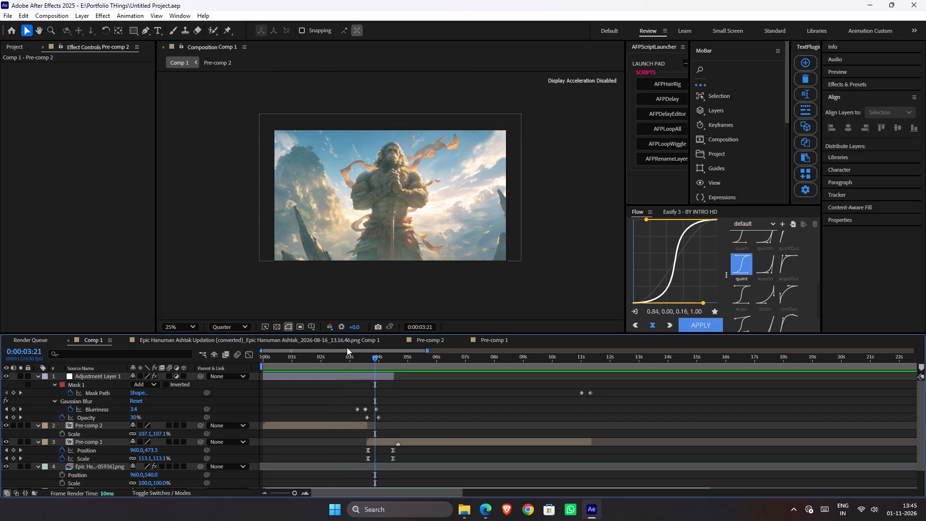
pyautogui.click(345, 356)
pyautogui.press('space')
pyautogui.press('space')
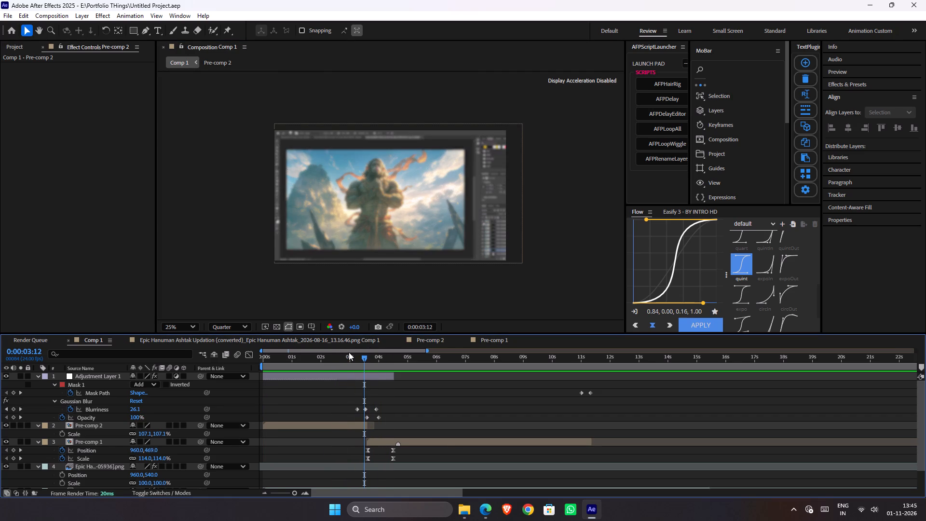
pyautogui.hotkey('ctrl', 's')
pyautogui.moveTo(354, 357); pyautogui.dragTo(206, 366)
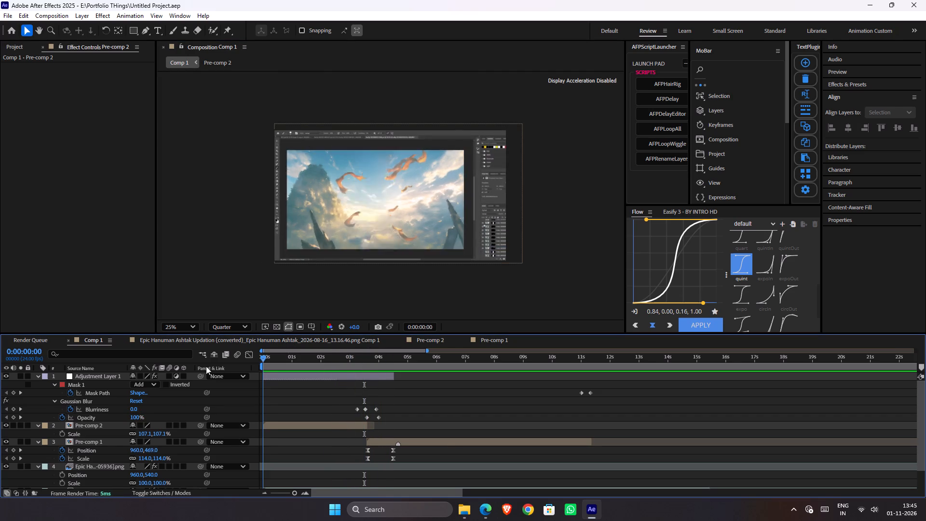
pyautogui.moveTo(206, 366); pyautogui.dragTo(146, 368)
pyautogui.press('space')
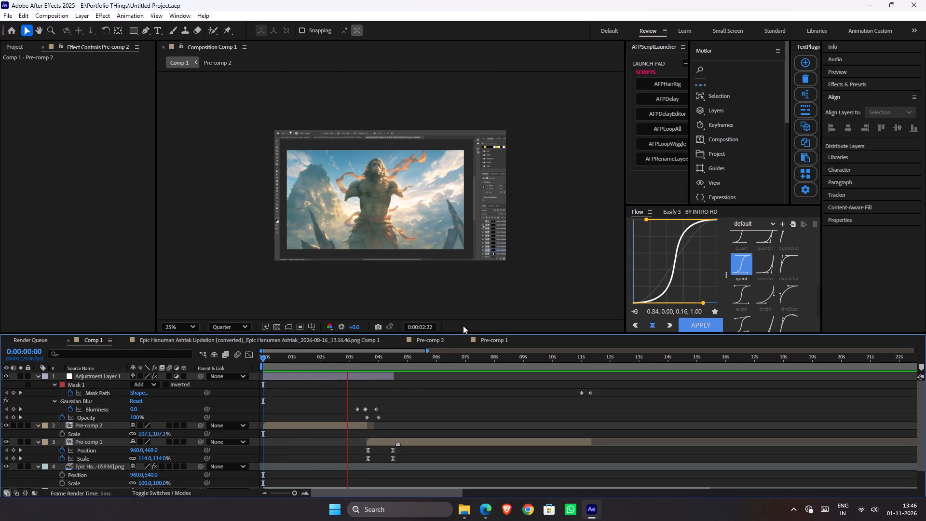
pyautogui.press('space')
pyautogui.hotkey('ctrl', 's')
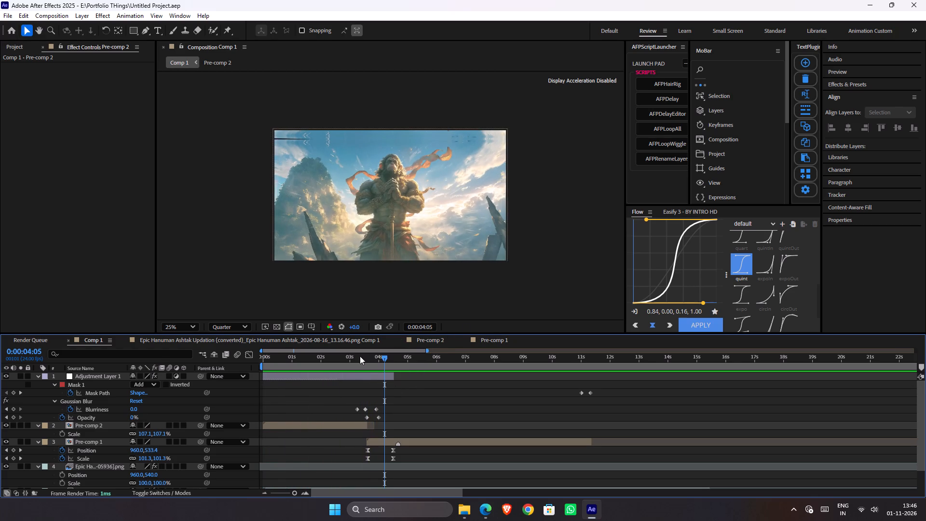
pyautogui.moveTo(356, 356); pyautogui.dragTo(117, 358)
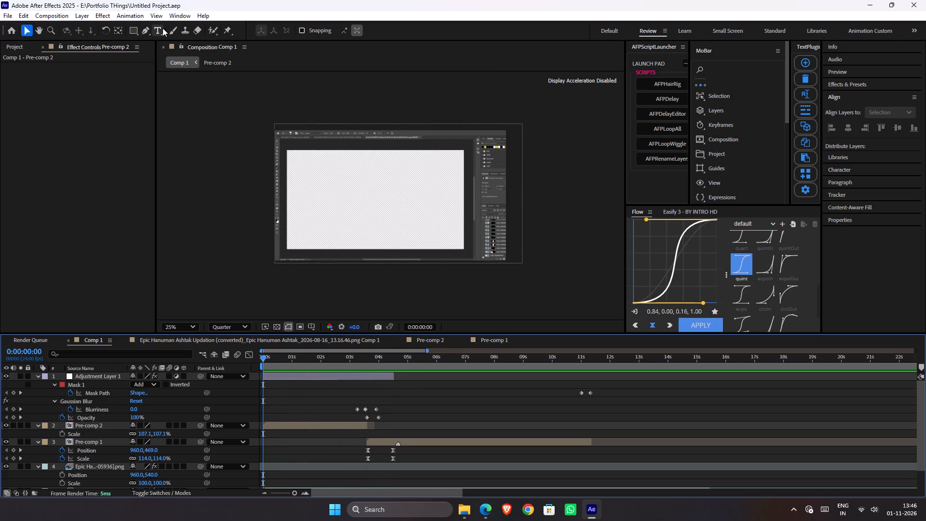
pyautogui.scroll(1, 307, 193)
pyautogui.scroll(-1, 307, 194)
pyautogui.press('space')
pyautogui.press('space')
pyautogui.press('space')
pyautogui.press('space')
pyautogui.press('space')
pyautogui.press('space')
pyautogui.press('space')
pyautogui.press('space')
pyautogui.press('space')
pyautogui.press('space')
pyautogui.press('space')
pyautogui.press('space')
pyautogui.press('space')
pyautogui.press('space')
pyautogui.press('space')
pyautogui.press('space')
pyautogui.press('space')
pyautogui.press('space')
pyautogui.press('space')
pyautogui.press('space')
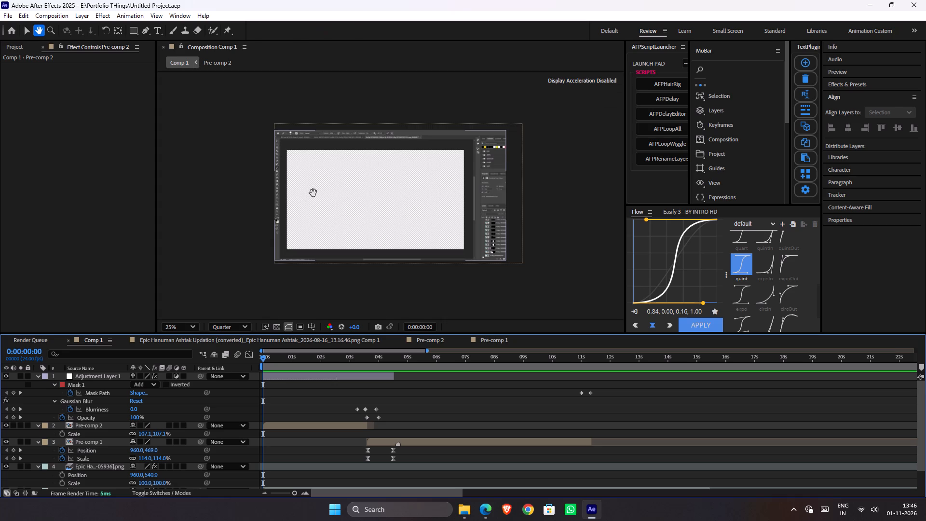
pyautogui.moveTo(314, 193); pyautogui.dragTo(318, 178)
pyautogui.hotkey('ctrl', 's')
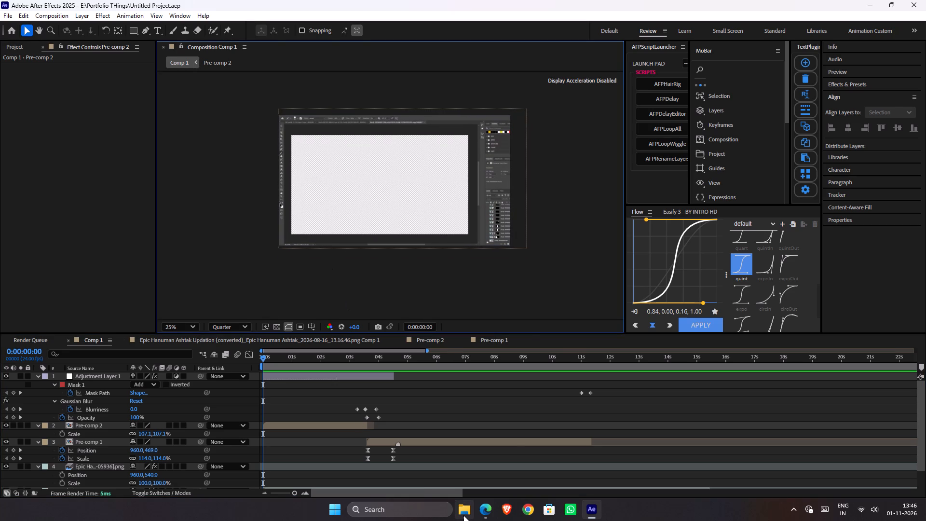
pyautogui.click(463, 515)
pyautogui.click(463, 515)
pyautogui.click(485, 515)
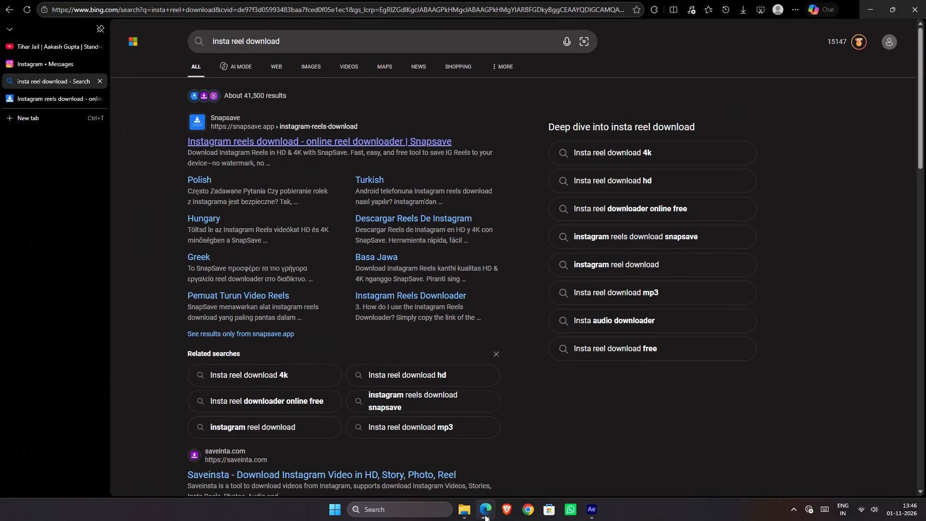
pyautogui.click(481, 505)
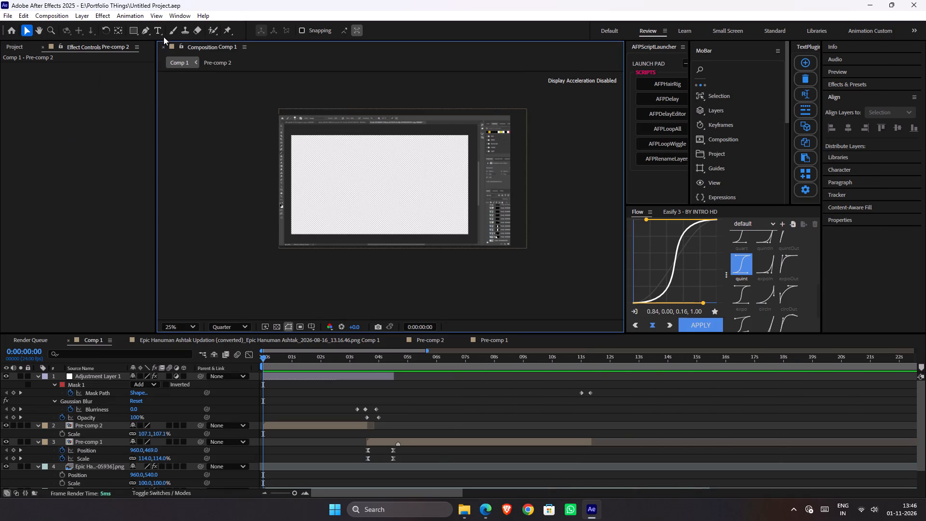
# Add a text layer reading "Layers Breakdown" near the lower-left corner of the Comp 1 frame.
pyautogui.click(148, 23)
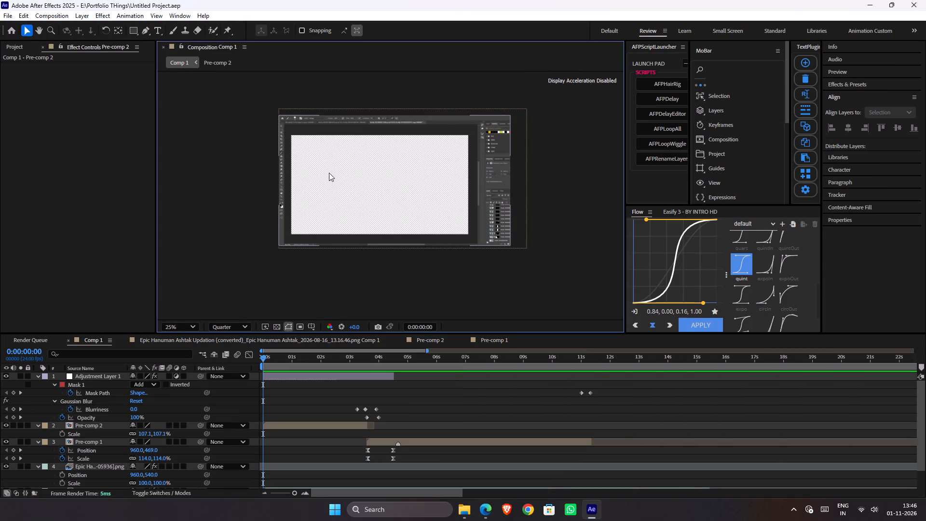
pyautogui.click(154, 31)
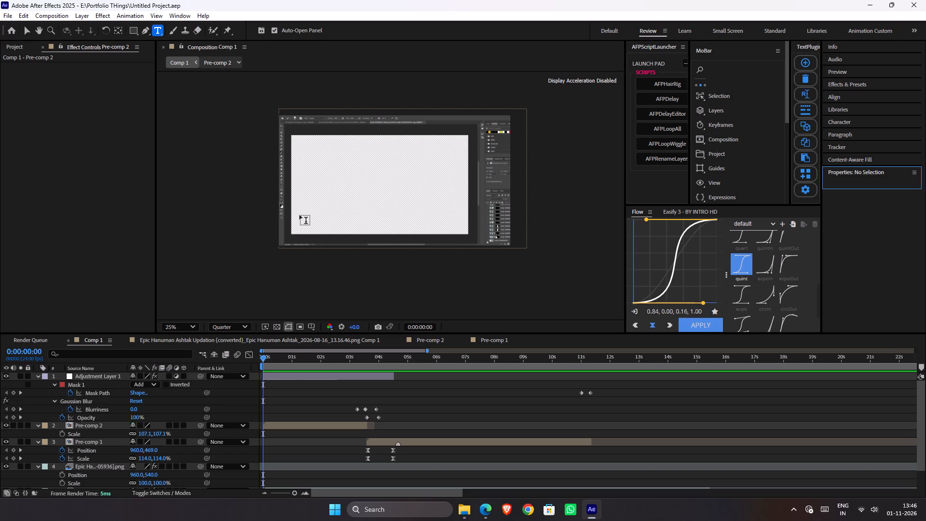
pyautogui.click(302, 212)
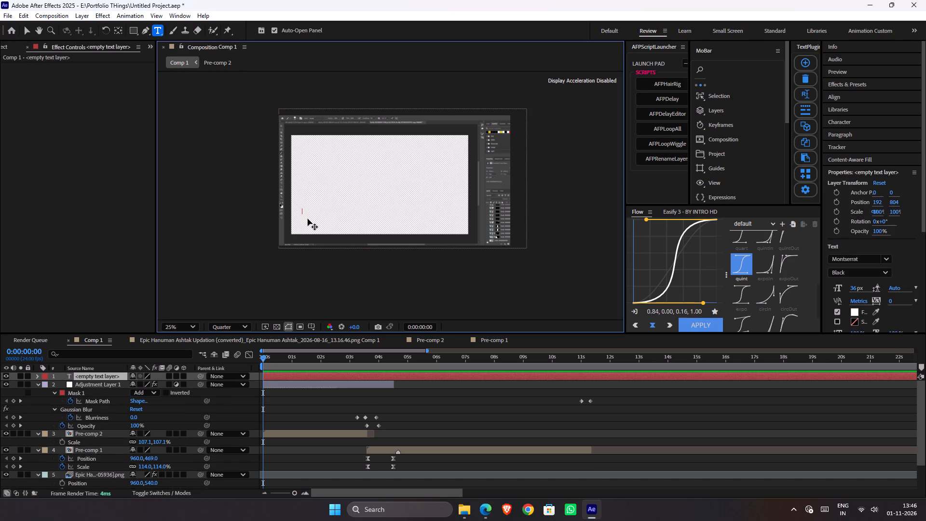
pyautogui.hotkey('ctrl', 'l')
pyautogui.write('ay')
pyautogui.write('er')
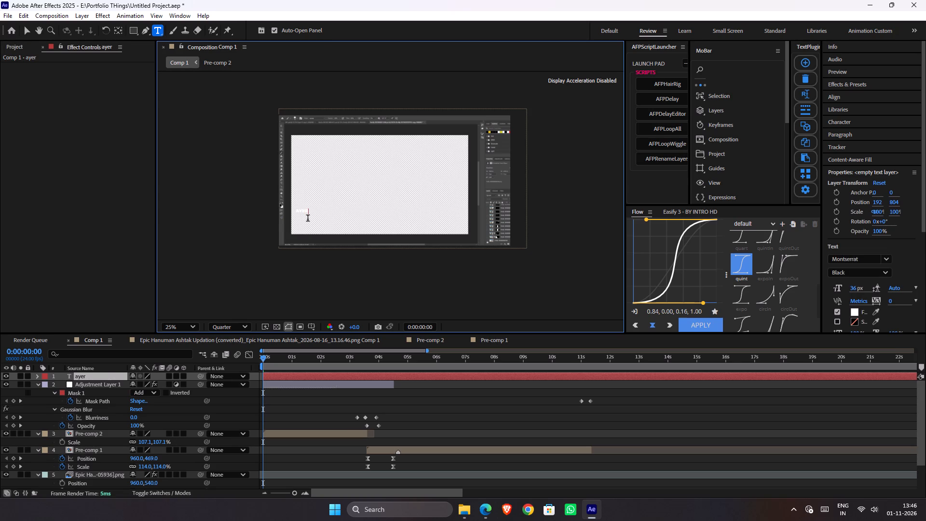
pyautogui.press('BackSpace')
pyautogui.press('BackSpace')
pyautogui.press('BackSpace')
pyautogui.press('BackSpace')
pyautogui.press('BackSpace')
pyautogui.press('BackSpace')
pyautogui.press('BackSpace')
pyautogui.press('BackSpace')
pyautogui.press('BackSpace')
pyautogui.press('BackSpace')
pyautogui.press('BackSpace')
pyautogui.press('BackSpace')
pyautogui.press('BackSpace')
pyautogui.write('Layers')
pyautogui.press('space')
pyautogui.write('Breakdown')
pyautogui.press('Return')
pyautogui.press('v')
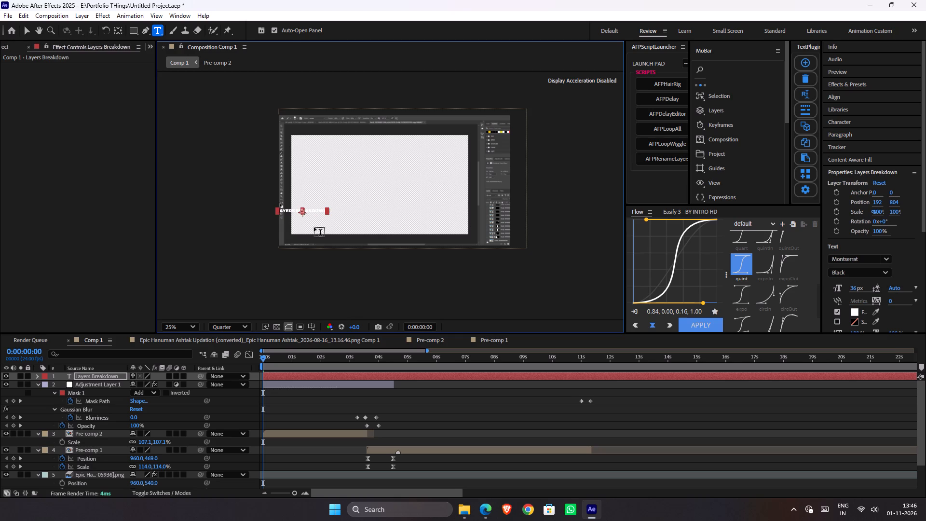
# Enlarge the Layers Breakdown text to about 222% and reposition it in the lower left of the frame at about 500, 916.
pyautogui.moveTo(306, 212); pyautogui.dragTo(317, 232)
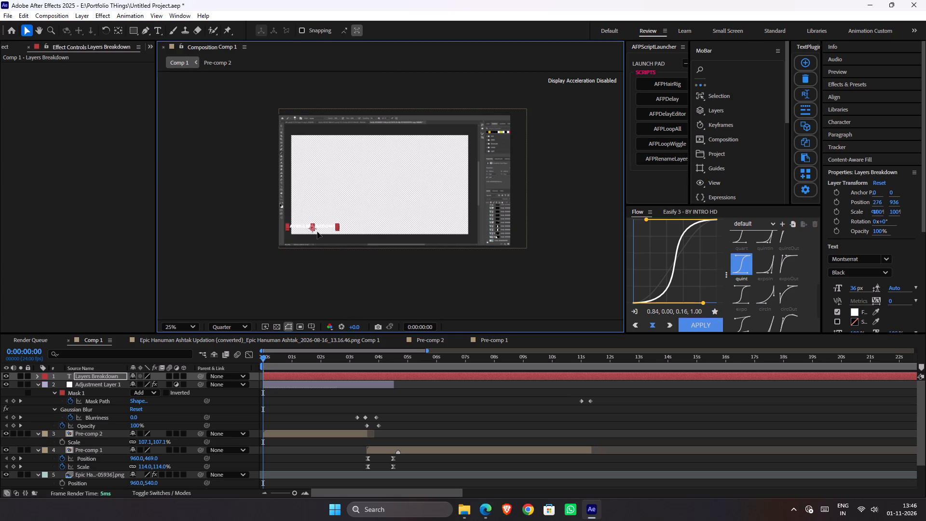
pyautogui.moveTo(317, 232); pyautogui.dragTo(313, 226)
pyautogui.moveTo(335, 225); pyautogui.dragTo(366, 223)
pyautogui.moveTo(340, 223); pyautogui.dragTo(370, 223)
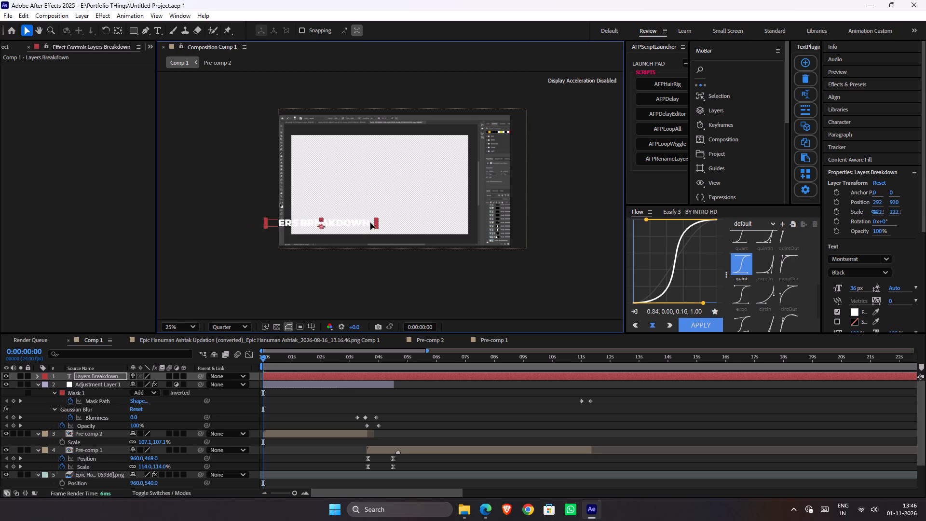
pyautogui.moveTo(370, 223); pyautogui.dragTo(369, 237)
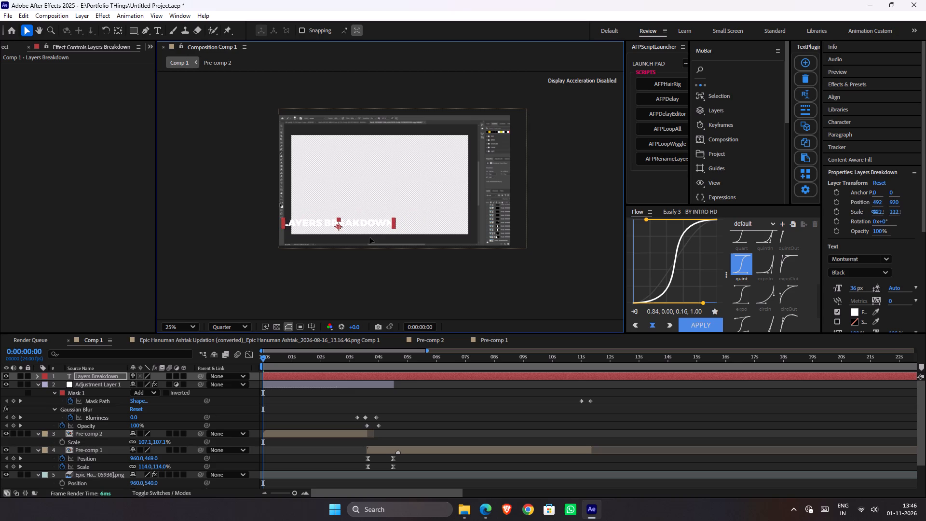
pyautogui.moveTo(369, 237); pyautogui.dragTo(370, 239)
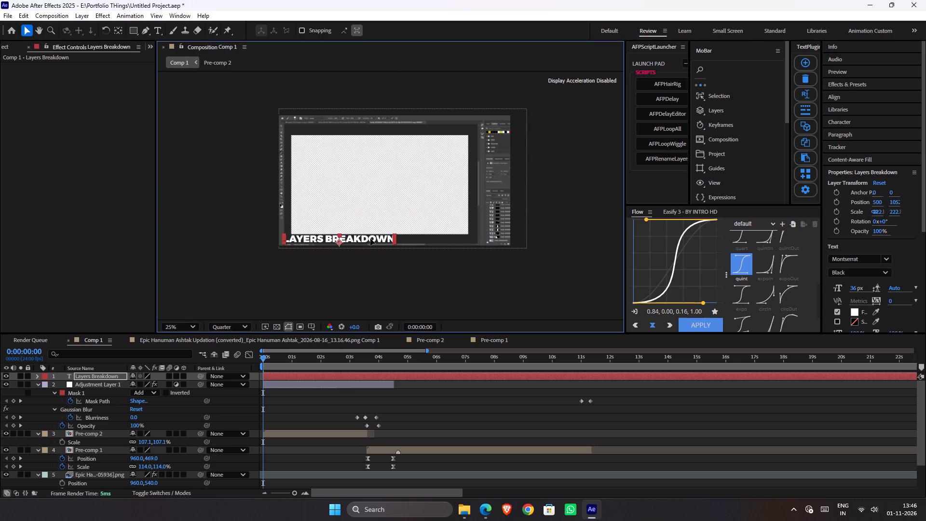
pyautogui.moveTo(370, 239); pyautogui.dragTo(370, 222)
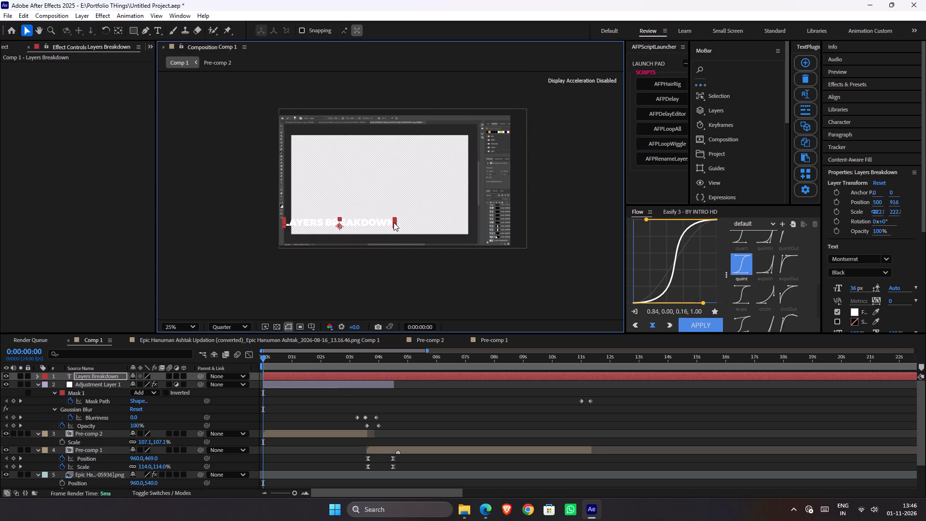
# Reduce the Layers Breakdown text to 181.8%, save the project, and lower the text to about 500, 932.
pyautogui.moveTo(394, 222); pyautogui.dragTo(383, 223)
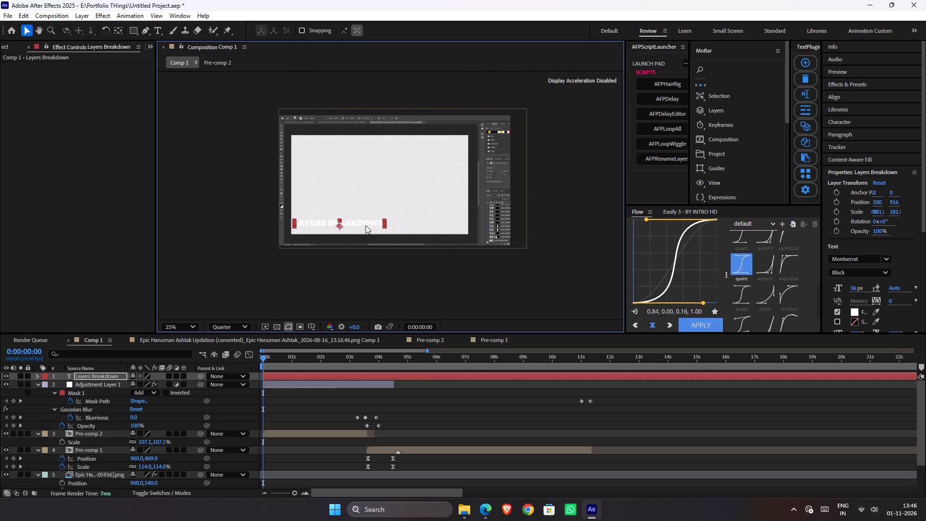
pyautogui.moveTo(366, 225); pyautogui.dragTo(356, 229)
pyautogui.press('s')
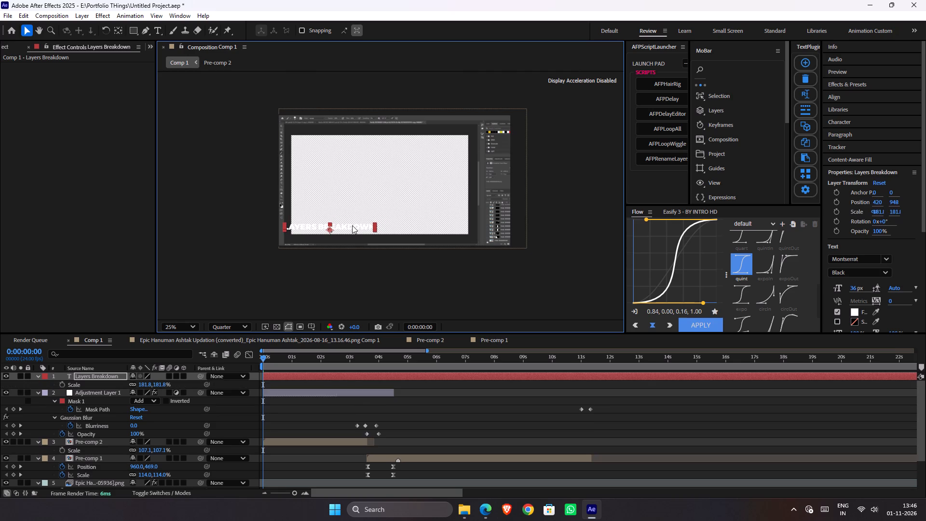
pyautogui.hotkey('ctrl', 'z')
pyautogui.hotkey('ctrl', 's')
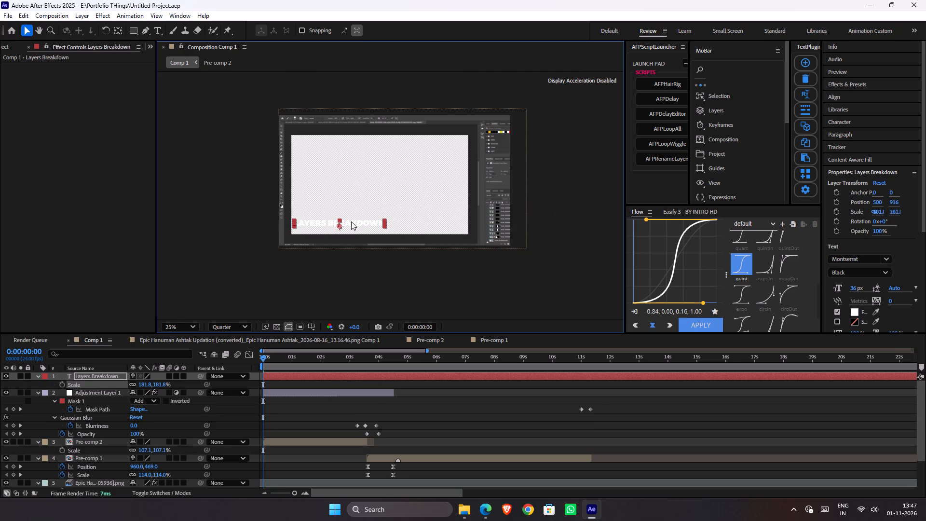
pyautogui.click(351, 221)
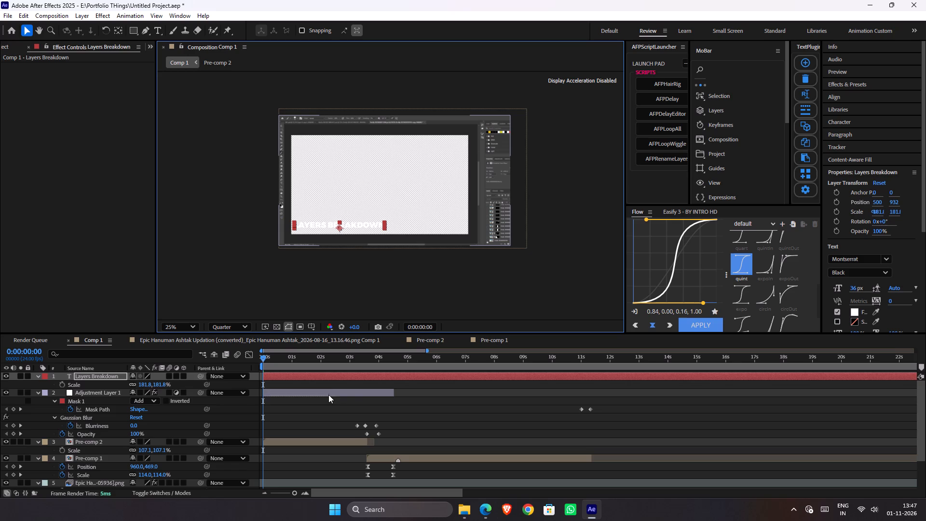
# Shift the Layers Breakdown, Adjustment Layer 1, Pre-comp 2 and Pre-comp 1 layers later together so they begin at about 5.6 seconds.
pyautogui.scroll(-6, 361, 426)
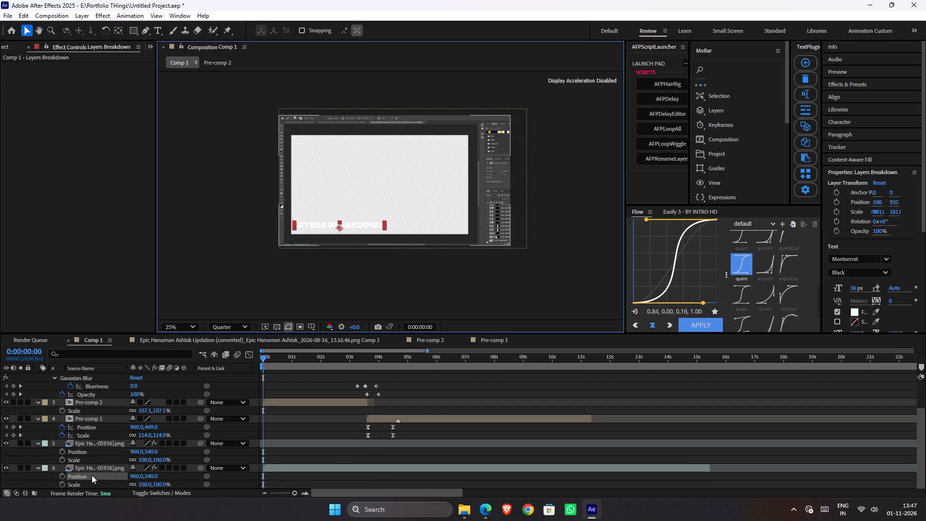
pyautogui.click(92, 475)
pyautogui.scroll(4, 387, 421)
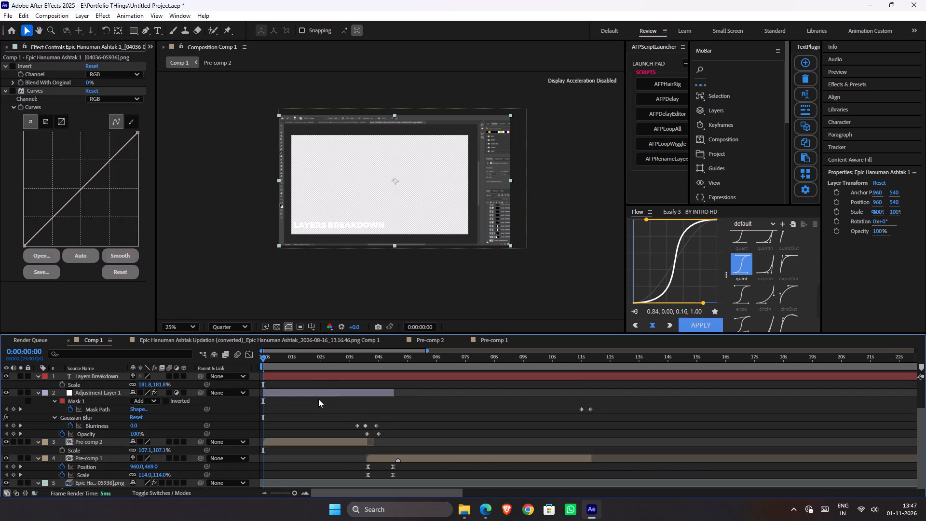
pyautogui.click(332, 374)
pyautogui.keyDown('shift'); pyautogui.click(379, 459); pyautogui.keyUp('shift')
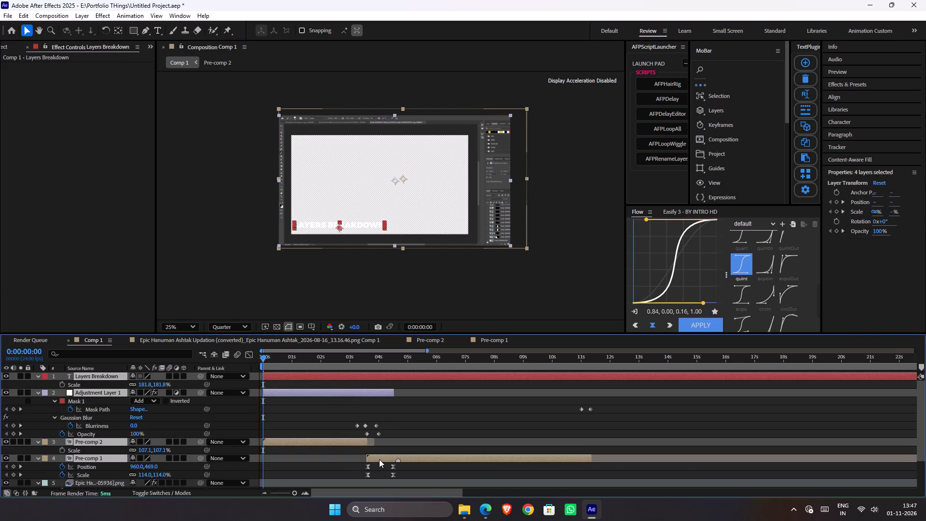
pyautogui.moveTo(379, 459); pyautogui.dragTo(542, 478)
pyautogui.click(330, 430)
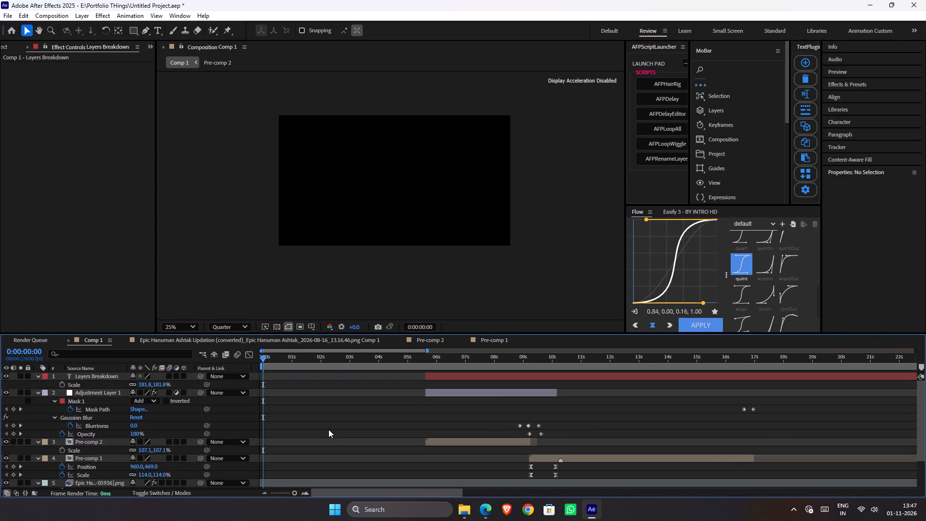
# Play back the opening and set the Time Stretch factor of the bottom Epic Hanuman image-sequence layer to 100.
pyautogui.scroll(-3, 326, 430)
pyautogui.press('space')
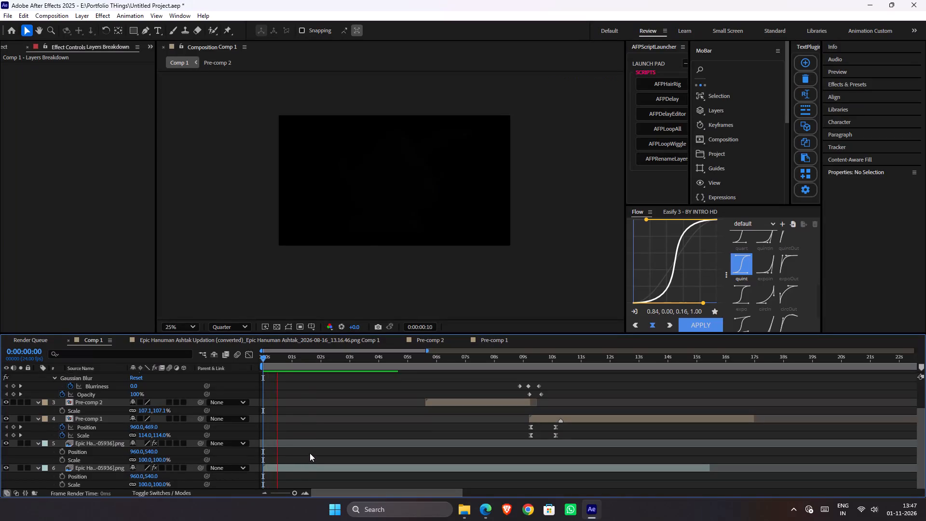
pyautogui.press('space')
pyautogui.press('space')
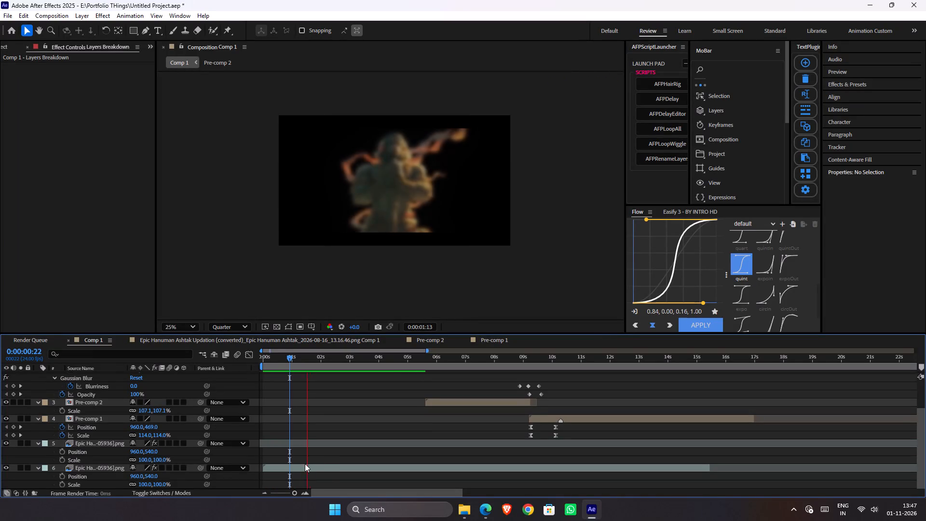
pyautogui.press('space')
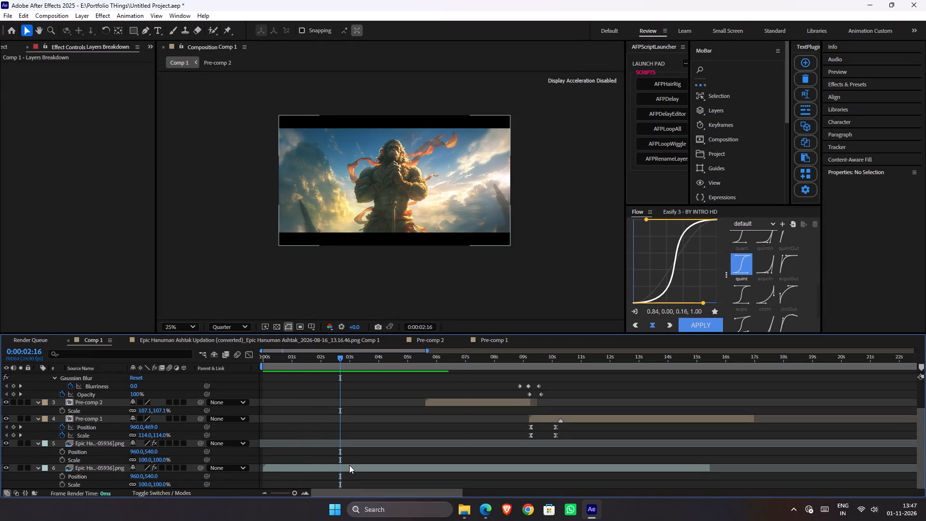
pyautogui.click(349, 465)
pyautogui.rightClick(349, 465)
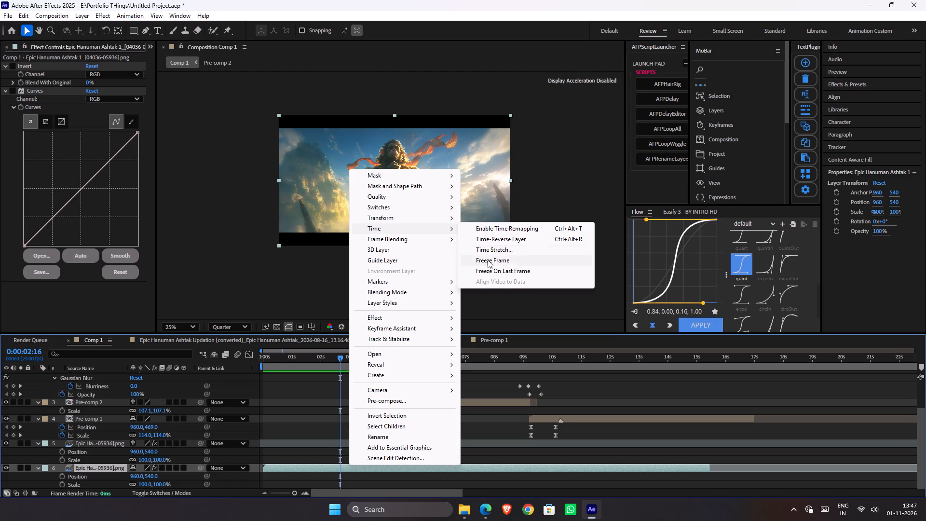
pyautogui.click(487, 251)
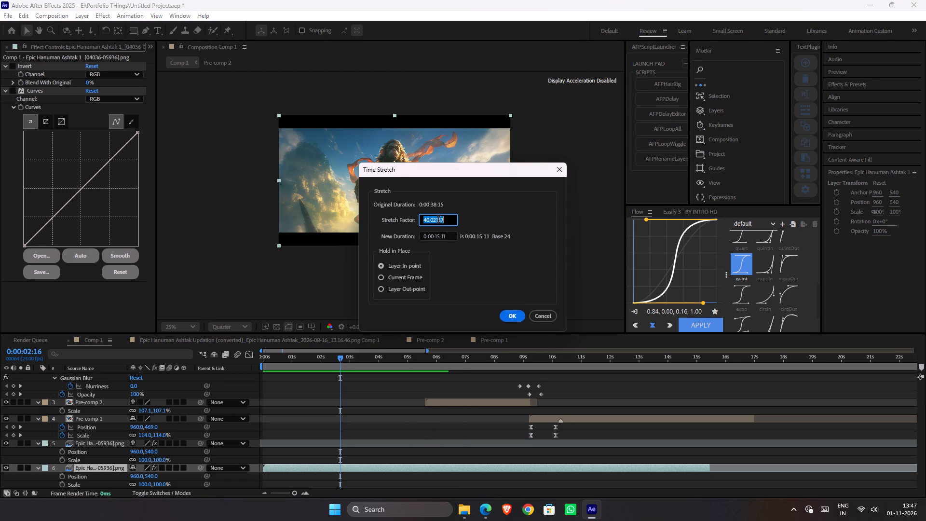
pyautogui.write('100')
pyautogui.press('Return')
# Slide the bottom Epic Hanuman layer about 3.3 seconds earlier and play back Comp 1 from the start to check the opening.
pyautogui.moveTo(331, 351); pyautogui.dragTo(159, 356)
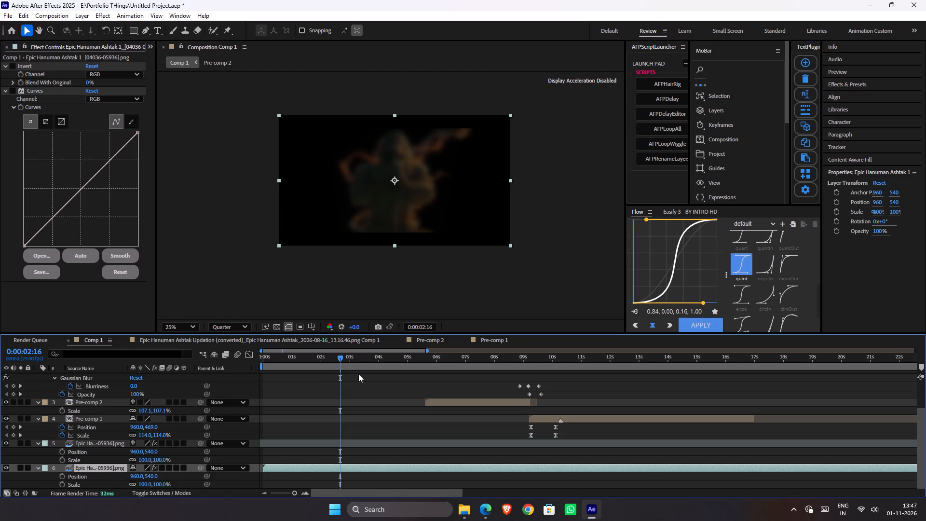
pyautogui.moveTo(330, 359); pyautogui.dragTo(182, 367)
pyautogui.press('space')
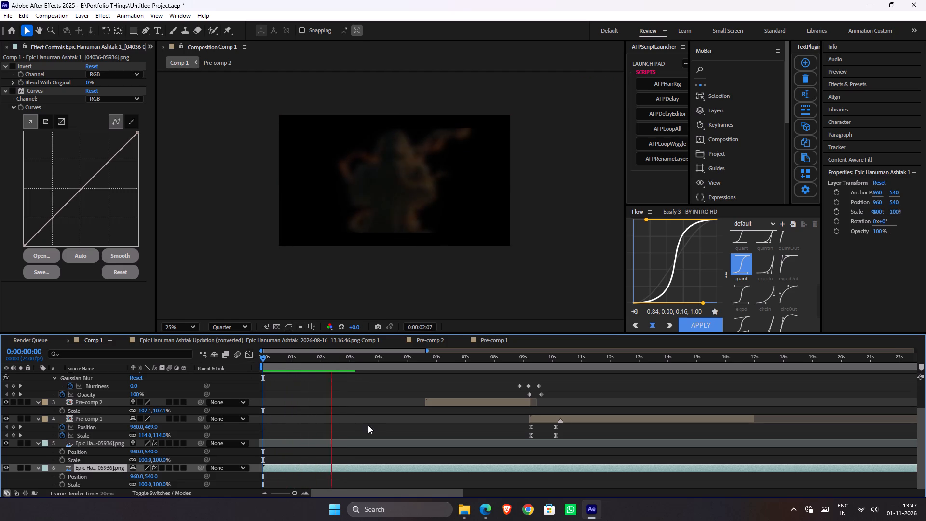
pyautogui.keyDown('alt'); pyautogui.scroll(-1, 403, 411); pyautogui.keyUp('alt')
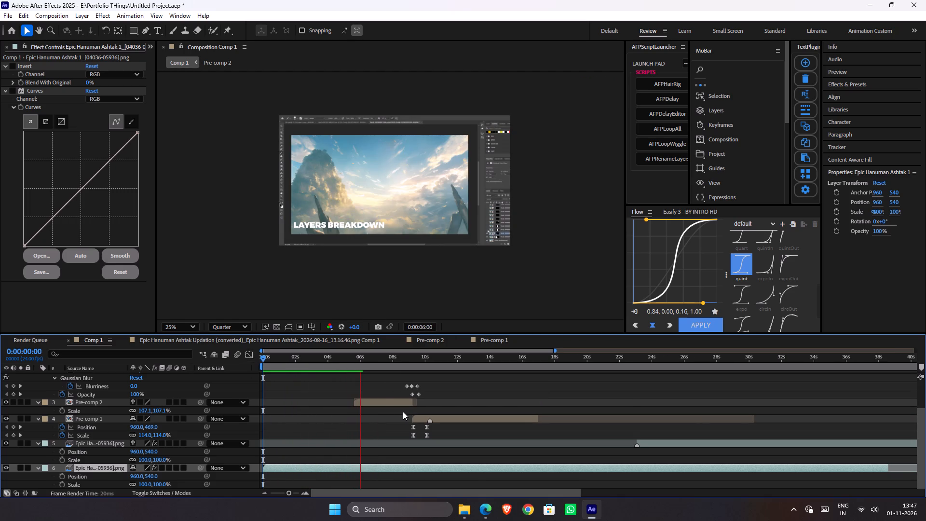
pyautogui.press('space')
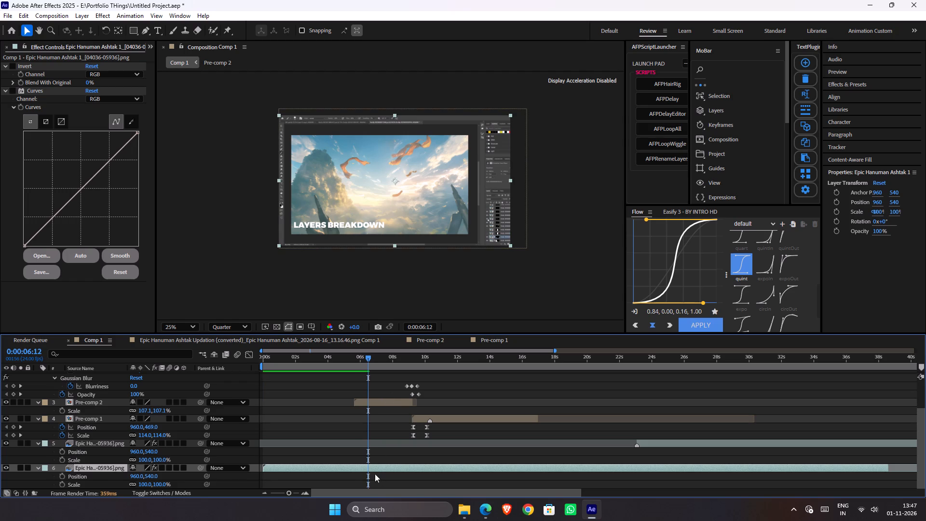
pyautogui.moveTo(373, 468); pyautogui.dragTo(319, 464)
pyautogui.moveTo(289, 357); pyautogui.dragTo(161, 357)
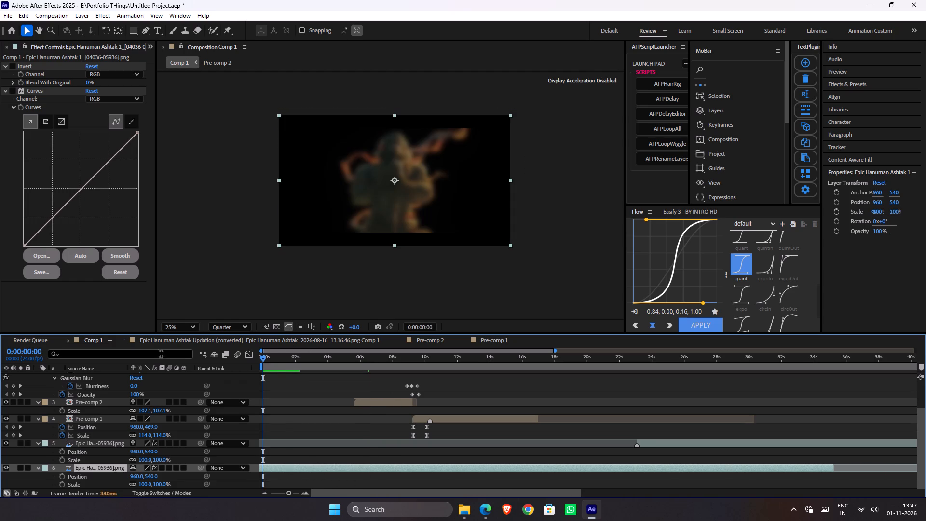
pyautogui.press('space')
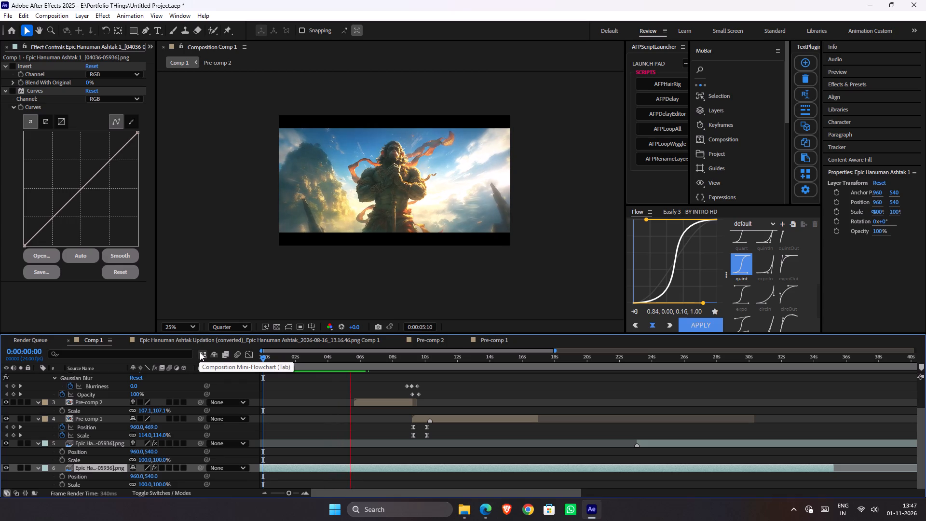
pyautogui.press('space')
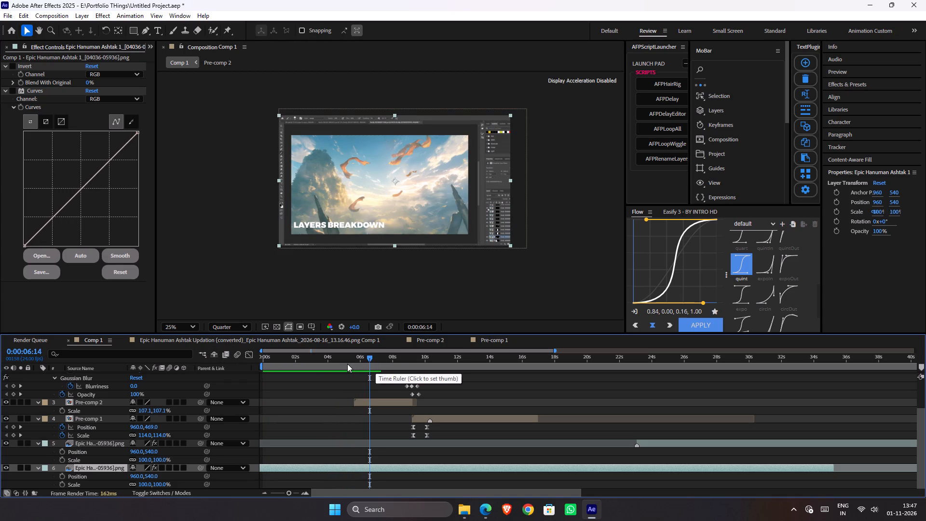
pyautogui.moveTo(347, 364); pyautogui.dragTo(191, 382)
pyautogui.press('space')
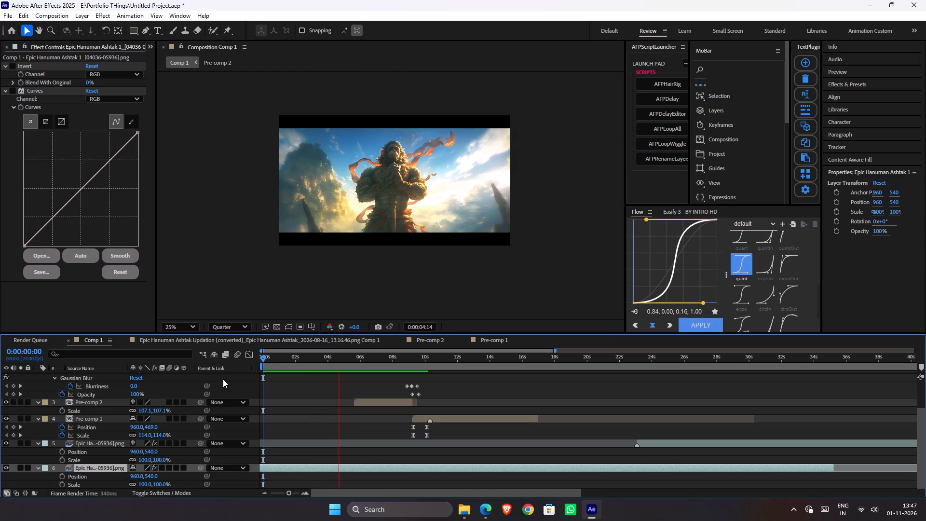
pyautogui.press('space')
# Shift the top five layers about 6 seconds later together, so Pre-comp 2 starts at about 11.5 seconds.
pyautogui.scroll(3, 367, 439)
pyautogui.click(371, 377)
pyautogui.scroll(-1, 453, 451)
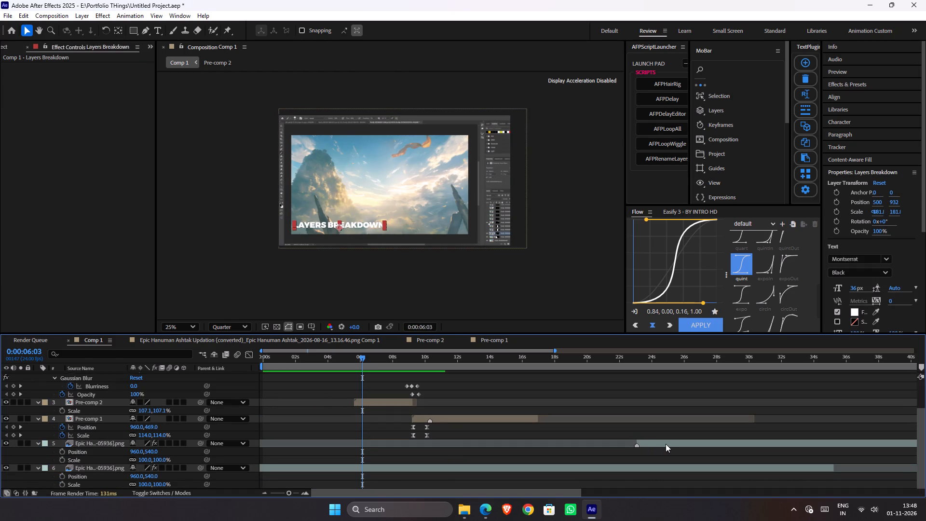
pyautogui.keyDown('shift'); pyautogui.click(666, 444); pyautogui.keyUp('shift')
pyautogui.moveTo(458, 420); pyautogui.dragTo(553, 422)
# Play back the opening and slide the bottom Epic Hanuman layer about 5.7 seconds earlier.
pyautogui.moveTo(411, 358); pyautogui.dragTo(189, 371)
pyautogui.press('space')
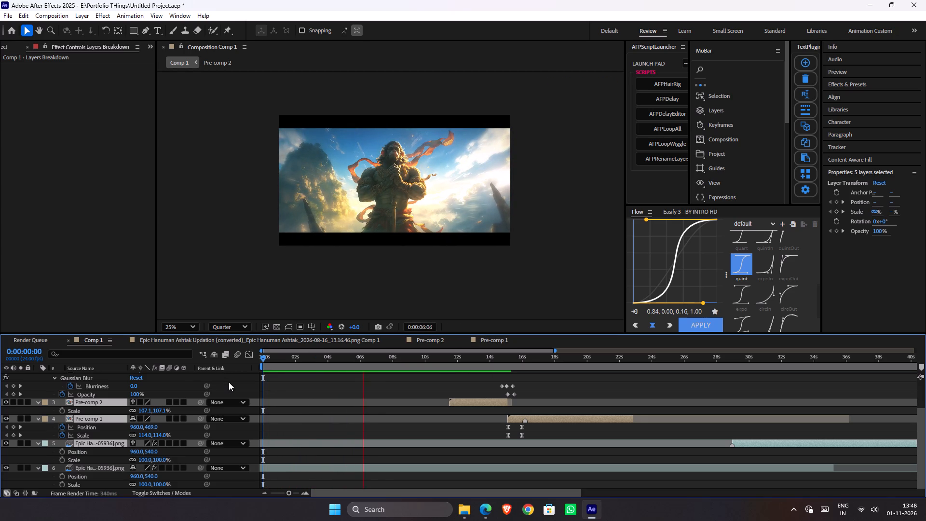
pyautogui.keyDown('alt'); pyautogui.scroll(-1, 281, 413); pyautogui.keyUp('alt')
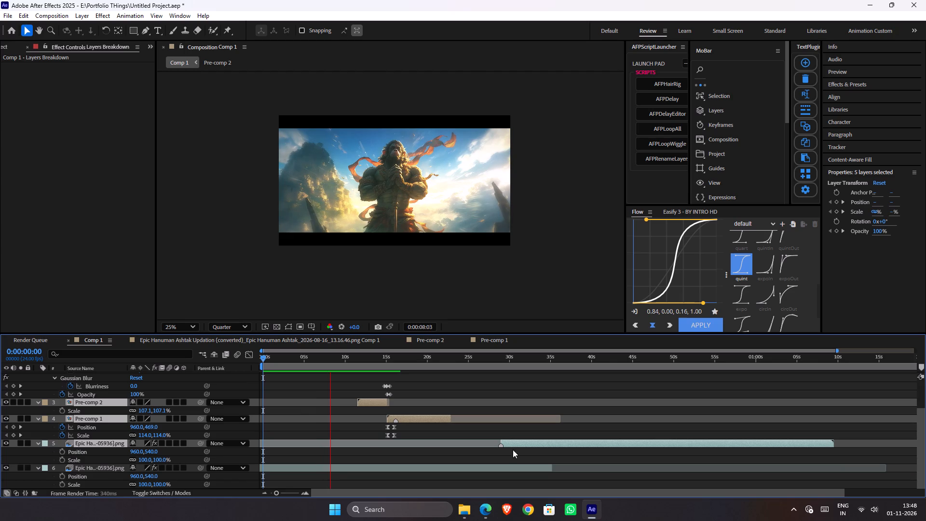
pyautogui.press('space')
pyautogui.keyDown('alt'); pyautogui.moveTo(553, 467); pyautogui.dragTo(506, 467); pyautogui.keyUp('alt')
# Play back Comp 1 from the start through the wipe sequence and hide the Layers Breakdown text layer.
pyautogui.moveTo(310, 365); pyautogui.dragTo(164, 387)
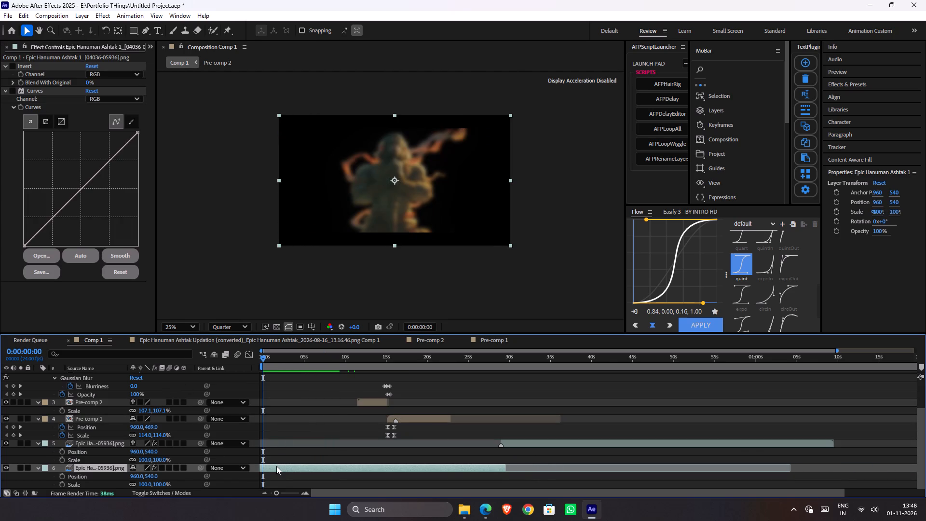
pyautogui.press('space')
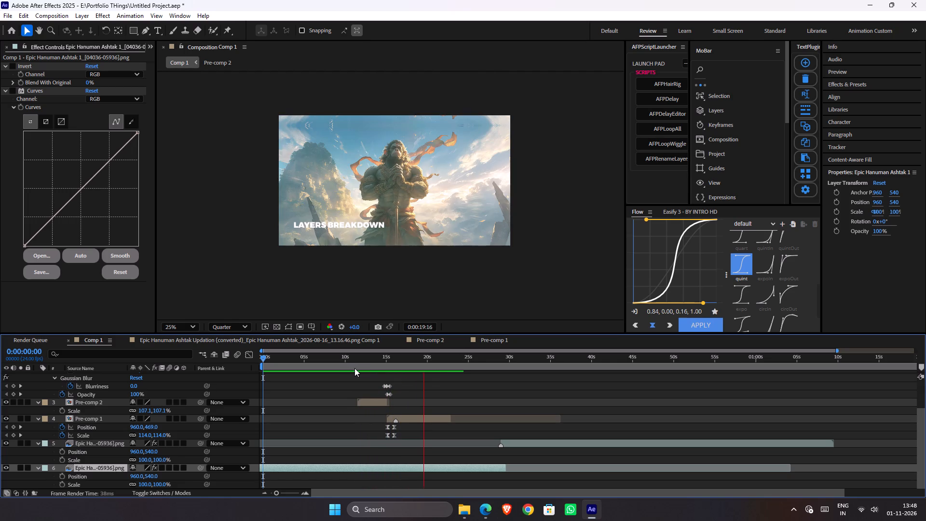
pyautogui.scroll(2, 369, 418)
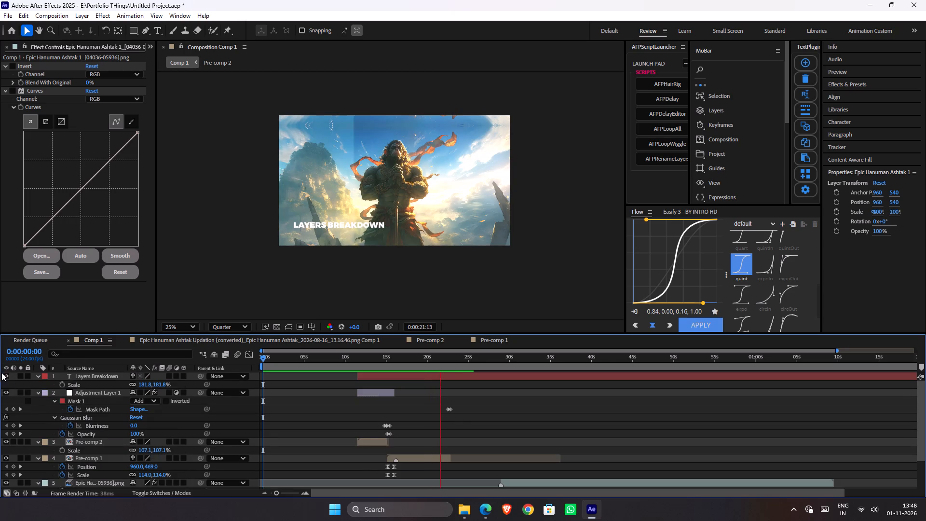
pyautogui.click(7, 373)
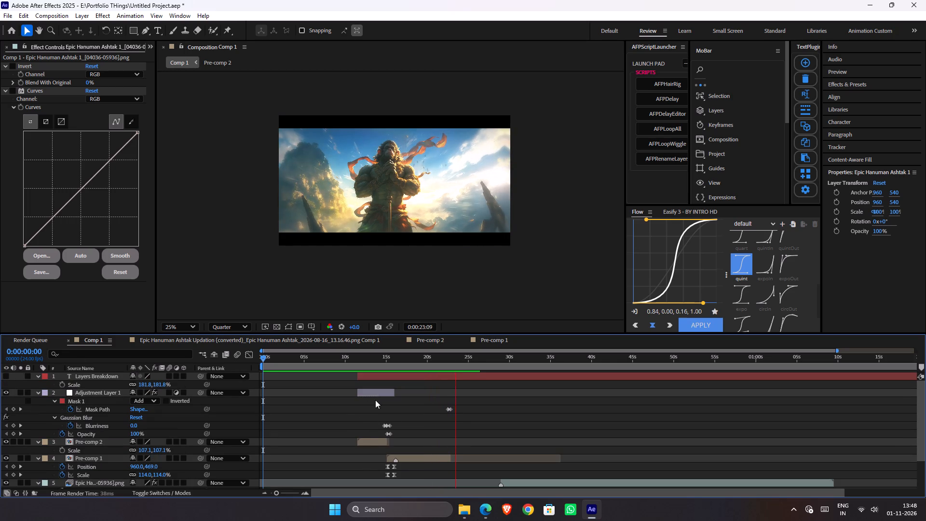
pyautogui.press('space')
# Extend Pre-comp 1 past the final wipe, preview it, and set its out point to 0:00:25:04.
pyautogui.moveTo(453, 369); pyautogui.dragTo(450, 369)
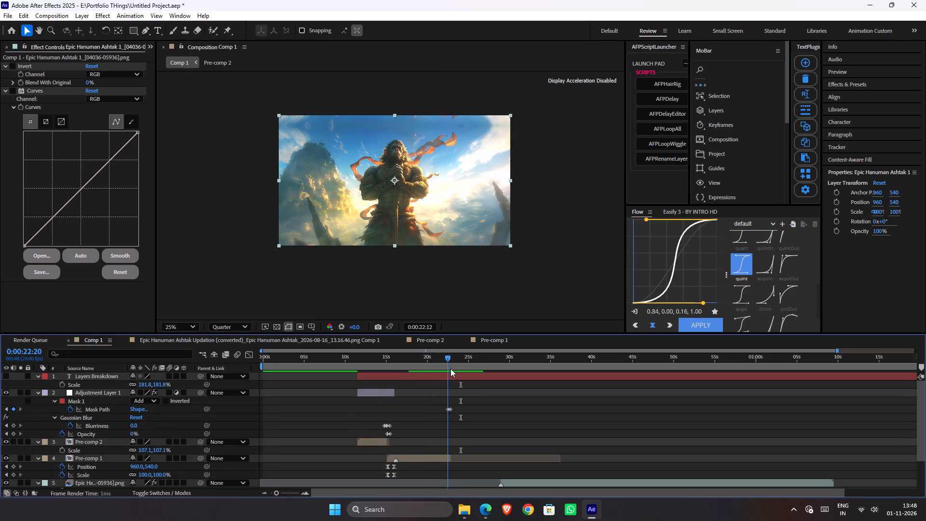
pyautogui.moveTo(450, 369); pyautogui.dragTo(450, 368)
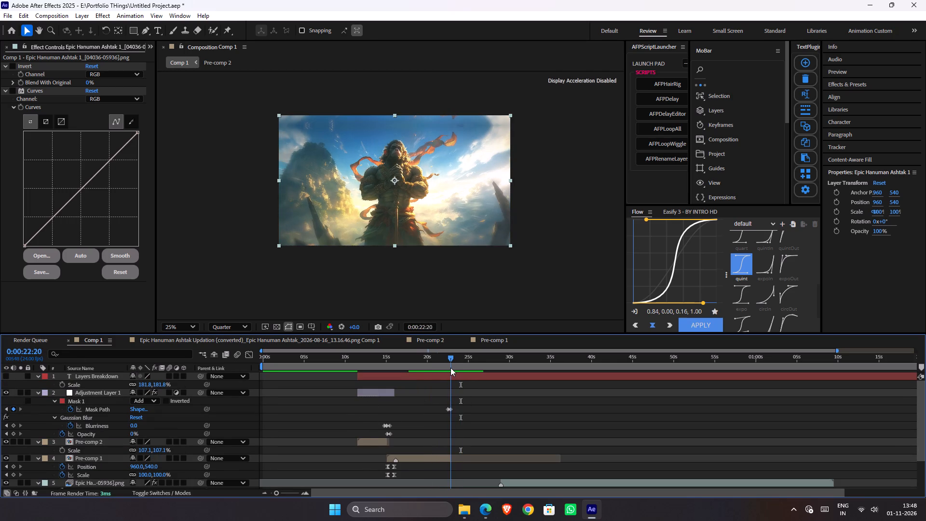
pyautogui.moveTo(450, 368); pyautogui.dragTo(445, 366)
pyautogui.moveTo(449, 457); pyautogui.dragTo(599, 462)
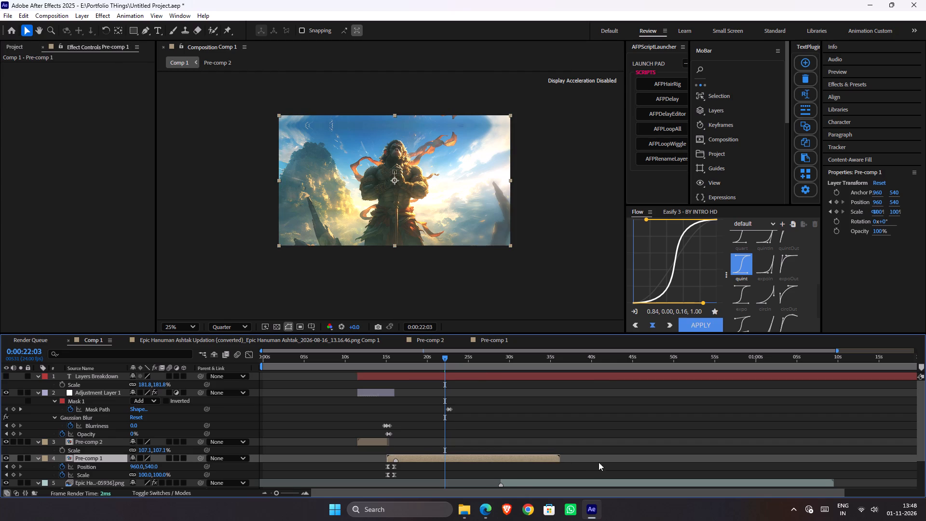
pyautogui.press('space')
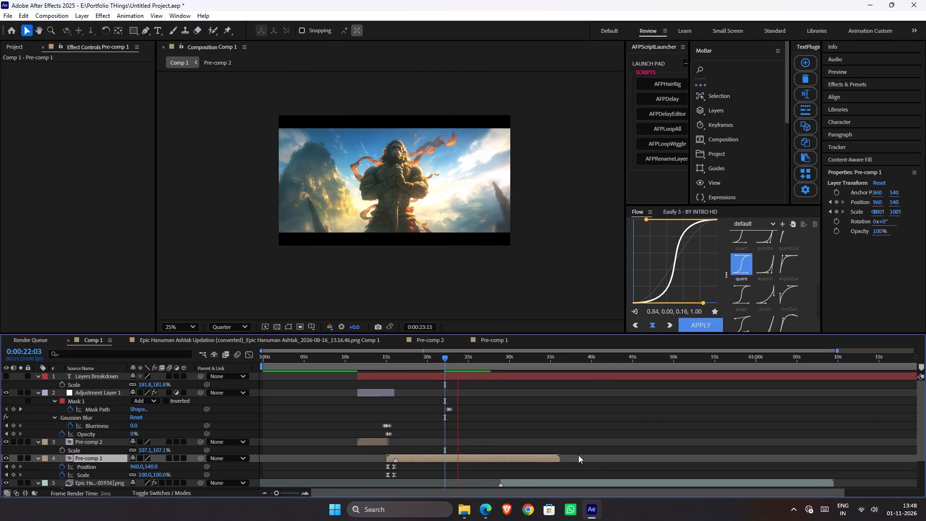
pyautogui.press('space')
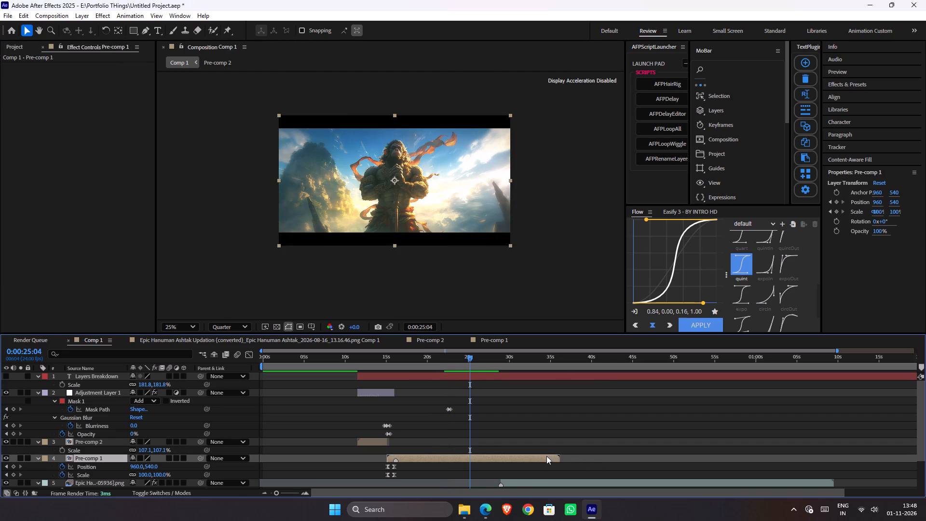
pyautogui.moveTo(558, 458); pyautogui.dragTo(467, 459)
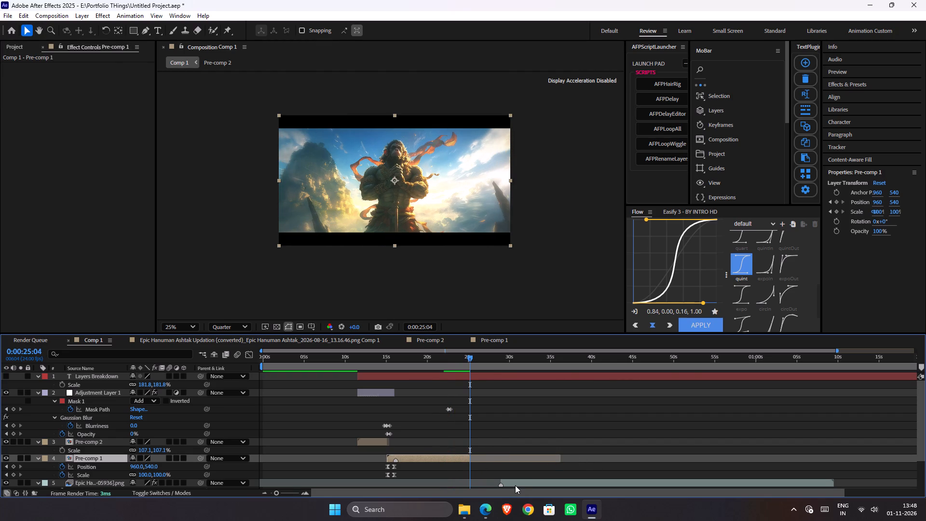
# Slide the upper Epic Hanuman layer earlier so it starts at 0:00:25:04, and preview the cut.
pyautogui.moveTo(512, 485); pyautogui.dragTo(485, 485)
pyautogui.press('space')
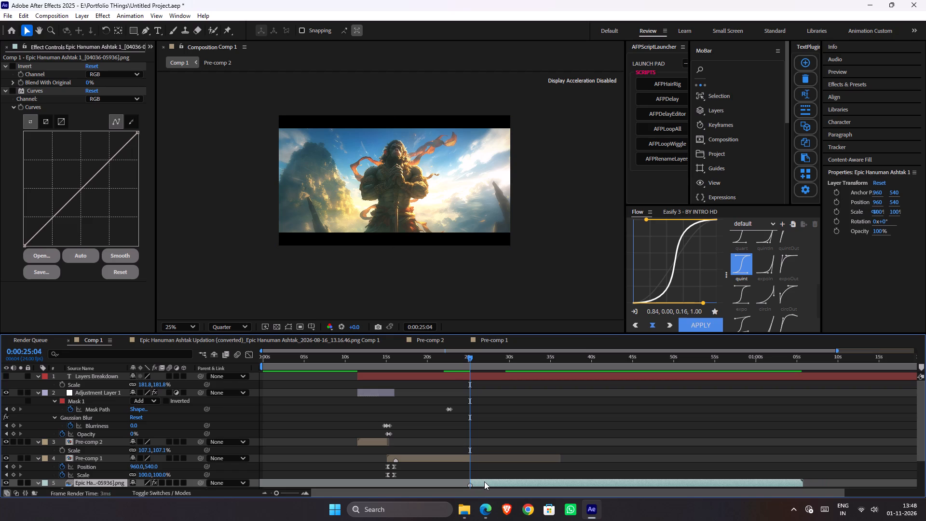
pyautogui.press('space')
# Slide the upper Epic Hanuman layer about 11 seconds later, move its marker to about 20 seconds, and extend its in point back to about 15 seconds.
pyautogui.scroll(-2, 490, 474)
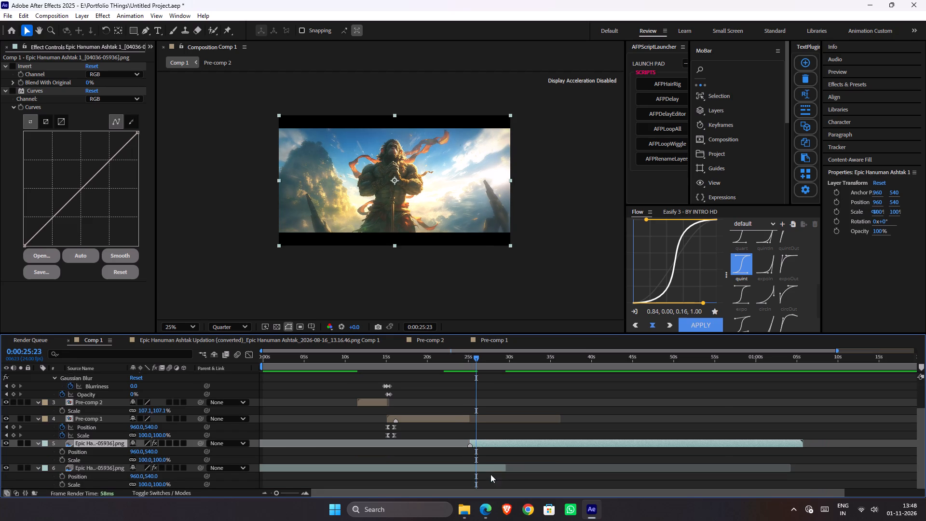
pyautogui.moveTo(505, 442); pyautogui.dragTo(597, 442)
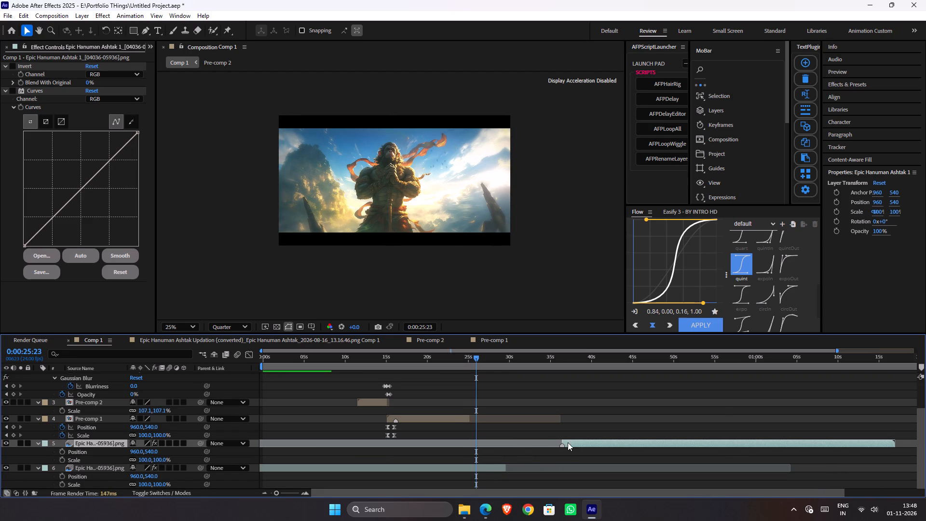
pyautogui.moveTo(562, 442); pyautogui.dragTo(429, 443)
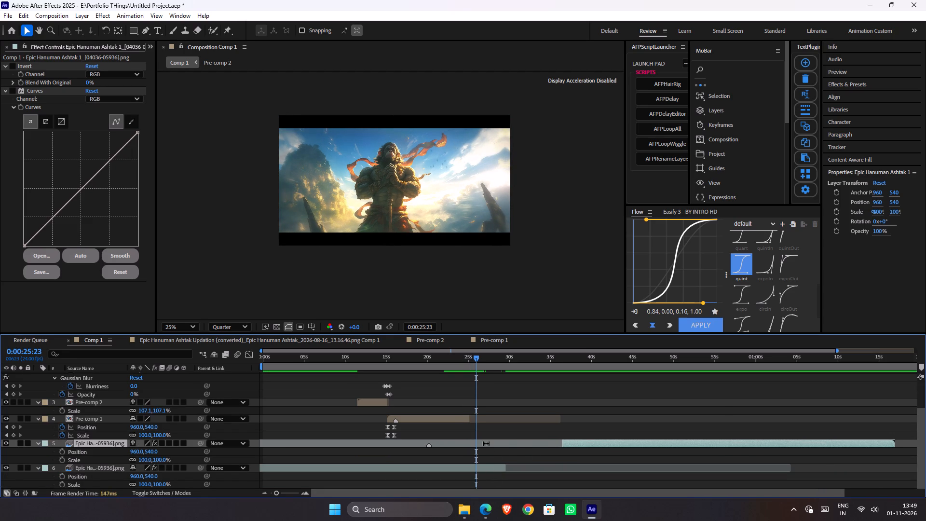
pyautogui.moveTo(561, 443); pyautogui.dragTo(386, 445)
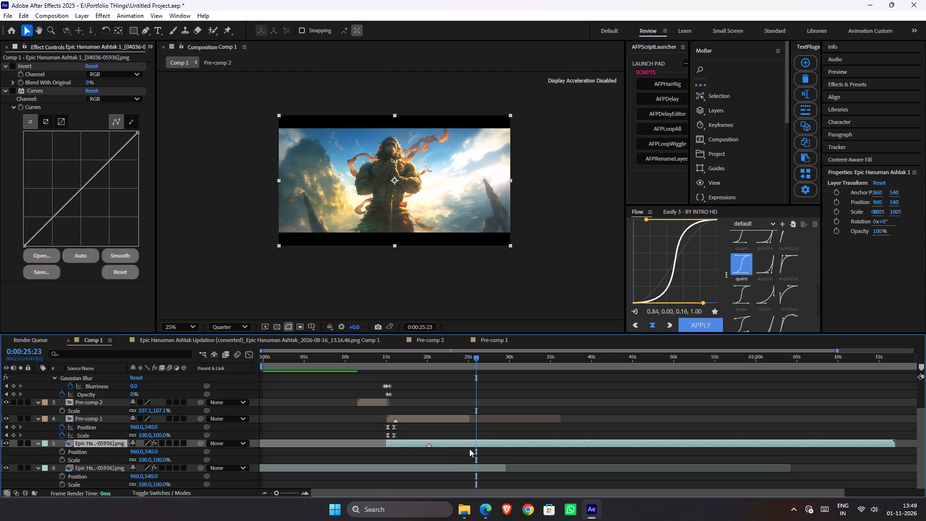
# Slide the upper Epic Hanuman layer about 11 seconds later so it starts near 26 seconds, and preview around the cut.
pyautogui.moveTo(473, 445); pyautogui.dragTo(563, 447)
pyautogui.moveTo(475, 356); pyautogui.dragTo(436, 357)
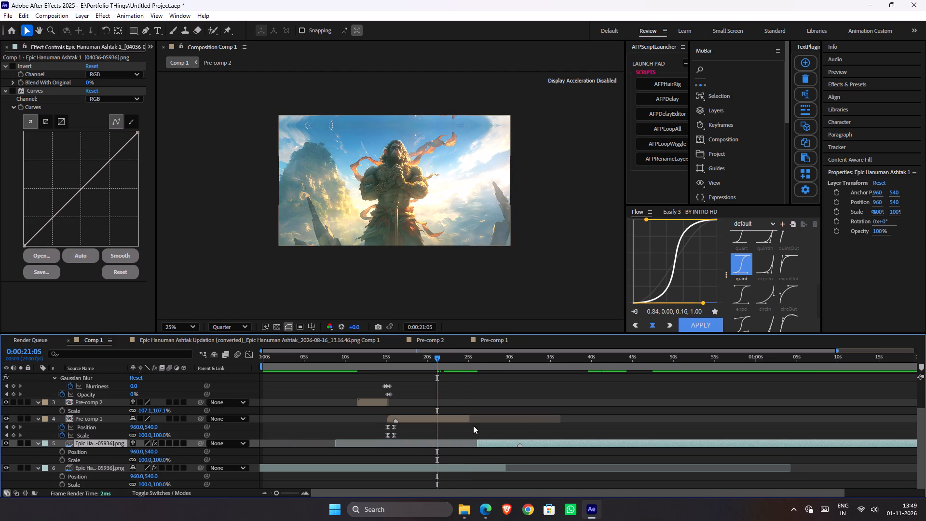
pyautogui.press('space')
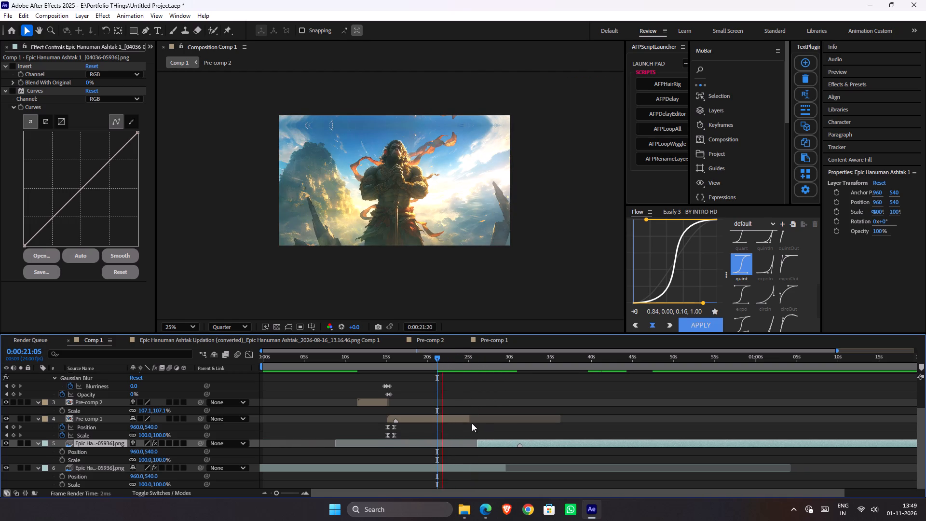
pyautogui.press('space')
pyautogui.moveTo(455, 363); pyautogui.dragTo(503, 377)
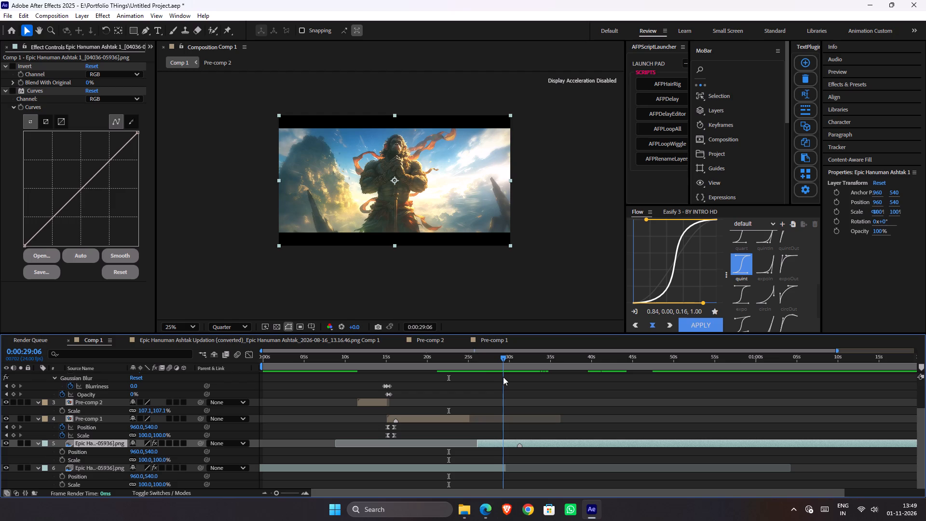
pyautogui.moveTo(503, 377); pyautogui.dragTo(473, 376)
# Slide the upper Epic Hanuman layer about 12 seconds later and extend its in point back to about 21 seconds.
pyautogui.moveTo(502, 446); pyautogui.dragTo(602, 449)
pyautogui.moveTo(577, 442); pyautogui.dragTo(478, 443)
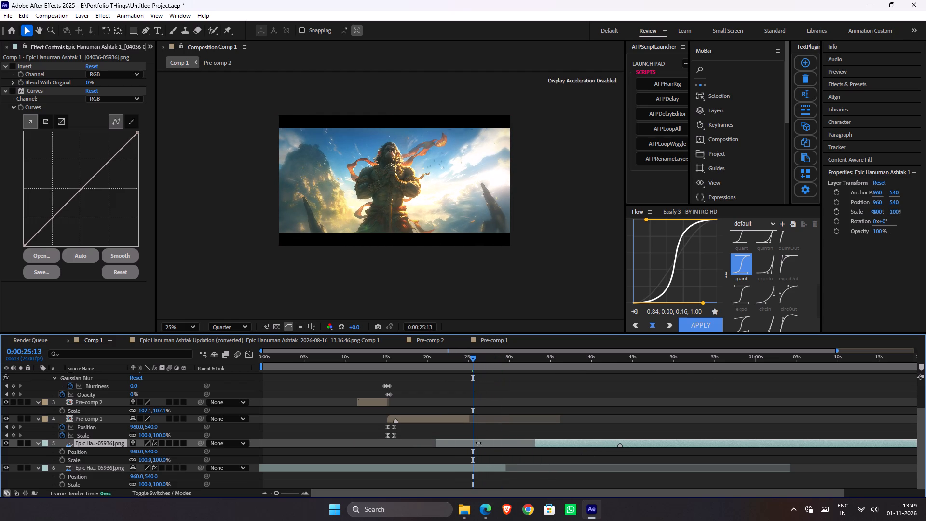
pyautogui.moveTo(478, 443); pyautogui.dragTo(386, 444)
# Scrub through the upper Epic Hanuman clip for a suitable starting frame and trim its in point to 0:00:36:13.
pyautogui.moveTo(473, 360); pyautogui.dragTo(496, 363)
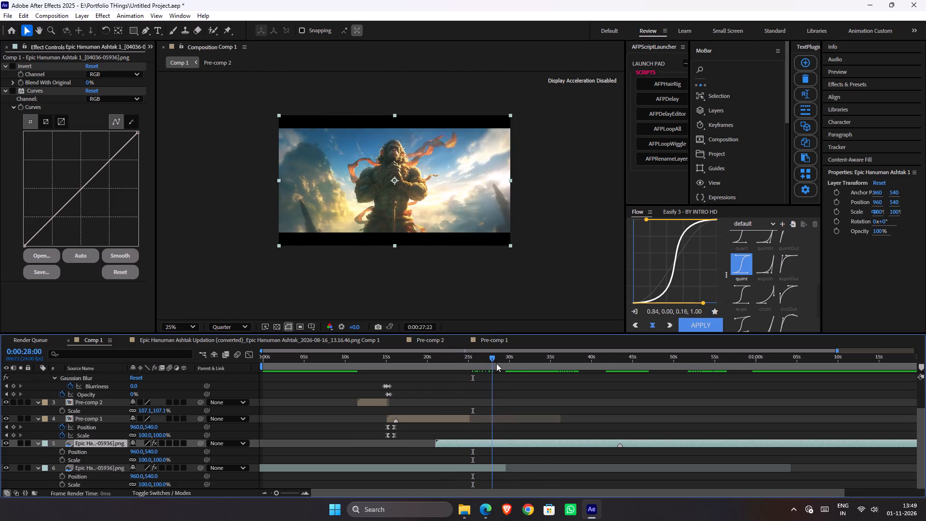
pyautogui.moveTo(496, 363); pyautogui.dragTo(538, 382)
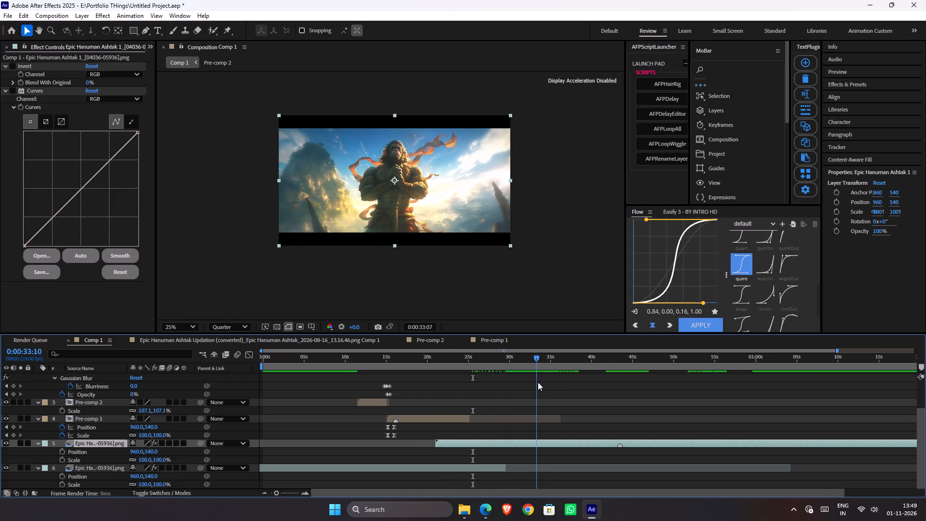
pyautogui.moveTo(538, 382); pyautogui.dragTo(563, 391)
pyautogui.hotkey('alt', '[')
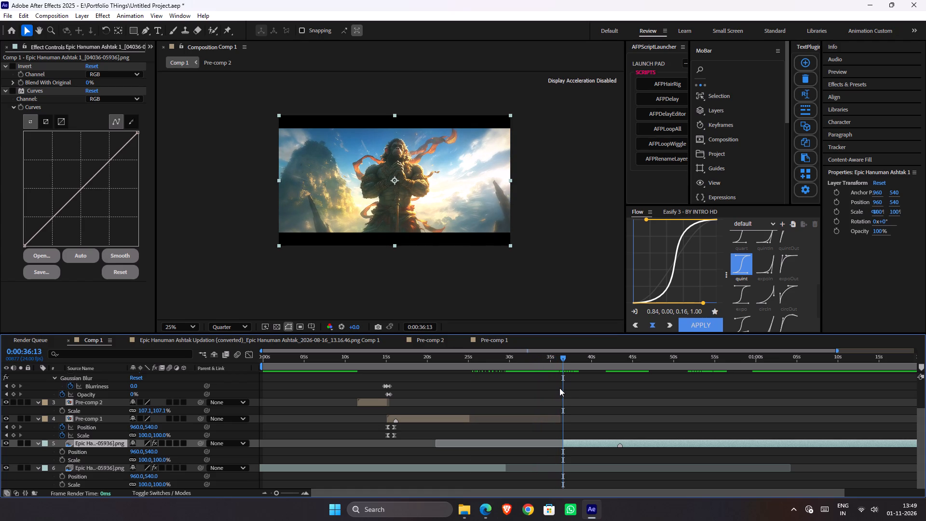
# Slide the trimmed upper Epic Hanuman layer earlier so it starts at 0:00:25:05, directly after Pre-comp 1, and check the cut.
pyautogui.moveTo(581, 443); pyautogui.dragTo(504, 449)
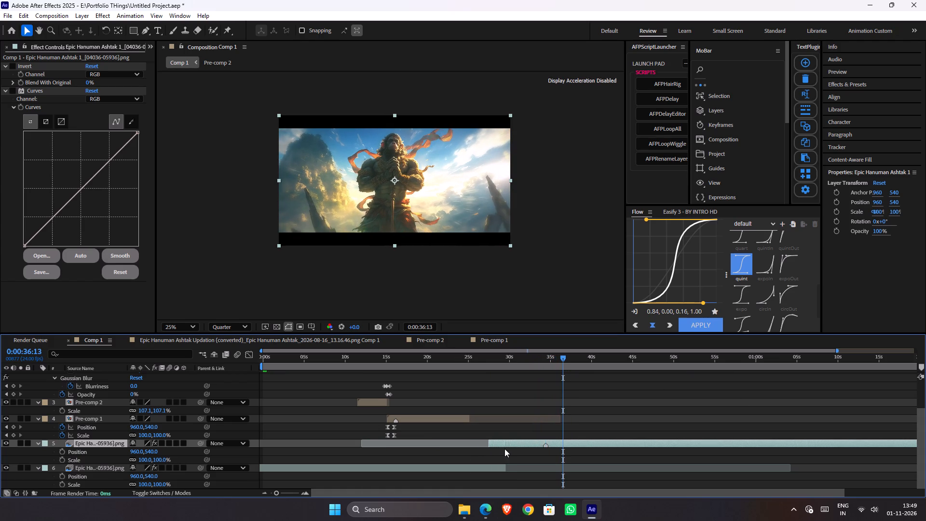
pyautogui.moveTo(504, 449); pyautogui.dragTo(483, 447)
pyautogui.moveTo(486, 359); pyautogui.dragTo(462, 366)
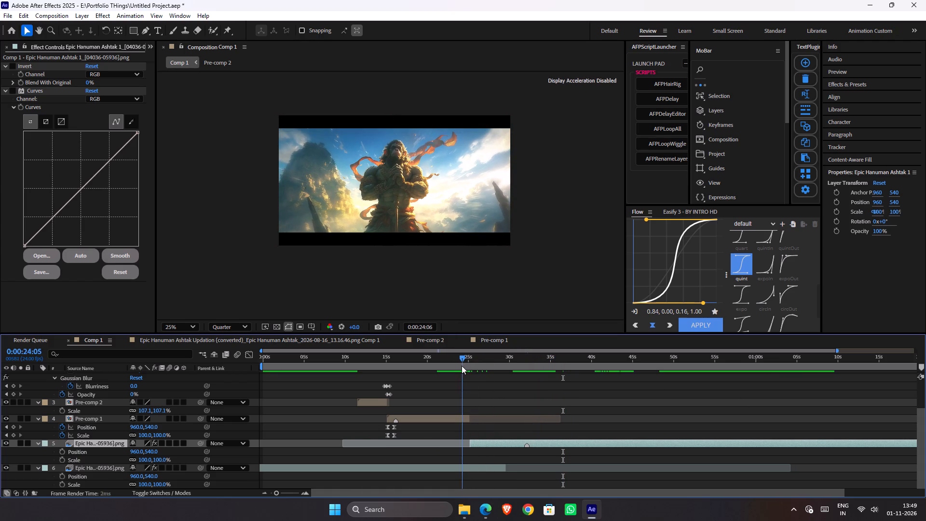
pyautogui.moveTo(462, 366); pyautogui.dragTo(471, 369)
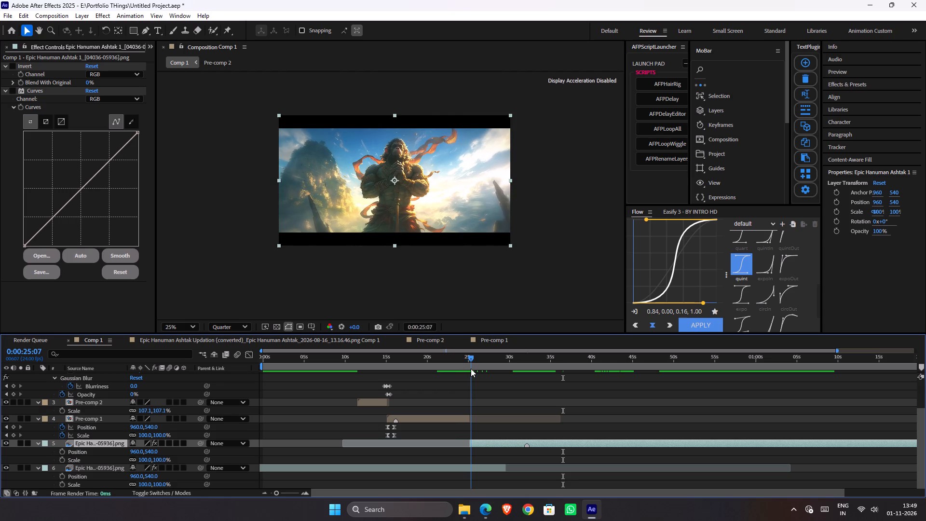
pyautogui.moveTo(471, 369); pyautogui.dragTo(504, 375)
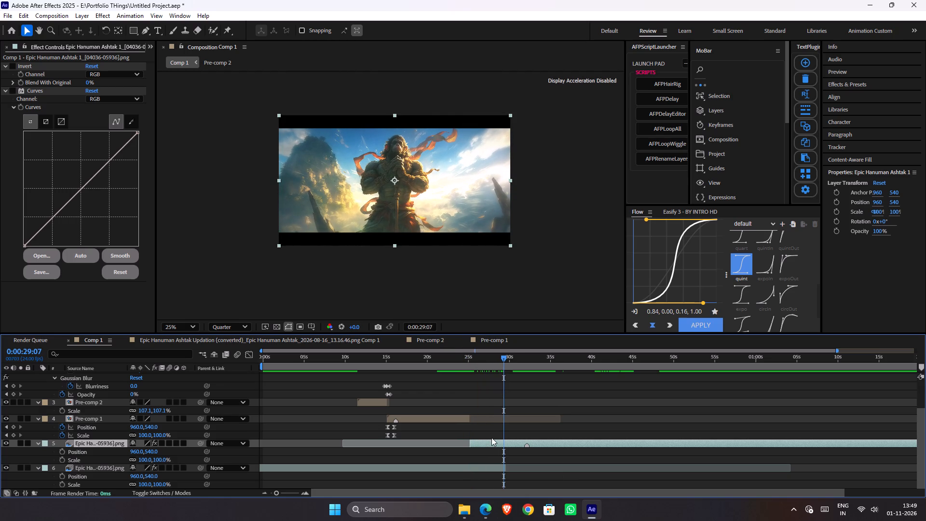
pyautogui.moveTo(492, 440); pyautogui.dragTo(484, 440)
pyautogui.hotkey('ctrl', 'z')
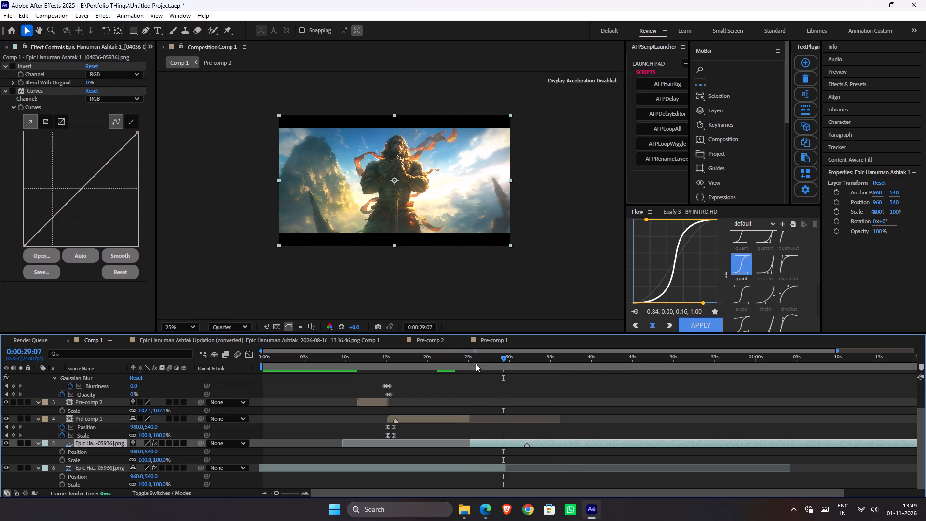
# Slip the upper Epic Hanuman footage about 2 seconds later within its layer, comparing frames 0:00:25:04 and 0:00:25:05 across the cut.
pyautogui.click(476, 360)
pyautogui.keyDown('alt'); pyautogui.scroll(4, 483, 408); pyautogui.keyUp('alt')
pyautogui.press('i')
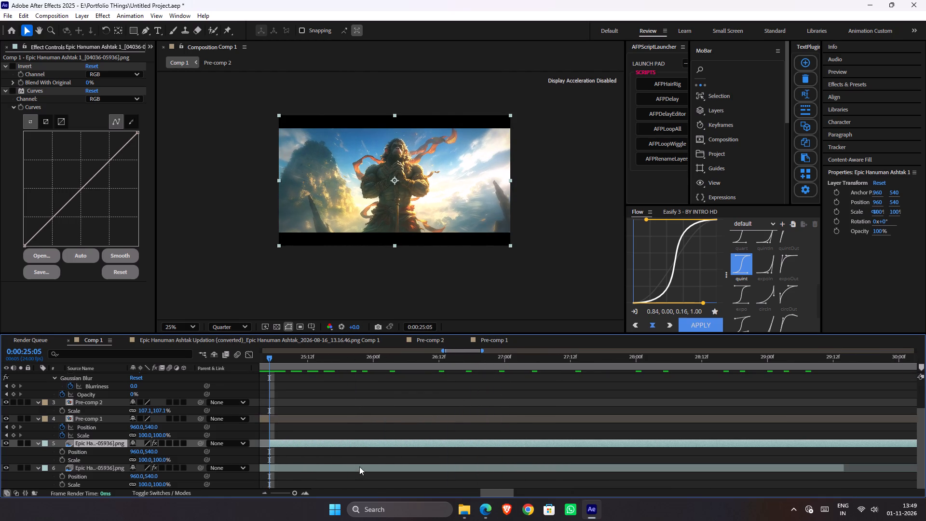
pyautogui.scroll(2, 345, 458)
pyautogui.scroll(-5, 345, 457)
pyautogui.scroll(3, 345, 457)
pyautogui.scroll(-1, 345, 457)
pyautogui.scroll(1, 350, 444)
pyautogui.scroll(-1, 350, 444)
pyautogui.keyDown('shift'); pyautogui.scroll(9, 337, 439); pyautogui.keyUp('shift')
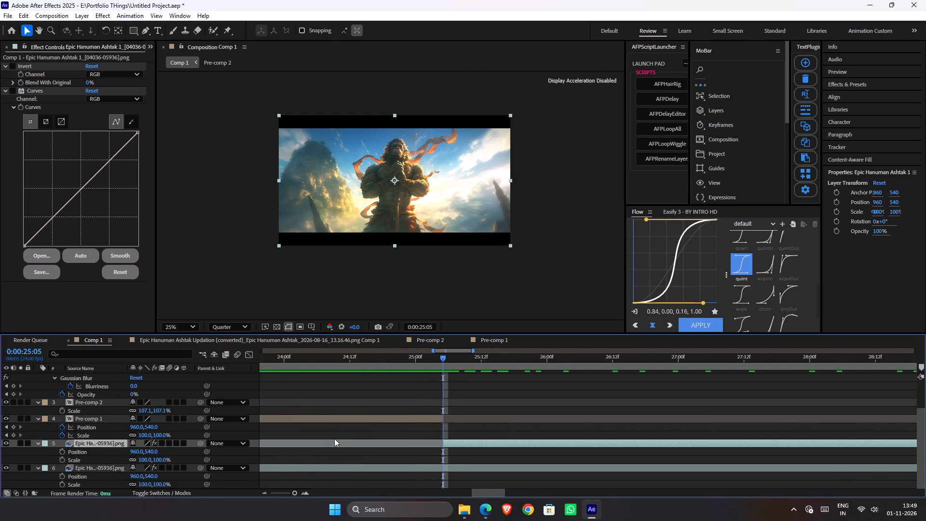
pyautogui.moveTo(409, 444); pyautogui.dragTo(409, 444)
pyautogui.moveTo(409, 444); pyautogui.dragTo(442, 442)
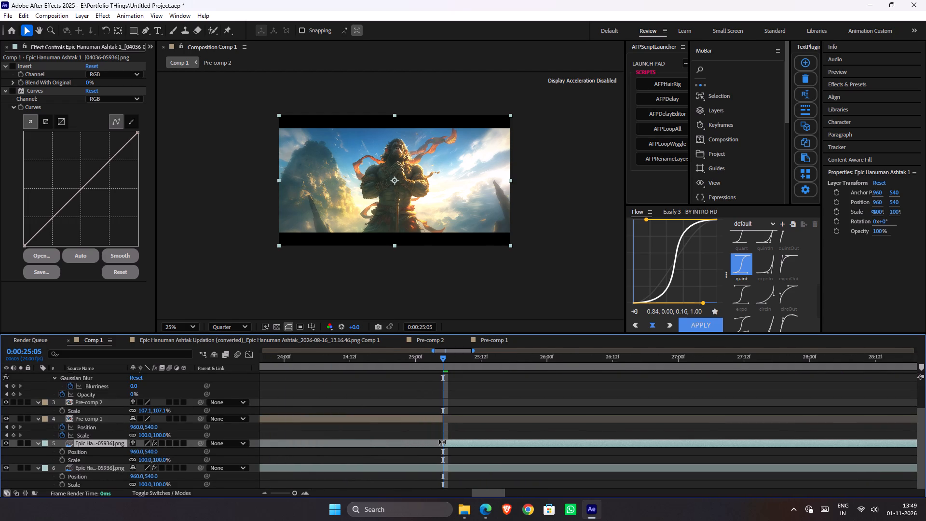
pyautogui.moveTo(442, 442); pyautogui.dragTo(639, 442)
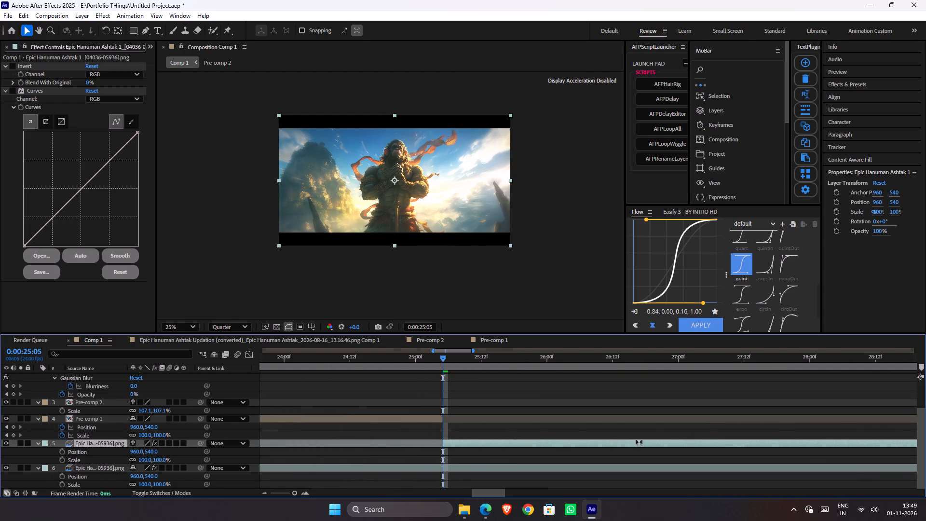
pyautogui.moveTo(639, 442); pyautogui.dragTo(693, 443)
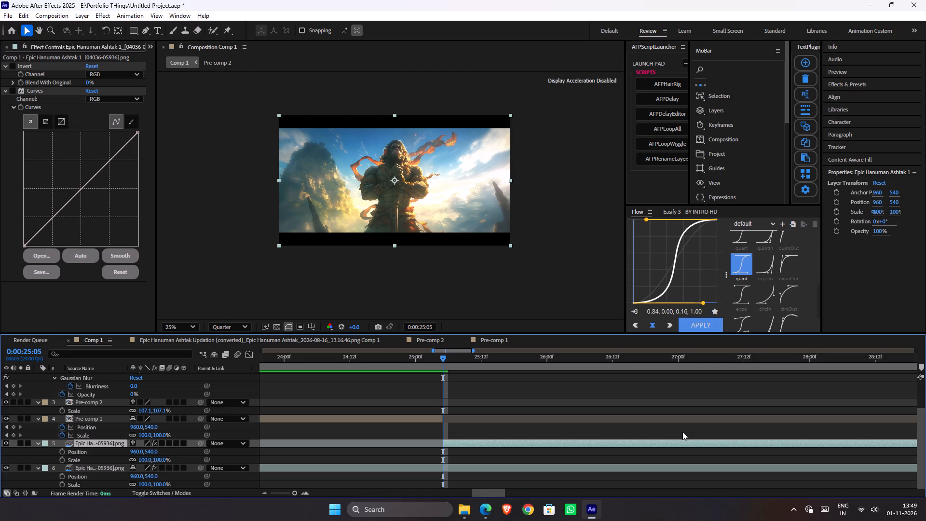
pyautogui.press('pageup')
pyautogui.press('pagedown')
pyautogui.press('pageup')
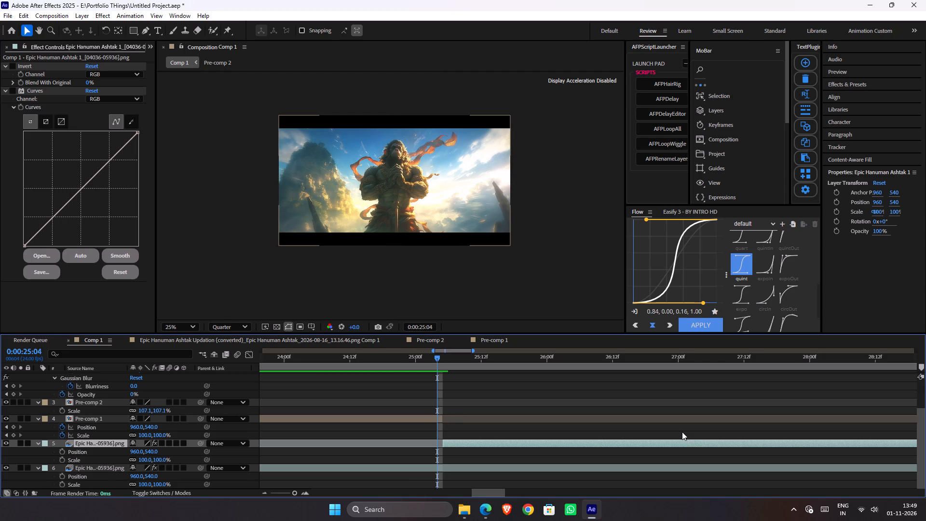
pyautogui.press('pagedown')
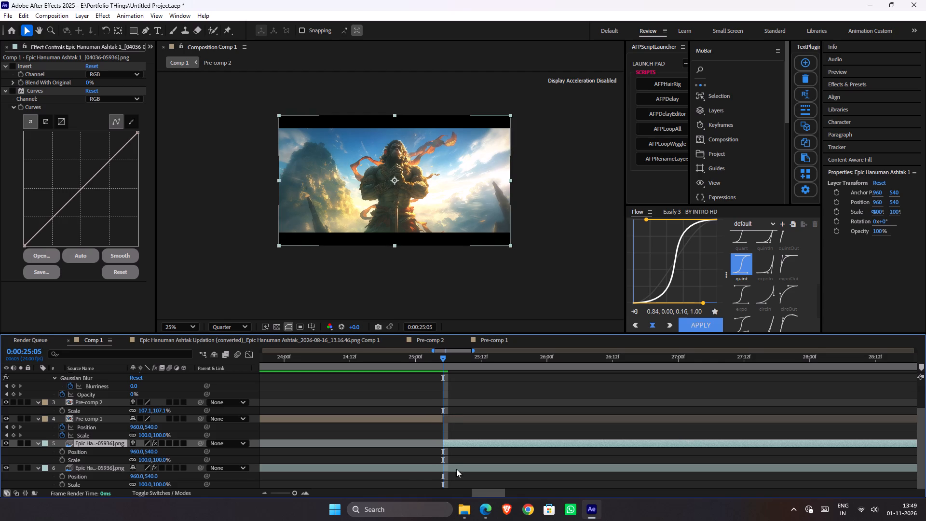
# Slip the upper Epic Hanuman footage a few frames later within its layer, rechecking the match across the cut.
pyautogui.moveTo(435, 443); pyautogui.dragTo(438, 444)
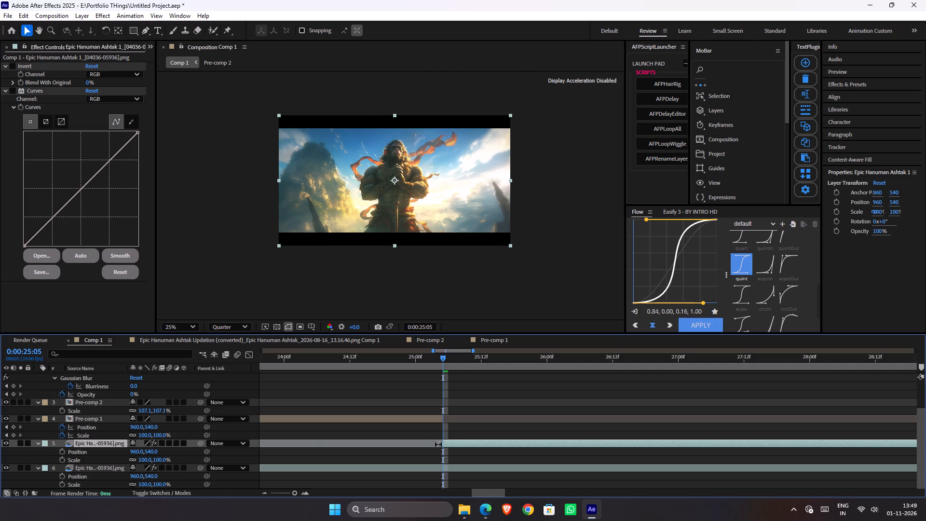
pyautogui.moveTo(438, 444); pyautogui.dragTo(454, 447)
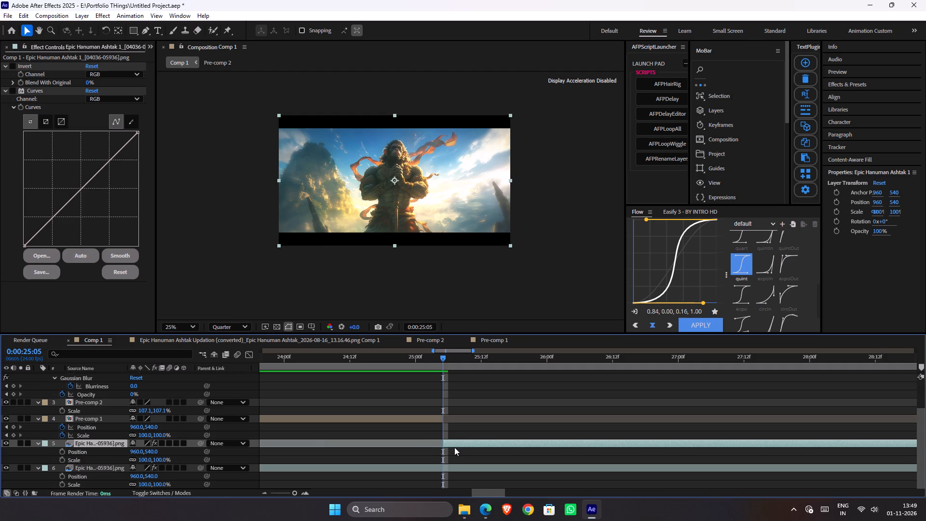
pyautogui.press('pageup')
pyautogui.press('pagedown')
pyautogui.press('pageup')
pyautogui.press('pagedown')
pyautogui.press('pageup')
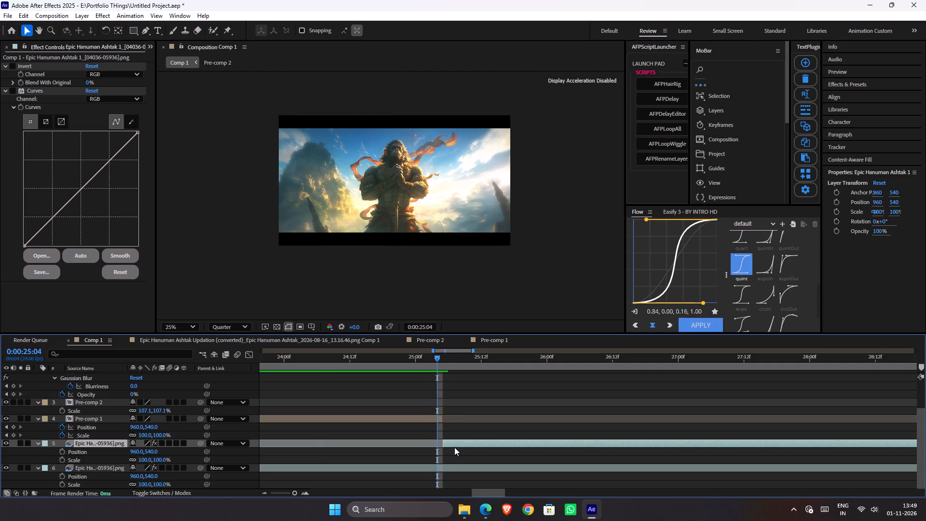
pyautogui.press('pagedown')
pyautogui.moveTo(436, 447); pyautogui.dragTo(445, 448)
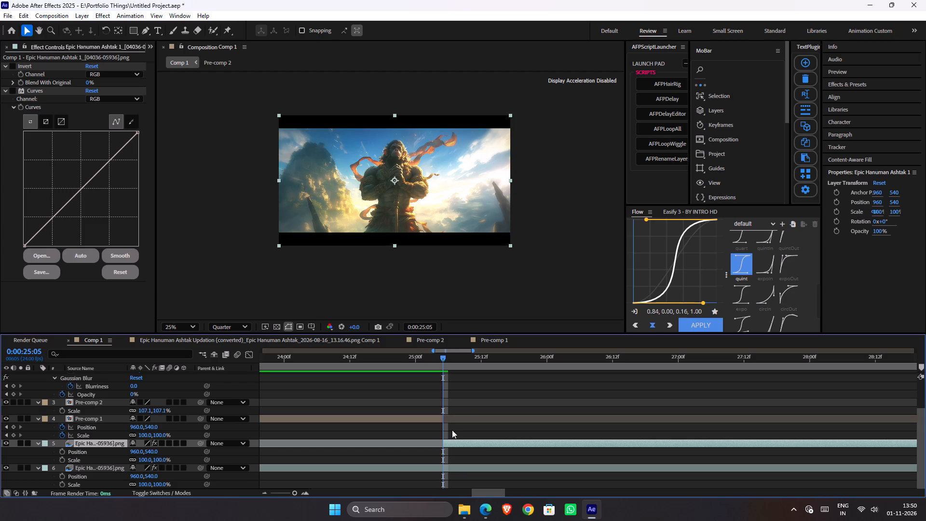
pyautogui.press('pageup')
pyautogui.press('pagedown')
pyautogui.press('pageup')
pyautogui.press('pagedown')
# Slip the upper Epic Hanuman footage about two frames earlier within its layer, comparing the frames on both sides of the cut.
pyautogui.moveTo(428, 443); pyautogui.dragTo(424, 443)
pyautogui.press('pageup')
pyautogui.press('pagedown')
pyautogui.moveTo(426, 442); pyautogui.dragTo(421, 441)
pyautogui.press('pageup')
pyautogui.press('pagedown')
pyautogui.press('pageup')
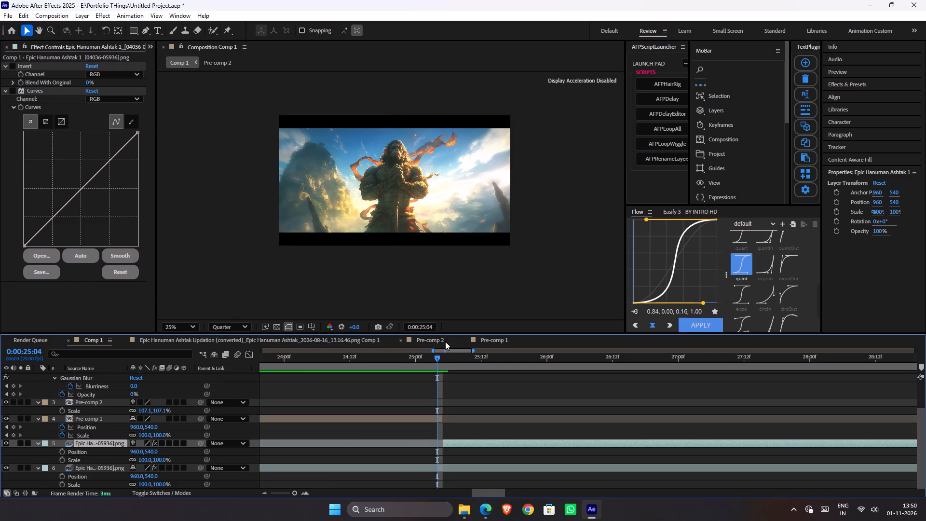
pyautogui.press('pagedown')
pyautogui.press('pageup')
pyautogui.press('pagedown')
pyautogui.press('pageup')
pyautogui.press('pagedown')
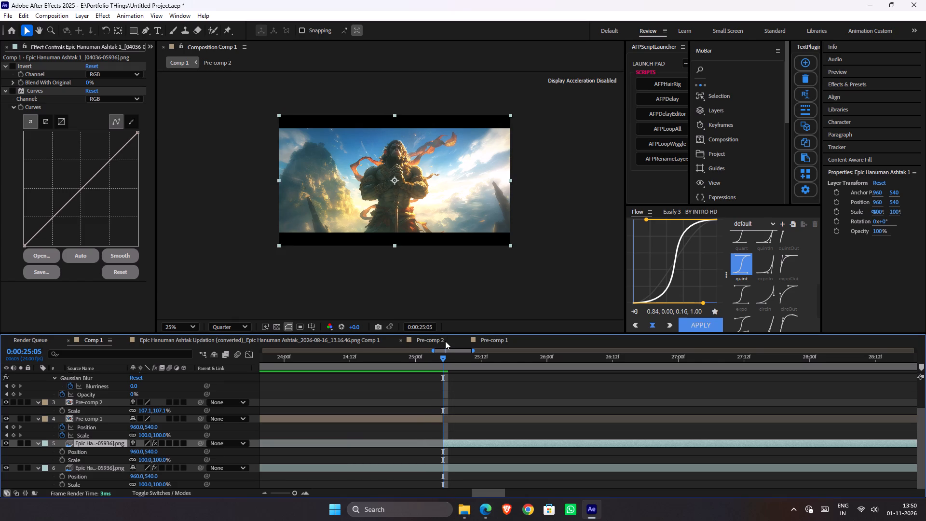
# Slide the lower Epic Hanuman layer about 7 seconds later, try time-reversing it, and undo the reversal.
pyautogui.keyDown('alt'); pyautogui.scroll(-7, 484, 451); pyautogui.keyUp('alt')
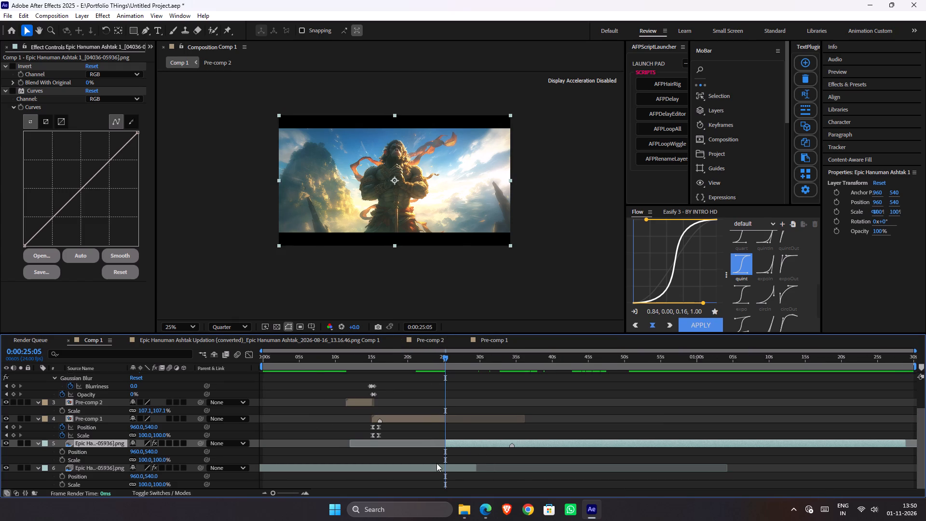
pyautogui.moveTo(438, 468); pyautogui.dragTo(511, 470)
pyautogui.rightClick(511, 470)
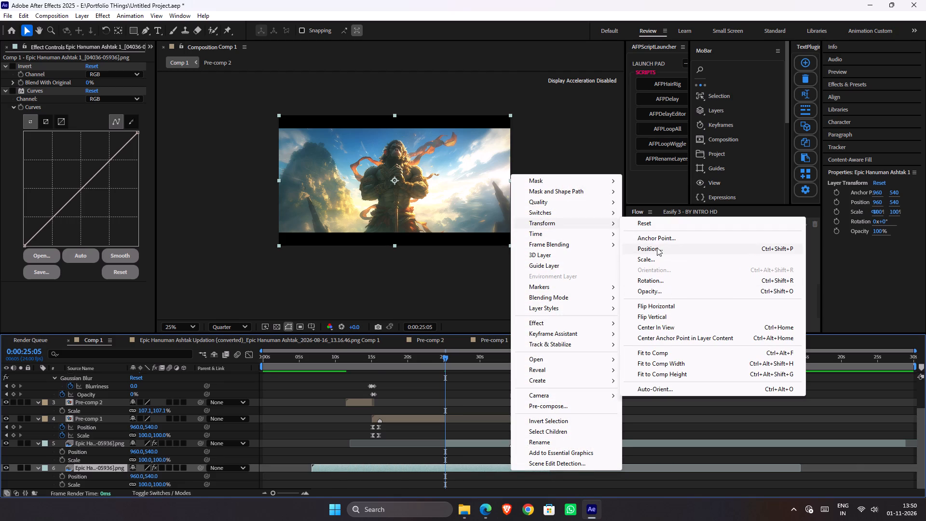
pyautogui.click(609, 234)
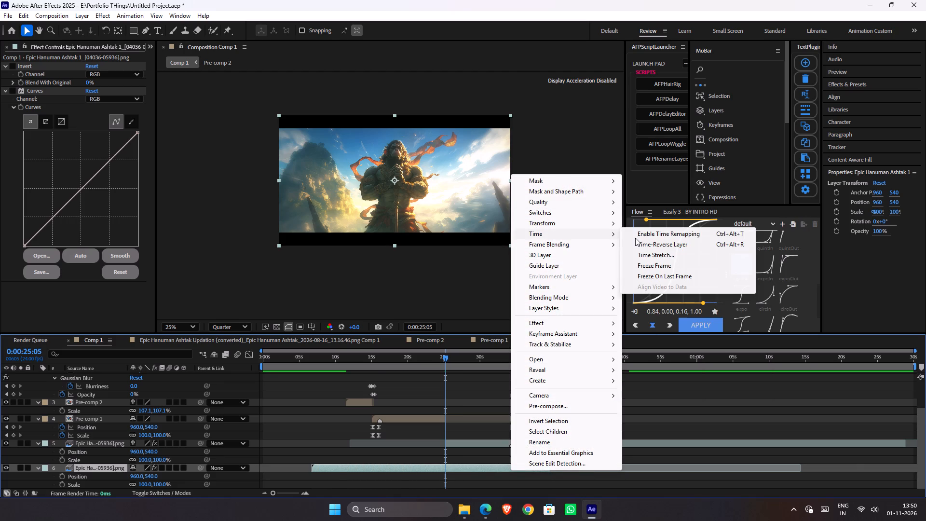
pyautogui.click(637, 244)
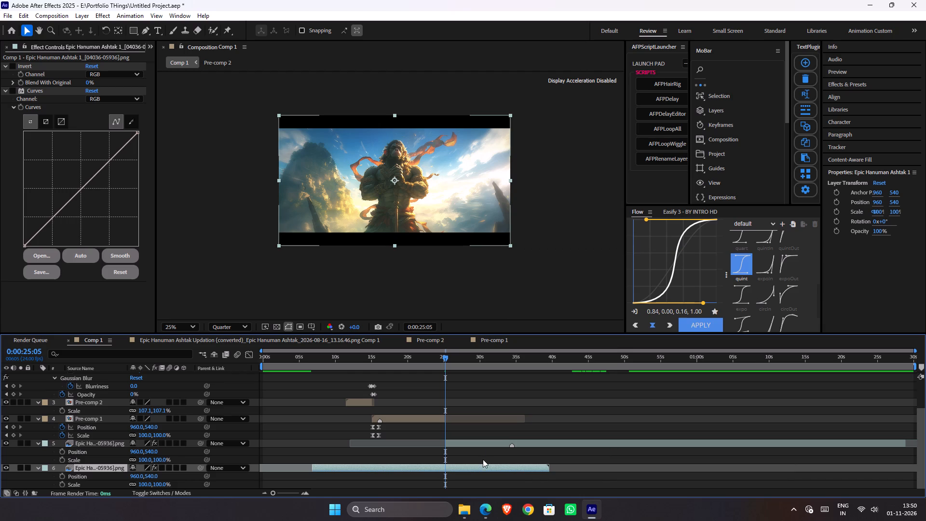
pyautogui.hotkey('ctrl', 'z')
# Set the lower Epic Hanuman layer's time stretch factor to 100%.
pyautogui.rightClick(488, 464)
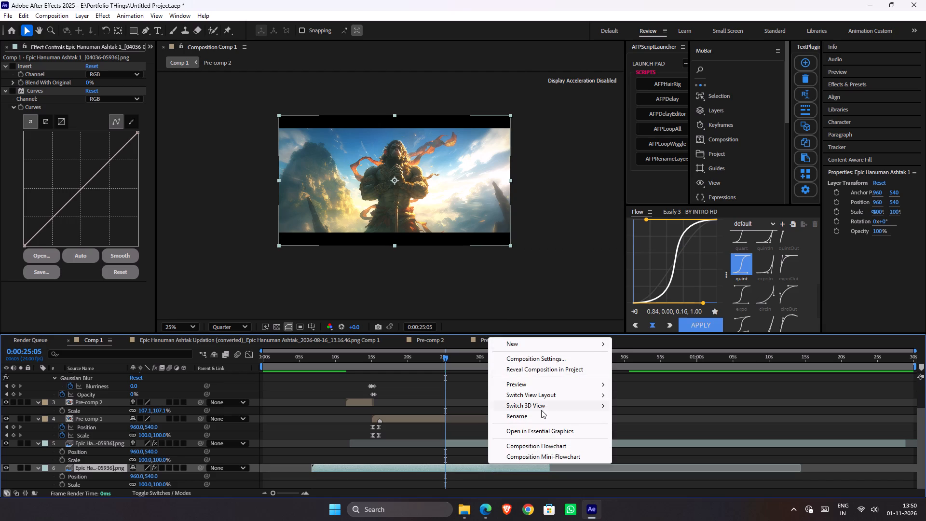
pyautogui.rightClick(488, 467)
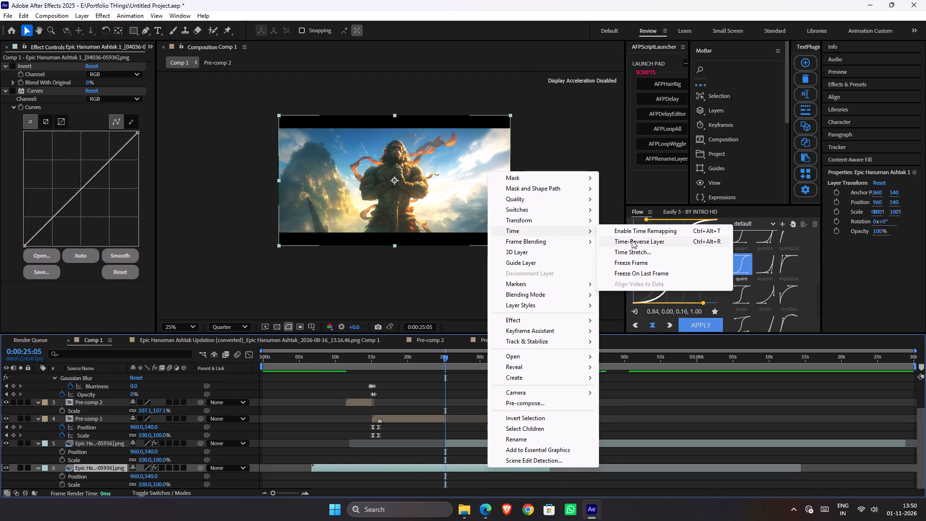
pyautogui.click(629, 253)
pyautogui.write('100')
pyautogui.press('Return')
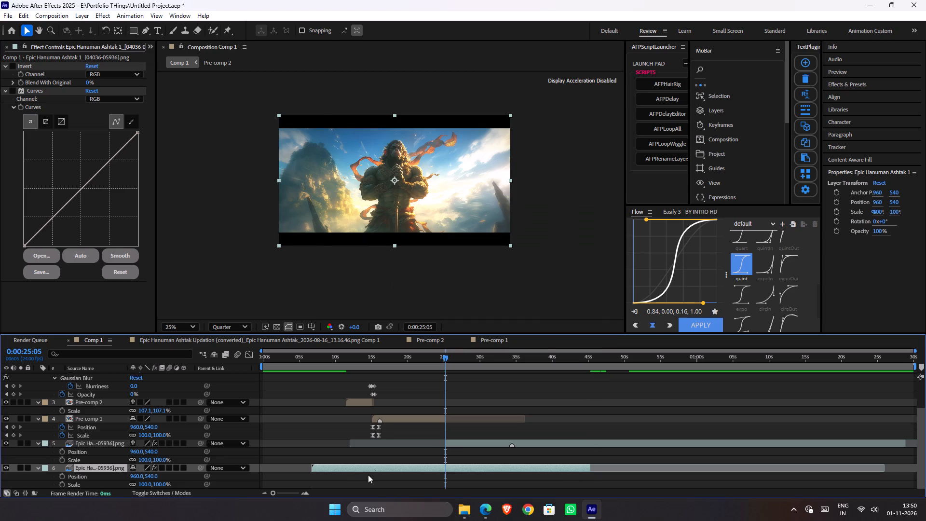
# Slide the lower Epic Hanuman layer later so it starts at about 0:00:12:01, aligned with the upper Epic Hanuman layer's untrimmed source start.
pyautogui.moveTo(363, 472); pyautogui.dragTo(383, 473)
pyautogui.moveTo(375, 468); pyautogui.dragTo(433, 471)
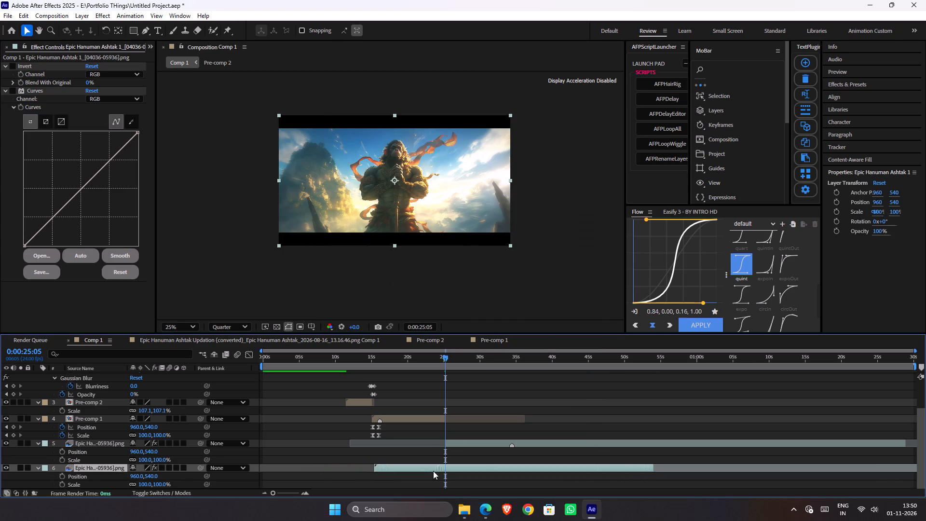
pyautogui.moveTo(433, 471); pyautogui.dragTo(417, 472)
pyautogui.keyDown('alt'); pyautogui.scroll(1, 386, 461); pyautogui.keyUp('alt')
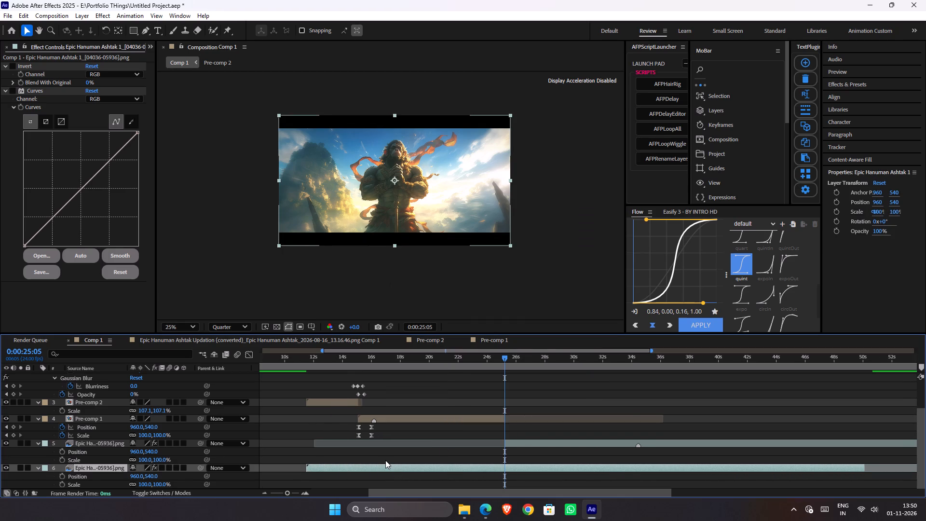
pyautogui.keyDown('alt'); pyautogui.scroll(2, 376, 460); pyautogui.keyUp('alt')
pyautogui.scroll(5, 368, 467)
pyautogui.scroll(-6, 346, 447)
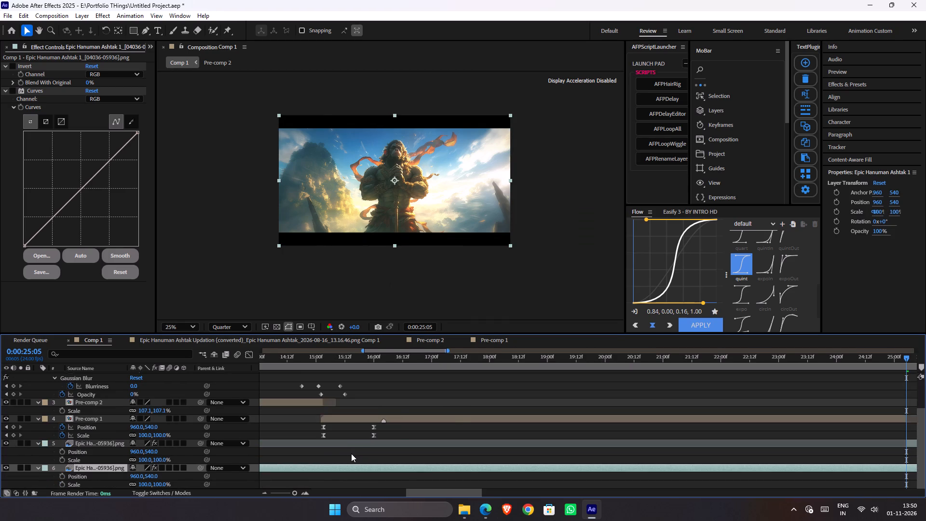
pyautogui.keyDown('shift'); pyautogui.scroll(4, 334, 452); pyautogui.keyUp('shift')
pyautogui.keyDown('shift'); pyautogui.scroll(-1, 334, 452); pyautogui.keyUp('shift')
pyautogui.keyDown('shift'); pyautogui.scroll(9, 327, 449); pyautogui.keyUp('shift')
pyautogui.keyDown('shift'); pyautogui.scroll(-1, 325, 457); pyautogui.keyUp('shift')
pyautogui.keyDown('shift'); pyautogui.scroll(2, 325, 457); pyautogui.keyUp('shift')
pyautogui.keyDown('alt'); pyautogui.scroll(3, 413, 464); pyautogui.keyUp('alt')
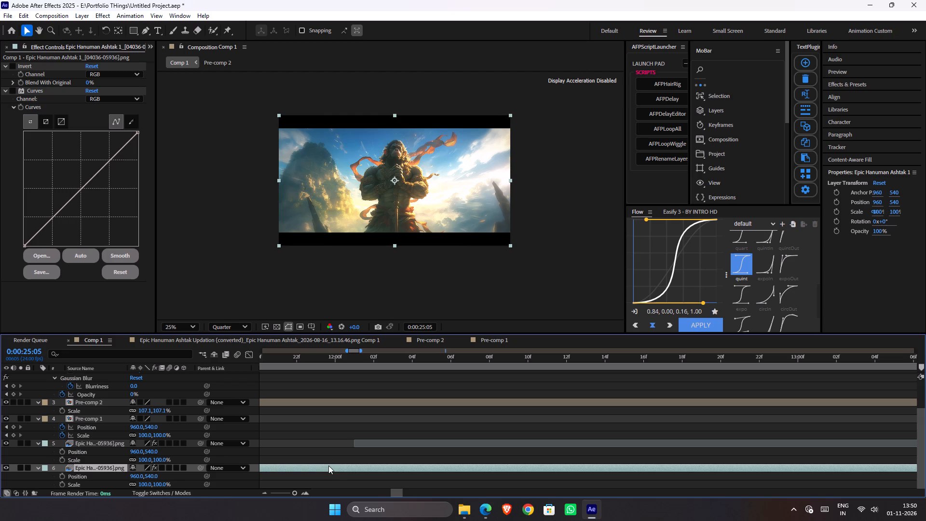
pyautogui.moveTo(330, 465); pyautogui.dragTo(572, 473)
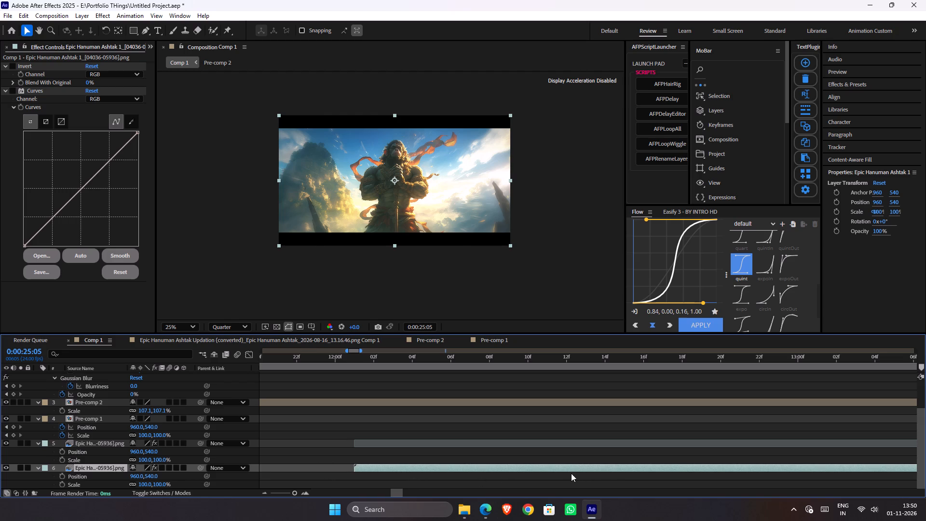
pyautogui.keyDown('alt'); pyautogui.scroll(-12, 569, 467); pyautogui.keyUp('alt')
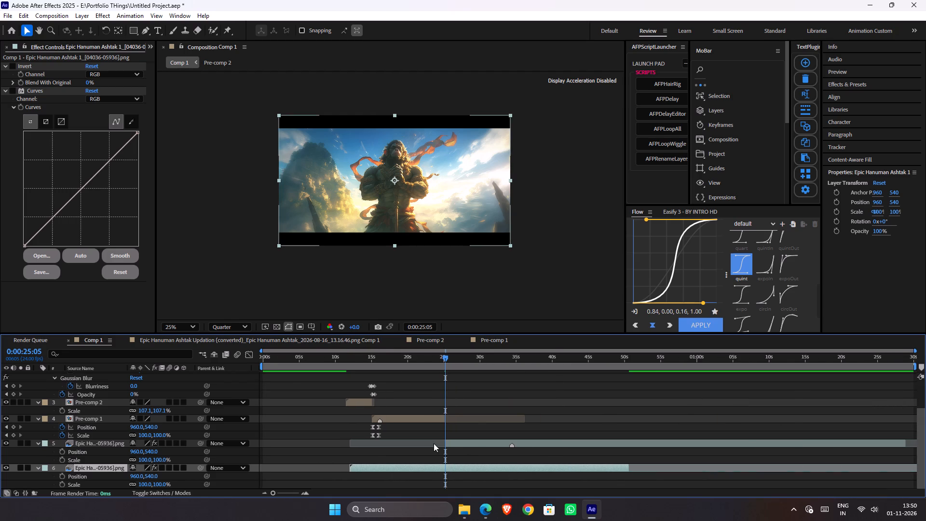
# Trim the lower Epic Hanuman layer's end to 0:00:25:04, one frame before the upper Epic Hanuman layer begins.
pyautogui.keyDown('alt'); pyautogui.scroll(3, 434, 443); pyautogui.keyUp('alt')
pyautogui.click(527, 443)
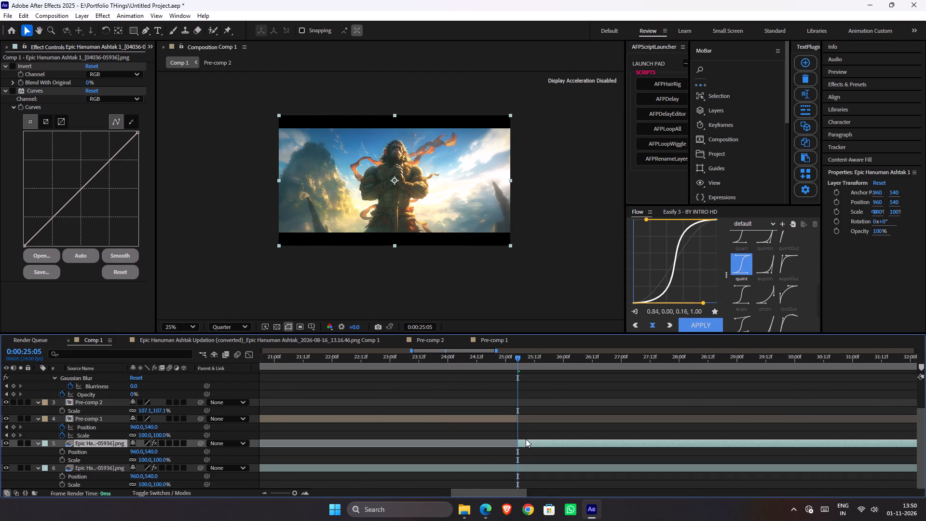
pyautogui.press('i')
pyautogui.click(521, 468)
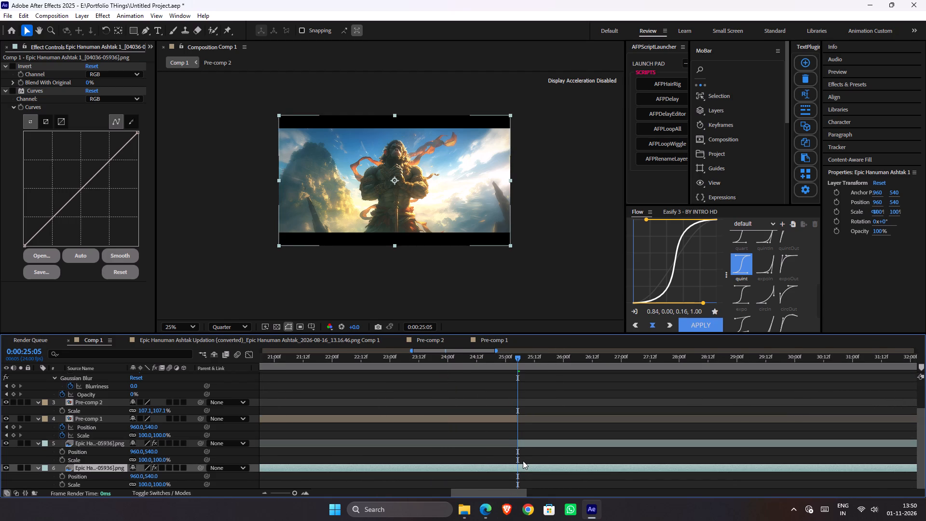
pyautogui.press('pageup')
pyautogui.hotkey('alt', ']')
pyautogui.keyDown('alt'); pyautogui.scroll(-7, 476, 419); pyautogui.keyUp('alt')
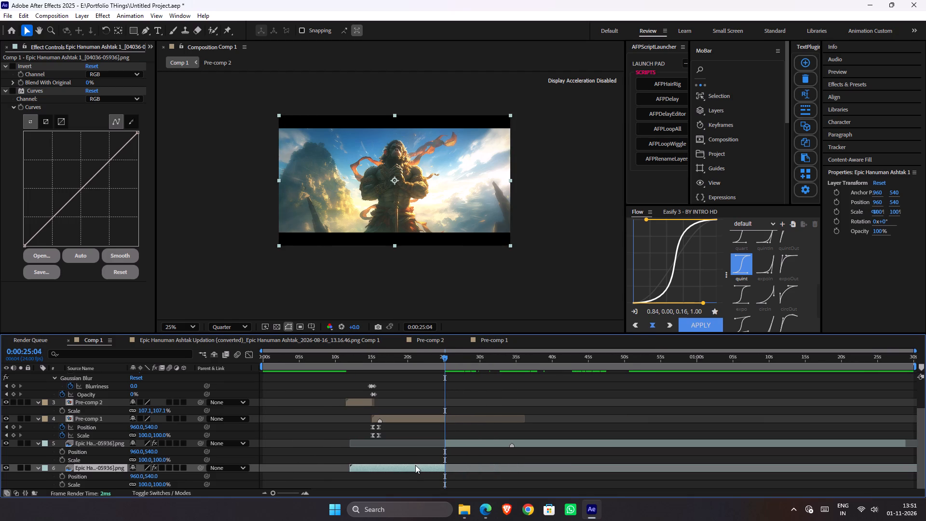
# Slide the trimmed lower Epic Hanuman layer back to the beginning of the composition.
pyautogui.moveTo(415, 466); pyautogui.dragTo(328, 473)
pyautogui.rightClick(328, 472)
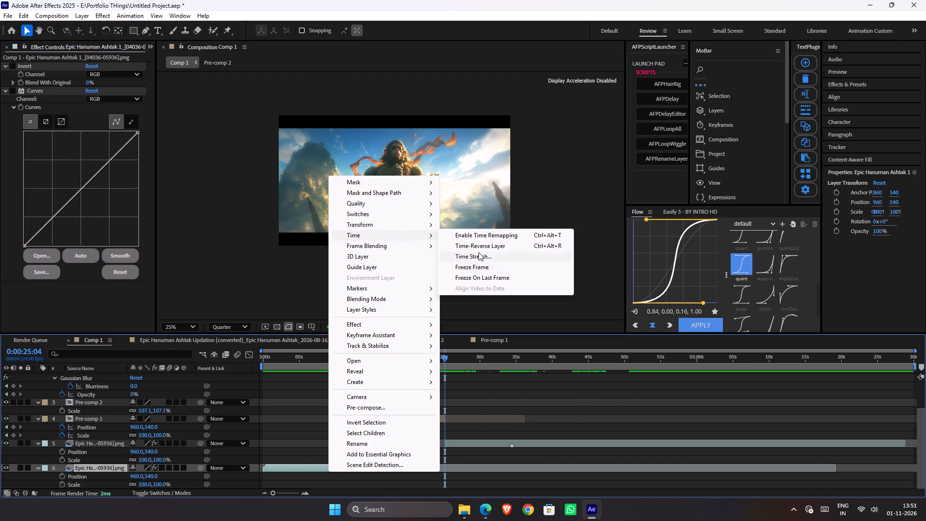
pyautogui.click(568, 398)
# Hide the Pre-comp 2 layer and Adjustment Layer 1 in Comp 1.
pyautogui.scroll(6, 428, 421)
pyautogui.scroll(-2, 250, 389)
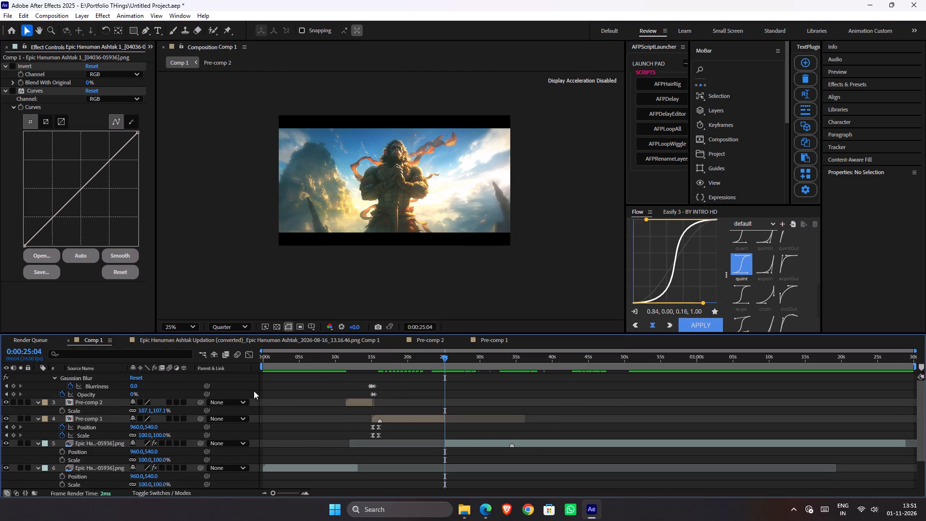
pyautogui.scroll(-4, 254, 391)
pyautogui.scroll(4, 295, 422)
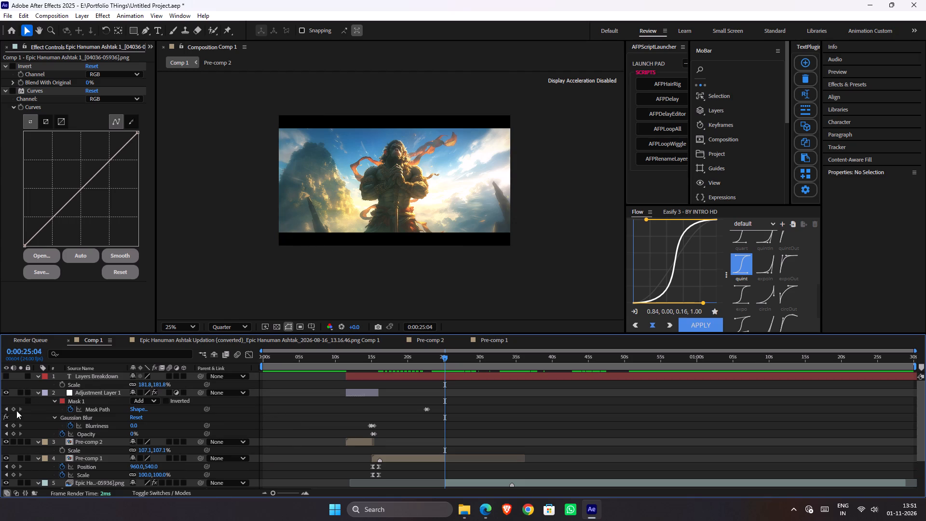
pyautogui.click(364, 442)
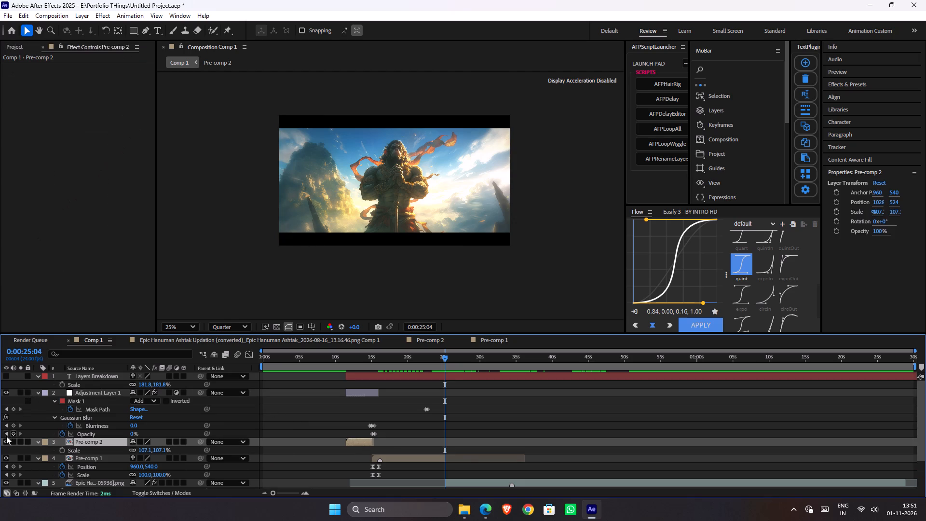
pyautogui.click(8, 441)
pyautogui.click(4, 393)
# Delete all of Pre-comp 1's Position and Scale keyframes with the current time at 0:00:18:05, past the animation.
pyautogui.moveTo(384, 356); pyautogui.dragTo(368, 358)
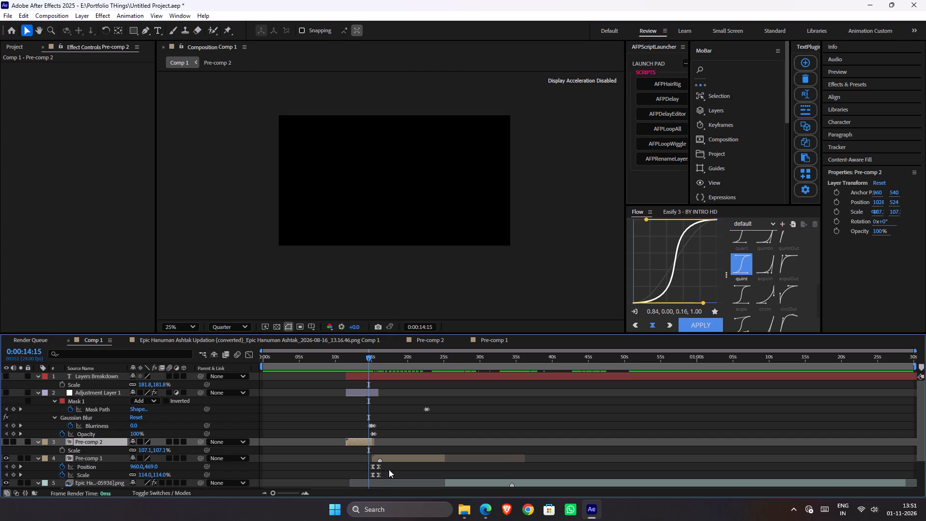
pyautogui.moveTo(389, 468); pyautogui.dragTo(341, 480)
pyautogui.moveTo(380, 358); pyautogui.dragTo(395, 362)
pyautogui.press('Delete')
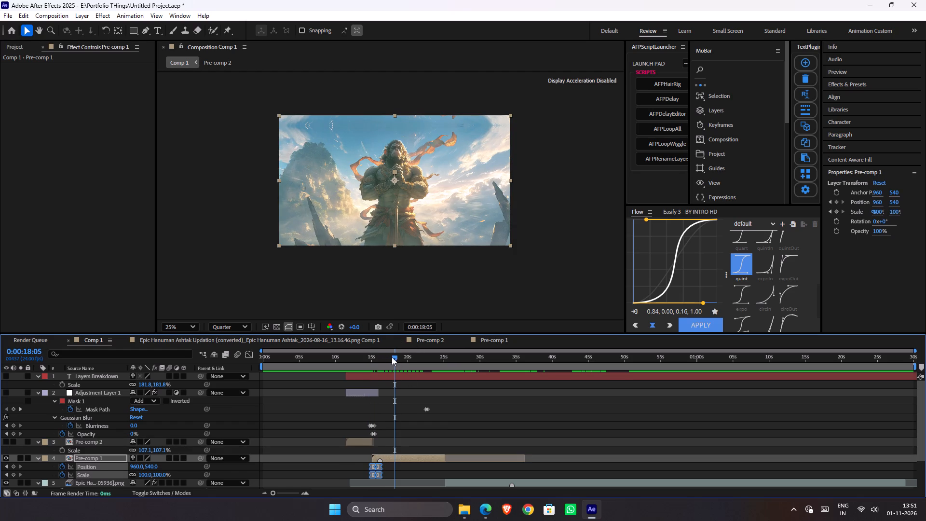
# Set the current time to 0:00:12:07, near the opening clip's end, and duplicate the Pre-comp 1 layer.
pyautogui.scroll(-1, 387, 417)
pyautogui.moveTo(385, 350); pyautogui.dragTo(352, 355)
pyautogui.click(351, 355)
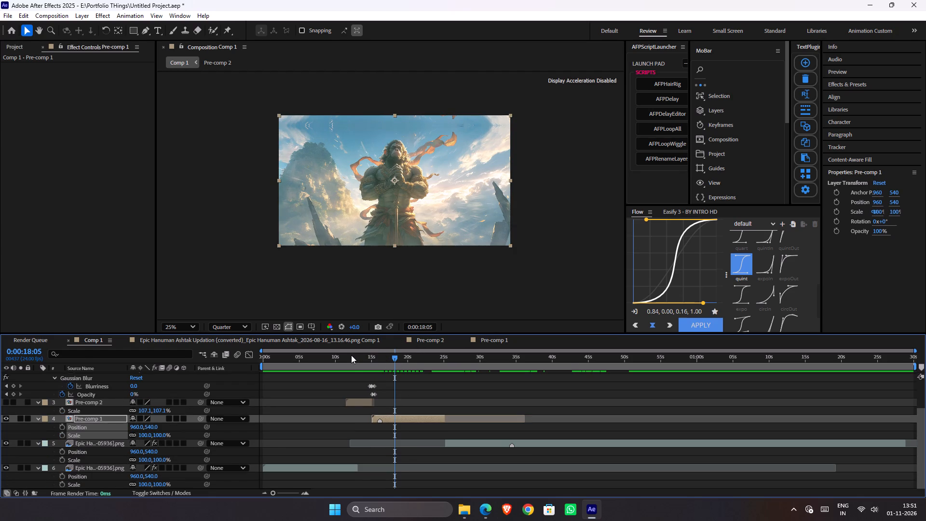
pyautogui.keyDown('alt'); pyautogui.scroll(2, 391, 431); pyautogui.keyUp('alt')
pyautogui.scroll(7, 359, 440)
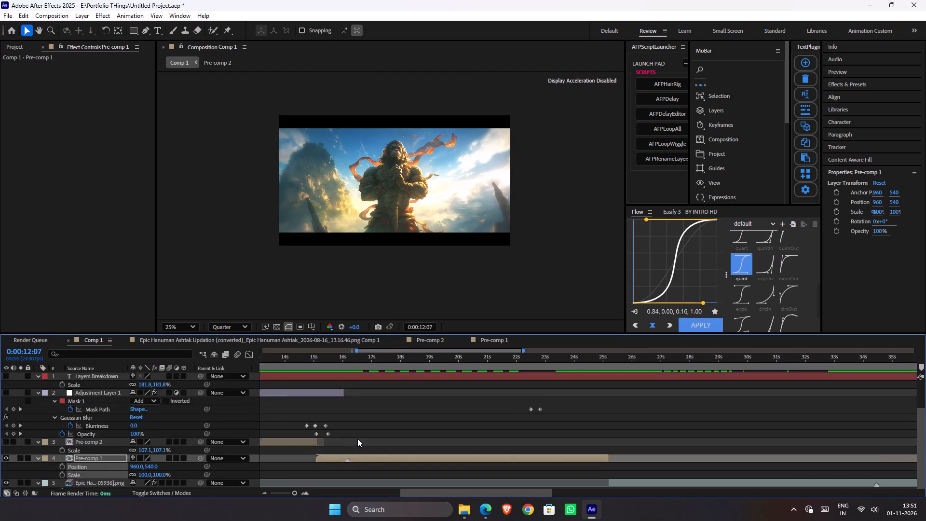
pyautogui.scroll(-6, 353, 439)
pyautogui.keyDown('shift'); pyautogui.scroll(4, 329, 448); pyautogui.keyUp('shift')
pyautogui.keyDown('shift'); pyautogui.scroll(-2, 327, 448); pyautogui.keyUp('shift')
pyautogui.keyDown('shift'); pyautogui.scroll(5, 327, 448); pyautogui.keyUp('shift')
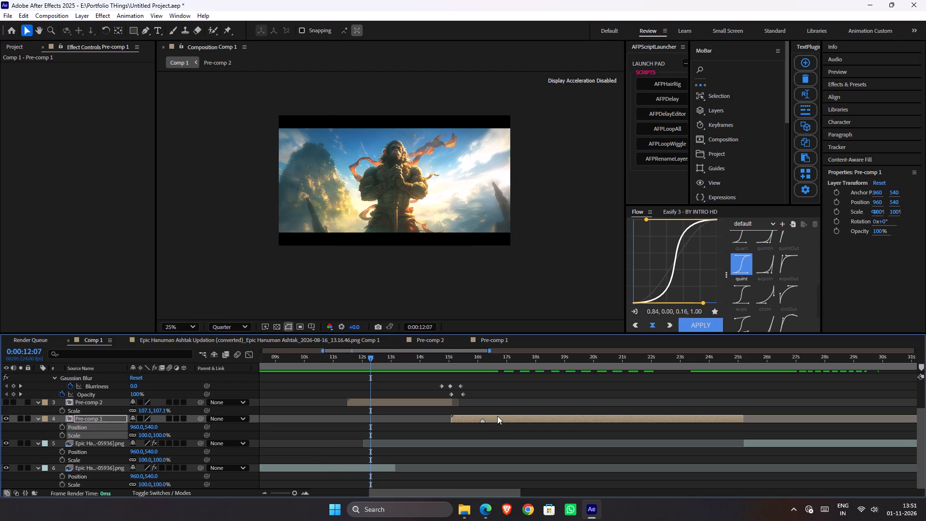
pyautogui.hotkey('ctrl', 'd')
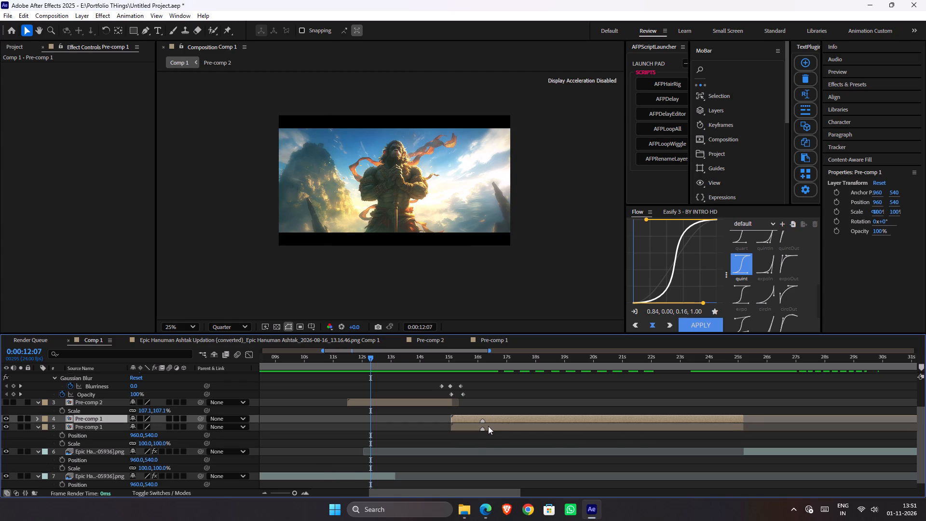
# Slide the lower Pre-comp 1 copy earlier so it starts just after the current time at 0:00:12:07.
pyautogui.click(492, 427)
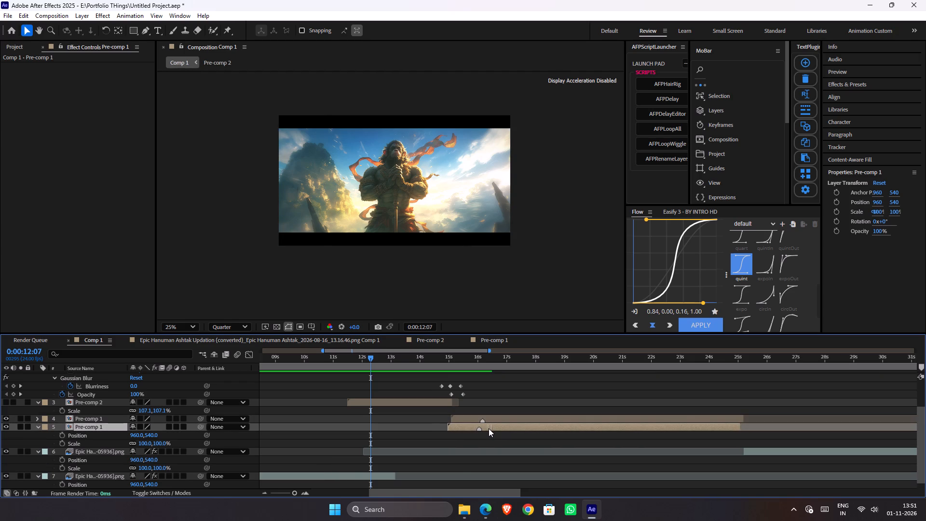
pyautogui.hotkey('ctrl', 'z')
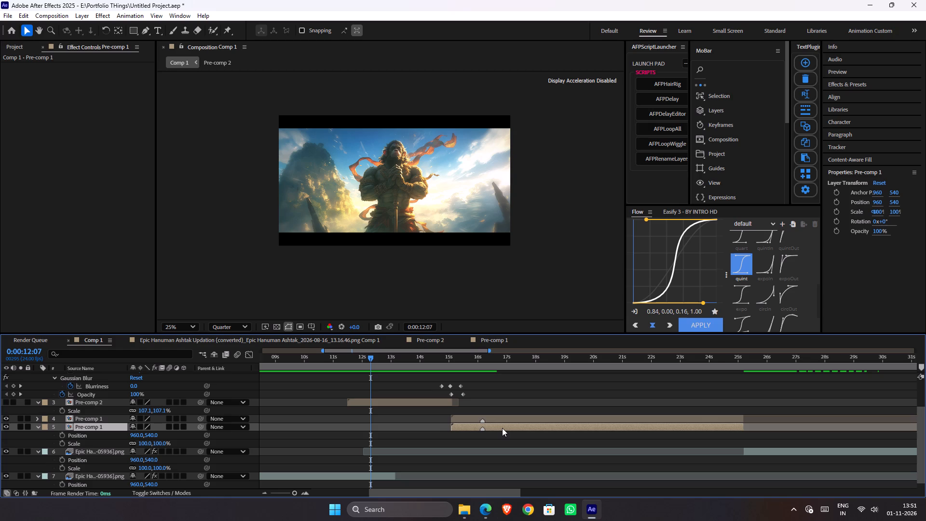
pyautogui.moveTo(502, 428); pyautogui.dragTo(418, 438)
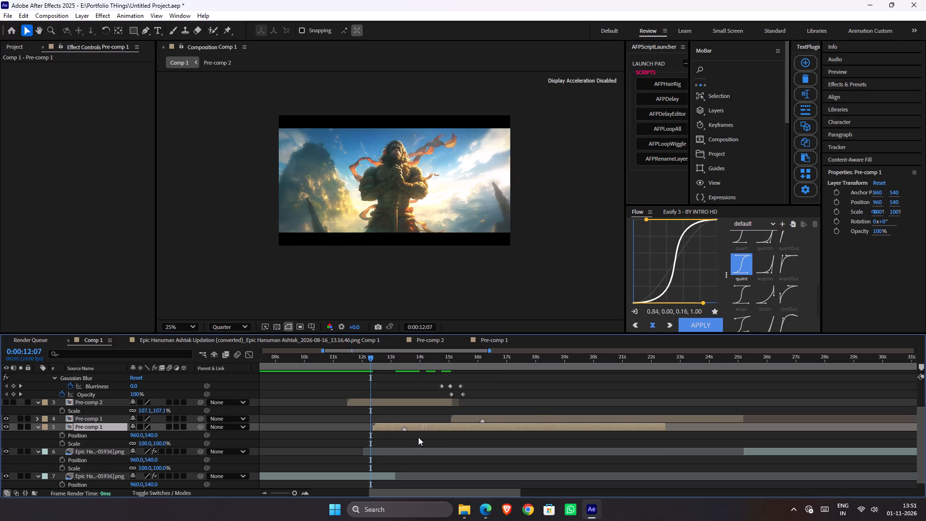
pyautogui.rightClick(429, 428)
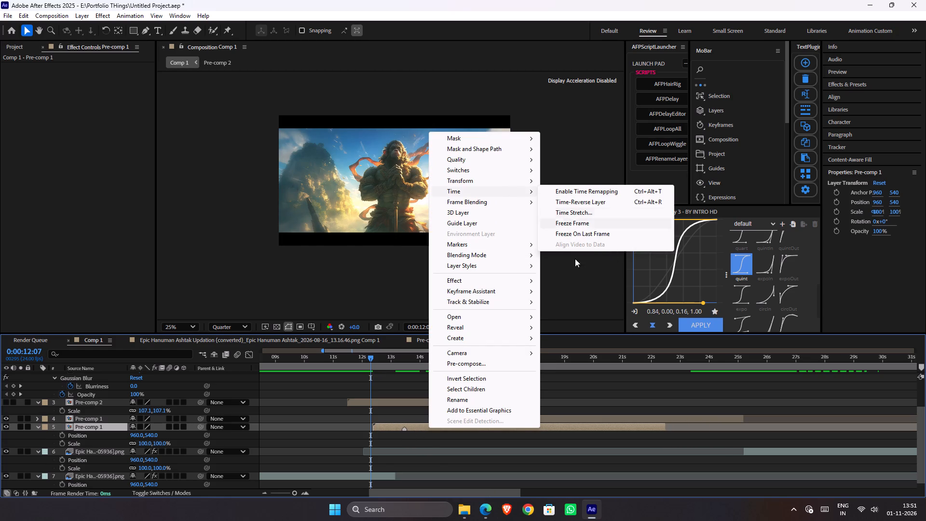
pyautogui.click(417, 425)
# Trim the end of the lower Pre-comp 1 copy at 0:00:21:13 in Comp 1, matching 0:00:17:01 inside Pre-comp 1, past its last wipe.
pyautogui.doubleClick(417, 425)
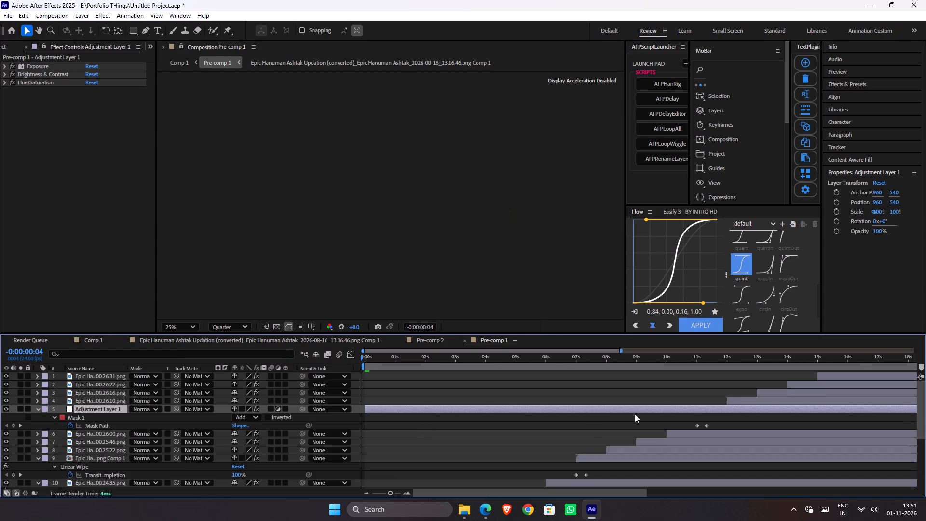
pyautogui.moveTo(864, 363); pyautogui.dragTo(621, 370)
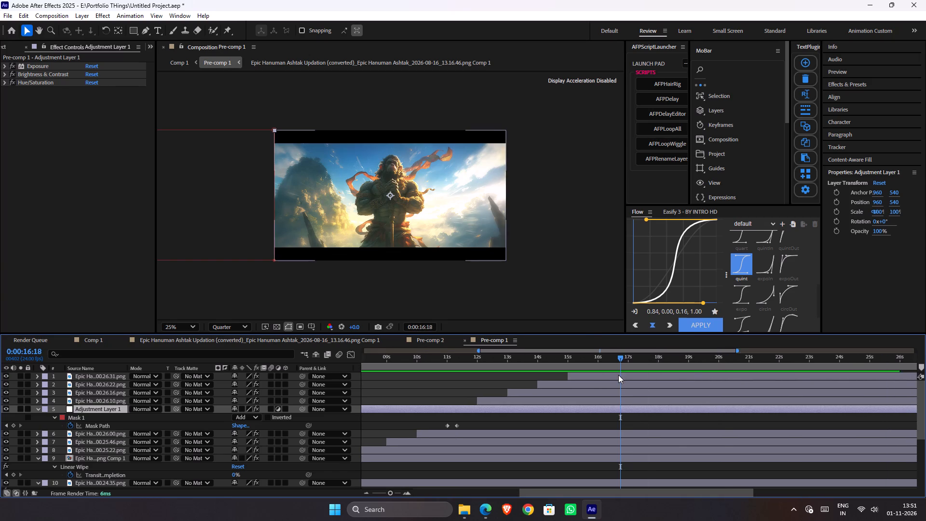
pyautogui.click(618, 375)
pyautogui.press('u')
pyautogui.moveTo(618, 359); pyautogui.dragTo(628, 363)
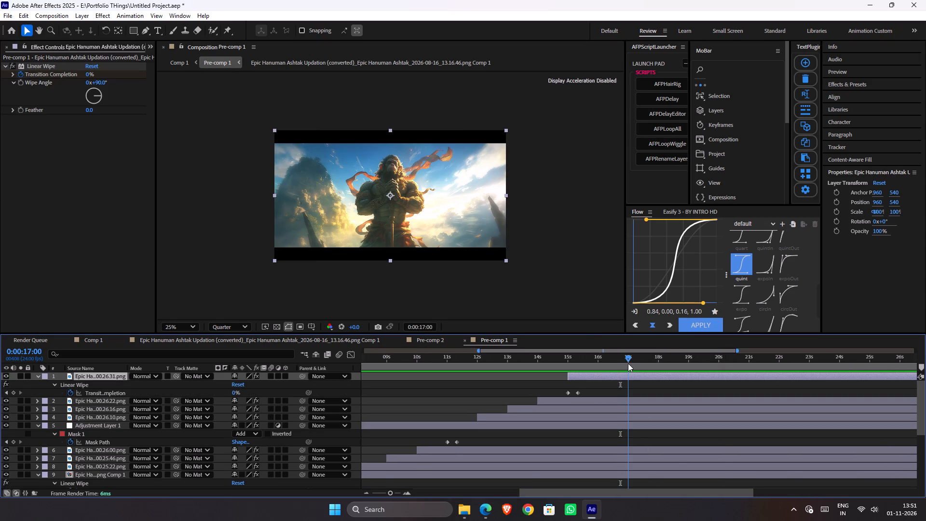
pyautogui.moveTo(628, 363); pyautogui.dragTo(627, 363)
pyautogui.press('Tab')
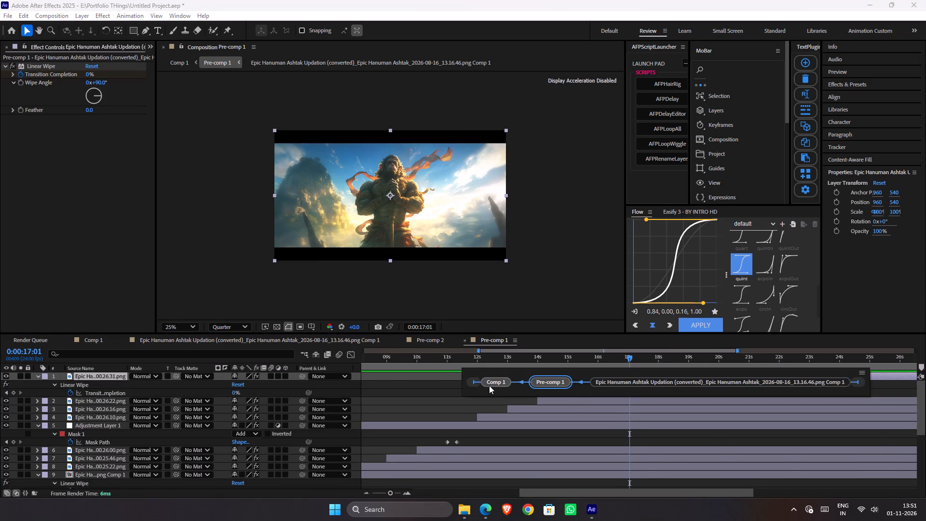
pyautogui.click(489, 385)
pyautogui.click(548, 432)
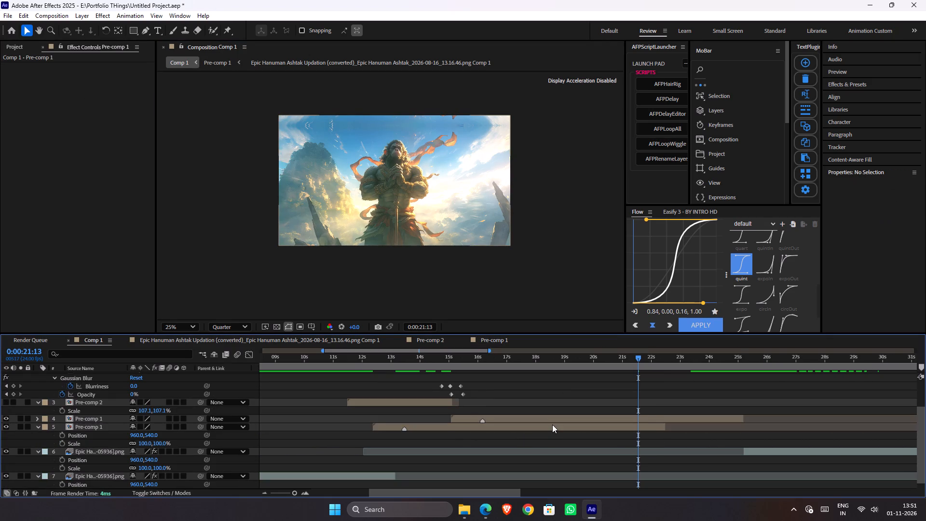
pyautogui.click(552, 425)
pyautogui.hotkey('alt', ']')
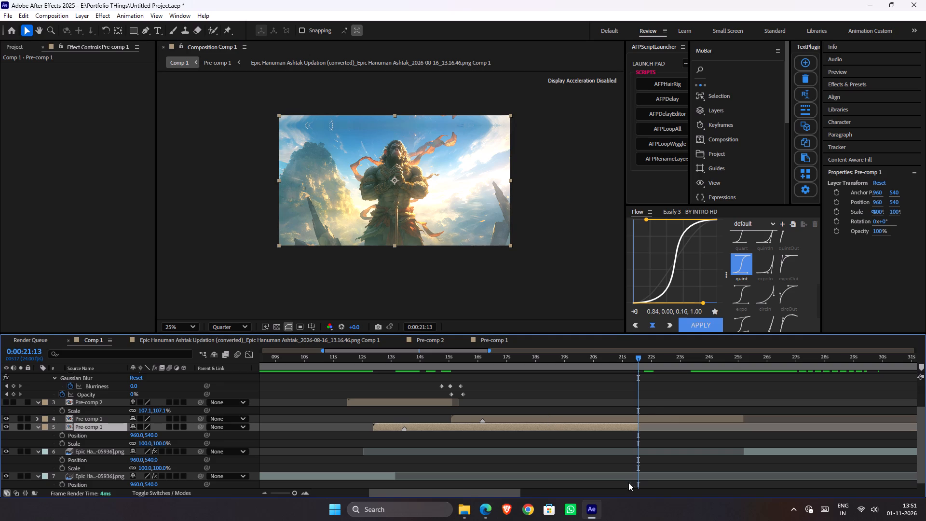
# Time-reverse the trimmed lower Pre-comp 1 copy.
pyautogui.rightClick(618, 424)
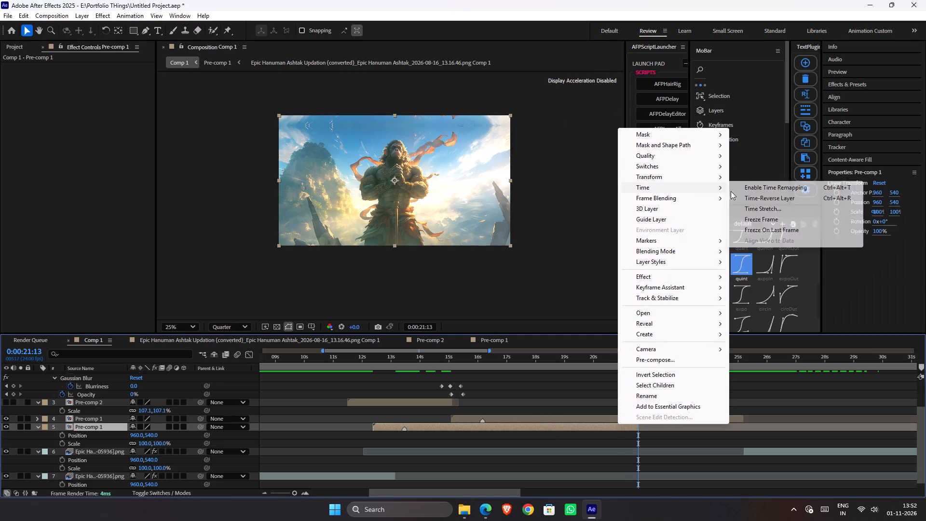
pyautogui.click(759, 198)
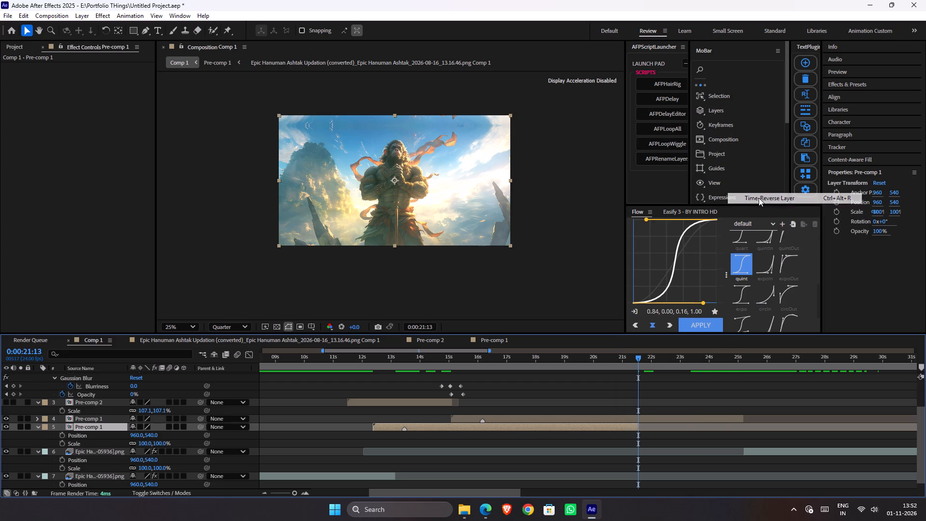
# Time-stretch the reversed Pre-comp 1 copy from both ends to fit between the opening clip's end and the upper copy's start.
pyautogui.keyDown('alt'); pyautogui.moveTo(640, 428); pyautogui.dragTo(617, 428); pyautogui.keyUp('alt')
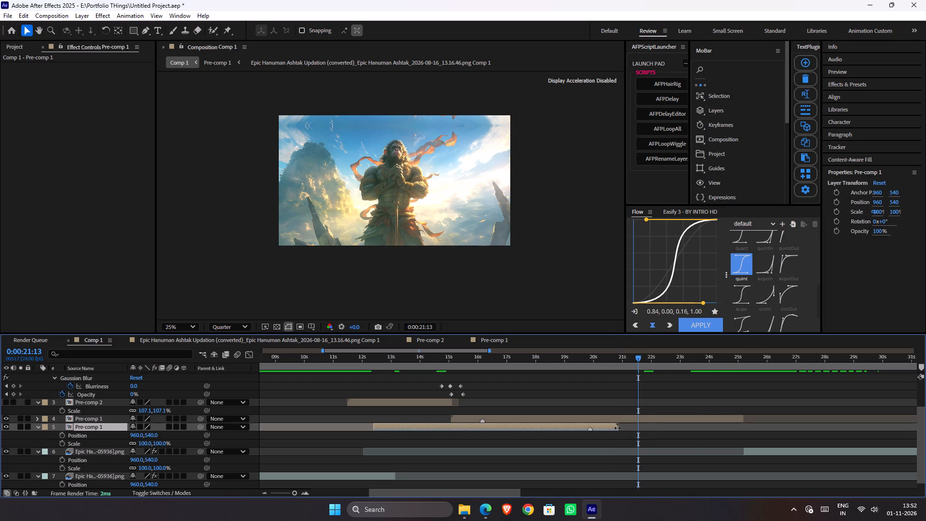
pyautogui.keyDown('alt'); pyautogui.moveTo(617, 428); pyautogui.dragTo(447, 433); pyautogui.keyUp('alt')
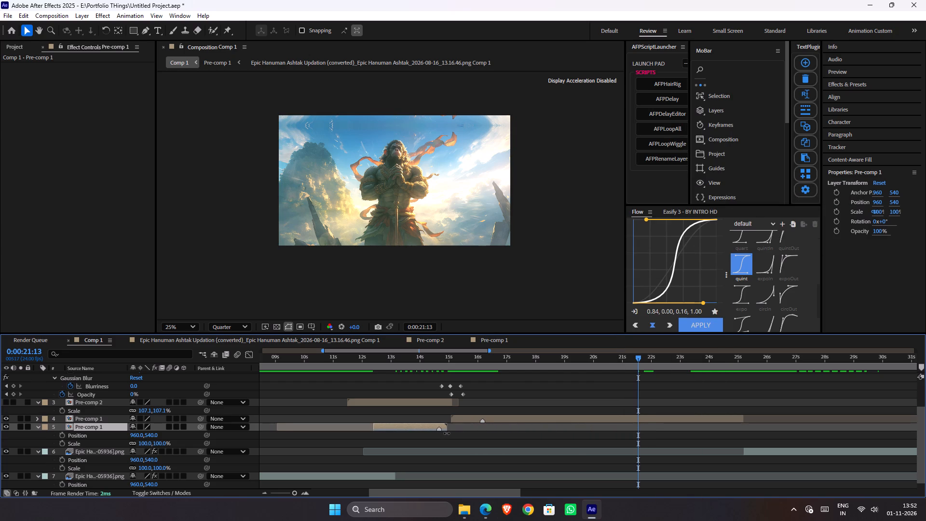
pyautogui.keyDown('alt'); pyautogui.moveTo(447, 433); pyautogui.dragTo(452, 434); pyautogui.keyUp('alt')
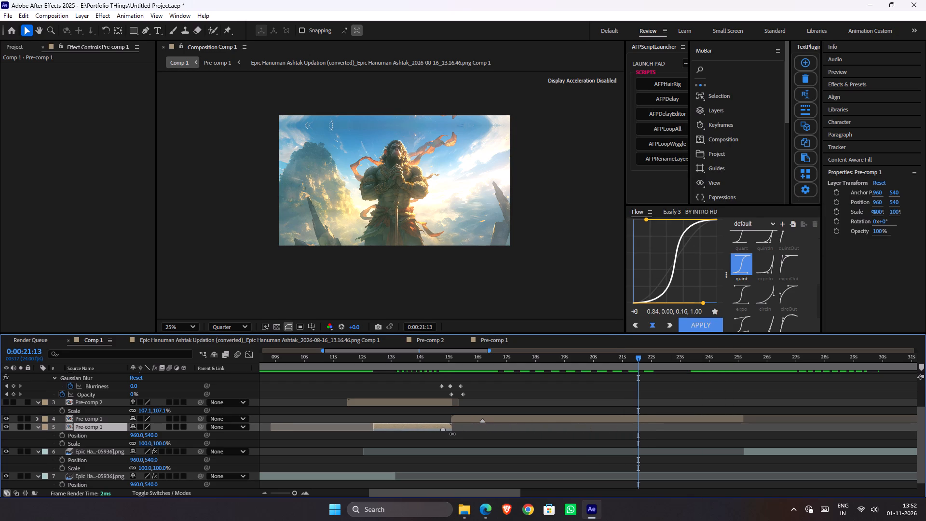
pyautogui.keyDown('alt'); pyautogui.moveTo(452, 434); pyautogui.dragTo(451, 434); pyautogui.keyUp('alt')
pyautogui.keyDown('alt'); pyautogui.moveTo(372, 429); pyautogui.dragTo(398, 438); pyautogui.keyUp('alt')
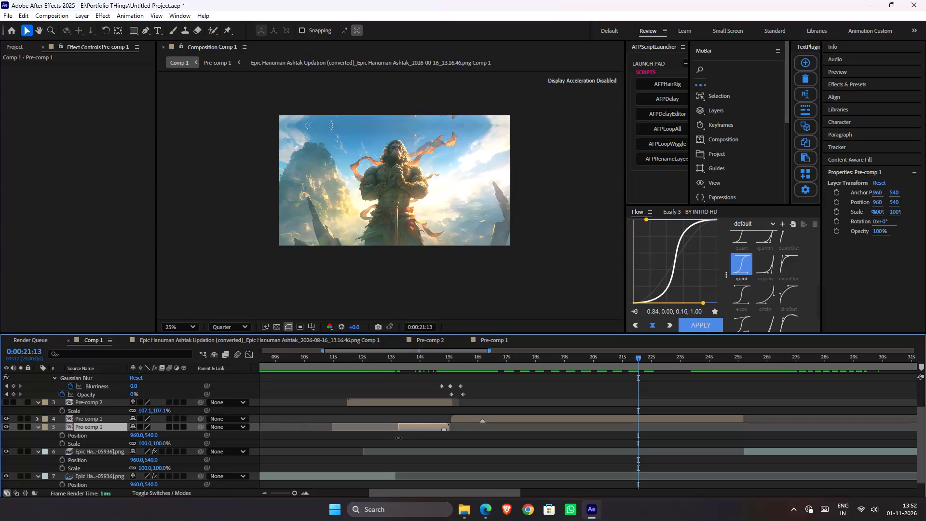
pyautogui.keyDown('alt'); pyautogui.moveTo(398, 438); pyautogui.dragTo(396, 438); pyautogui.keyUp('alt')
# Slide the reversed copy so its end meets the upper Pre-comp 1 copy's start, and stretch its start back to the opening clip's end.
pyautogui.keyDown('alt'); pyautogui.scroll(4, 395, 445); pyautogui.keyUp('alt')
pyautogui.keyDown('alt'); pyautogui.scroll(-3, 396, 443); pyautogui.keyUp('alt')
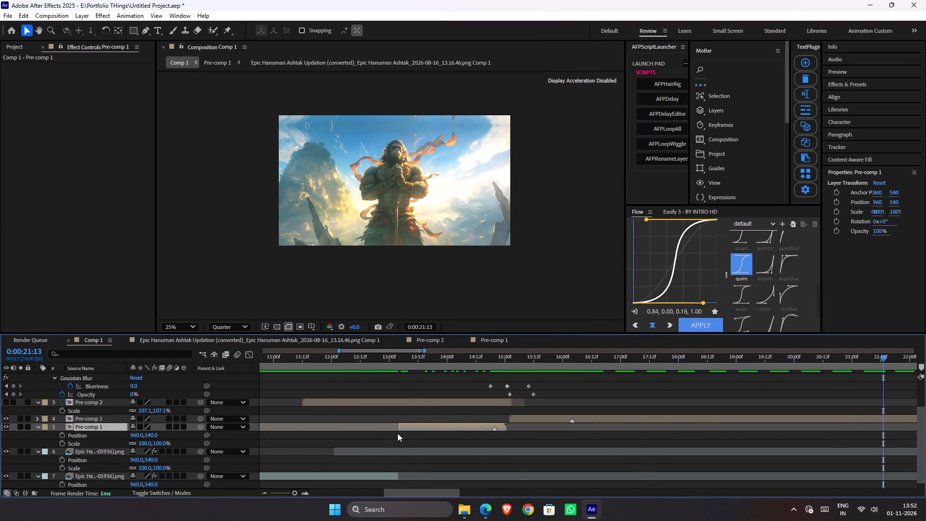
pyautogui.moveTo(410, 356); pyautogui.dragTo(304, 355)
pyautogui.click(479, 425)
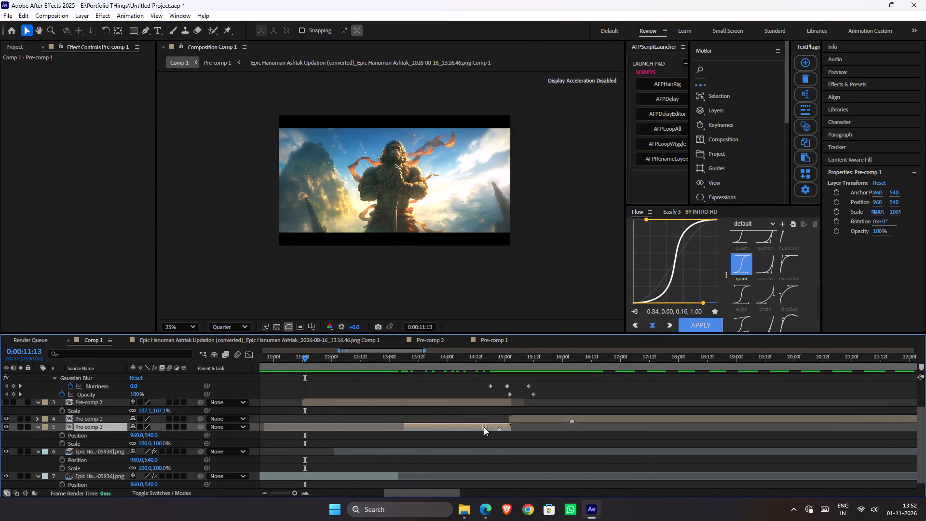
pyautogui.keyDown('alt'); pyautogui.scroll(3, 500, 427); pyautogui.keyUp('alt')
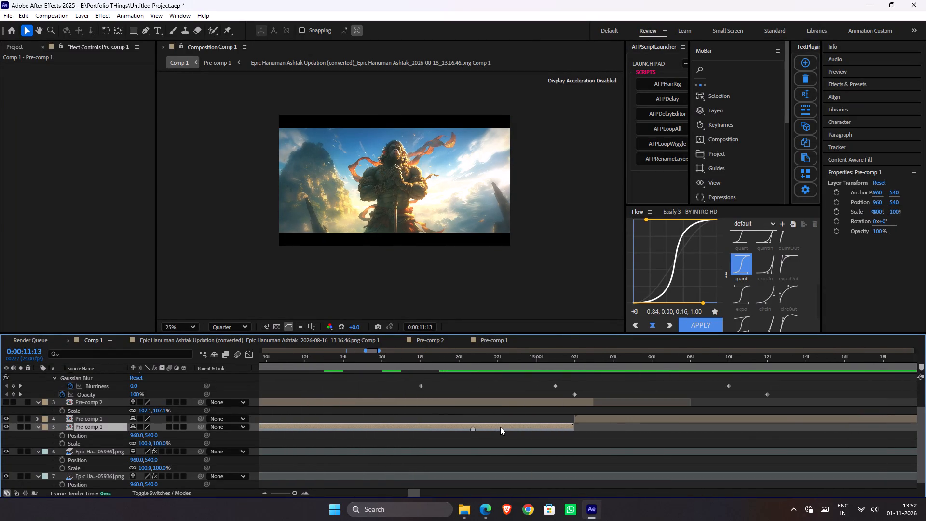
pyautogui.keyDown('alt'); pyautogui.scroll(-5, 500, 427); pyautogui.keyUp('alt')
pyautogui.keyDown('alt'); pyautogui.scroll(2, 457, 447); pyautogui.keyUp('alt')
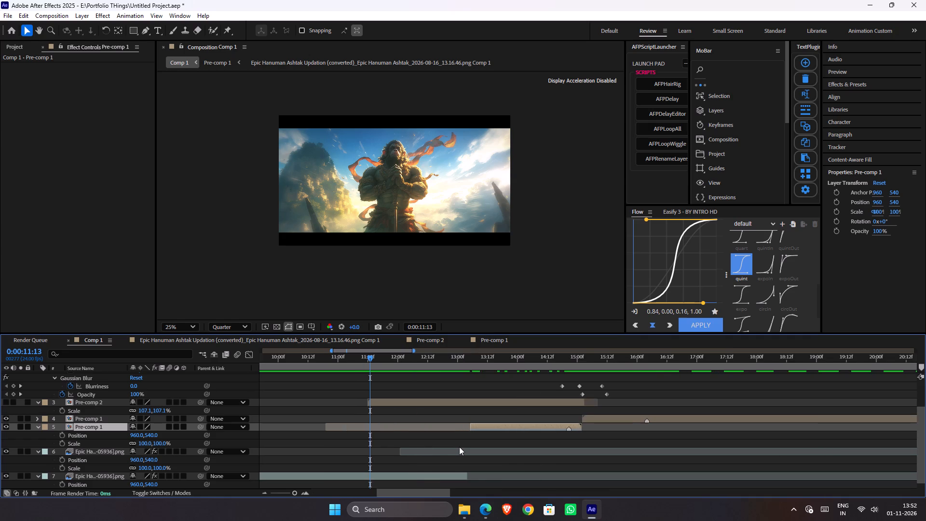
pyautogui.keyDown('alt'); pyautogui.scroll(4, 464, 447); pyautogui.keyUp('alt')
pyautogui.keyDown('alt'); pyautogui.moveTo(506, 426); pyautogui.dragTo(500, 427); pyautogui.keyUp('alt')
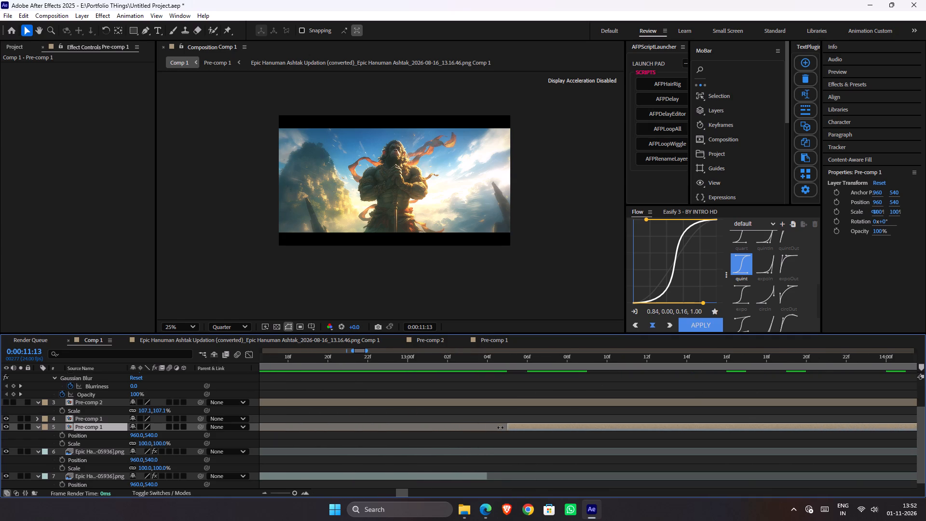
pyautogui.keyDown('alt'); pyautogui.moveTo(500, 427); pyautogui.dragTo(497, 427); pyautogui.keyUp('alt')
# Save the project and play Comp 1 from 0:00:10:10 through the reversed section into the closing clip.
pyautogui.keyDown('alt'); pyautogui.scroll(-5, 494, 431); pyautogui.keyUp('alt')
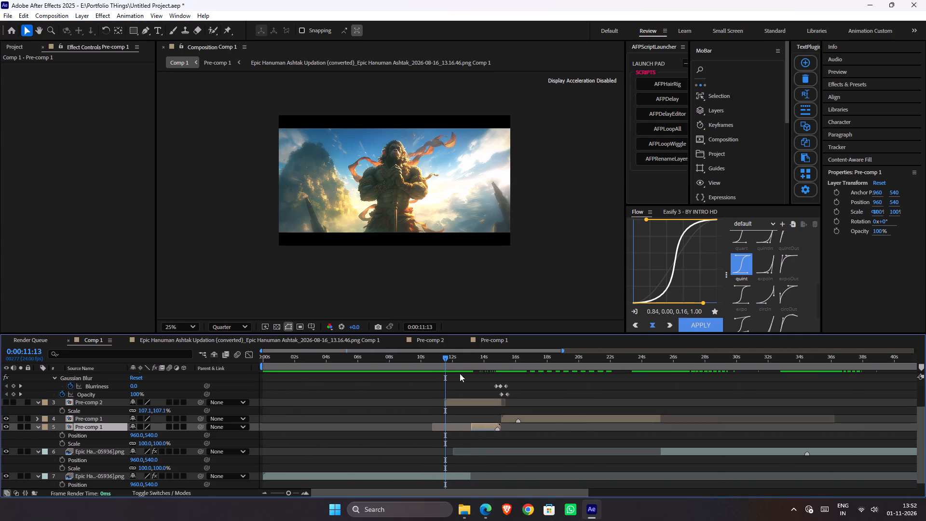
pyautogui.moveTo(455, 361); pyautogui.dragTo(427, 381)
pyautogui.hotkey('ctrl', 's')
pyautogui.press('space')
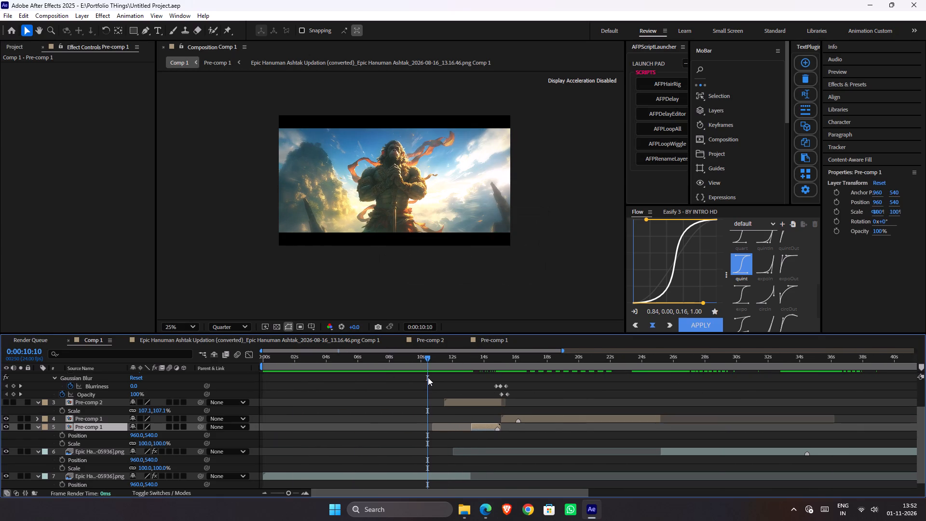
pyautogui.press('space')
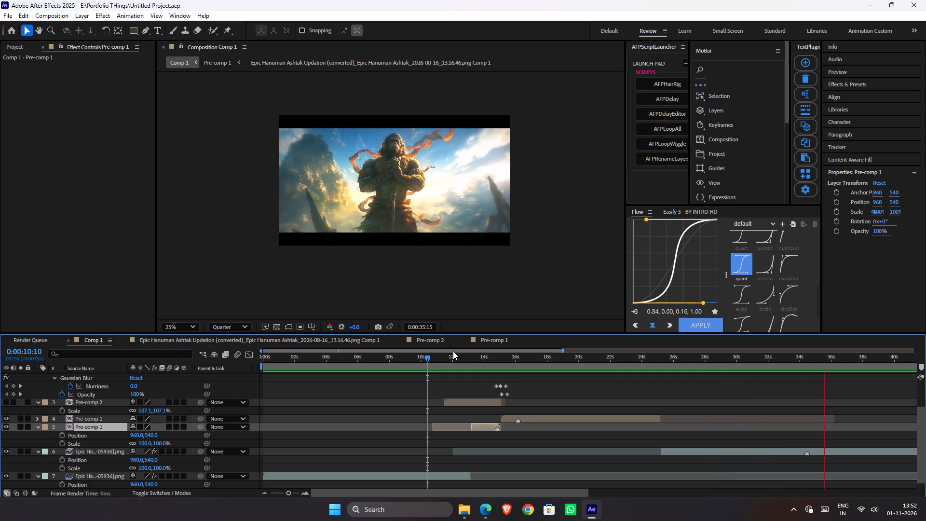
pyautogui.press('space')
pyautogui.hotkey('ctrl', 's')
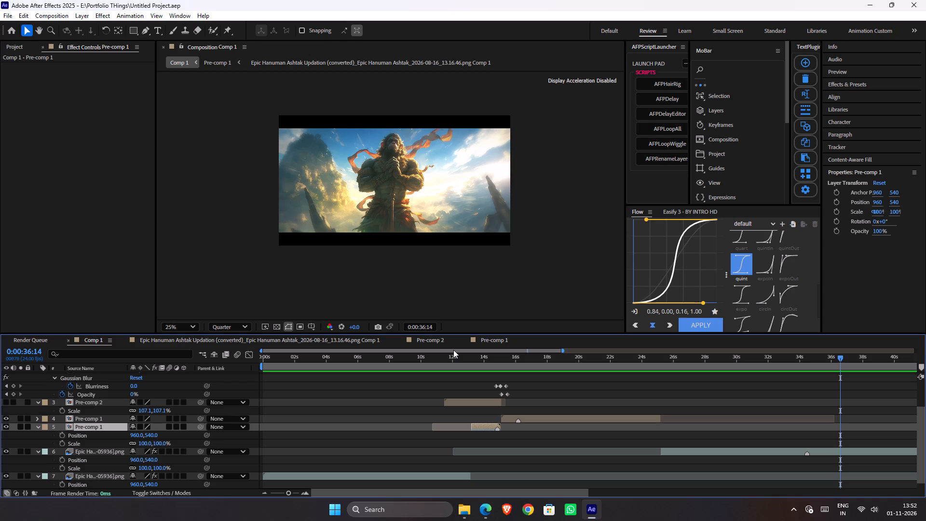
# Play Comp 1 from the beginning and again from 0:00:11:01 to check the pacing of the reversed and forward wipes.
pyautogui.moveTo(439, 360); pyautogui.dragTo(165, 382)
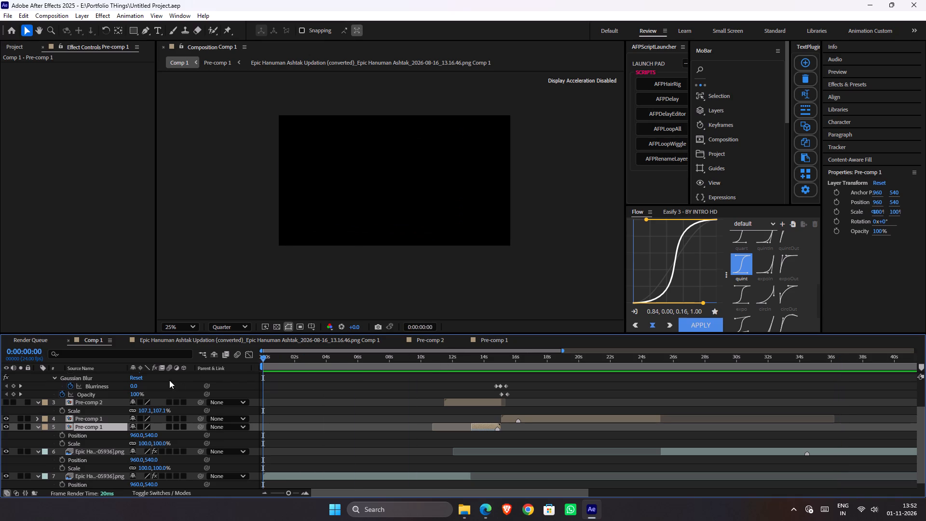
pyautogui.press('space')
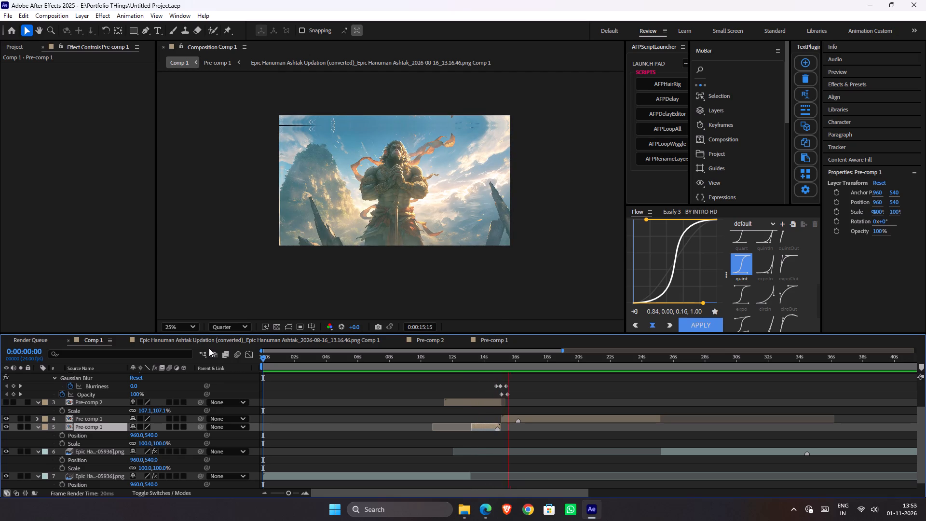
pyautogui.moveTo(467, 358); pyautogui.dragTo(439, 357)
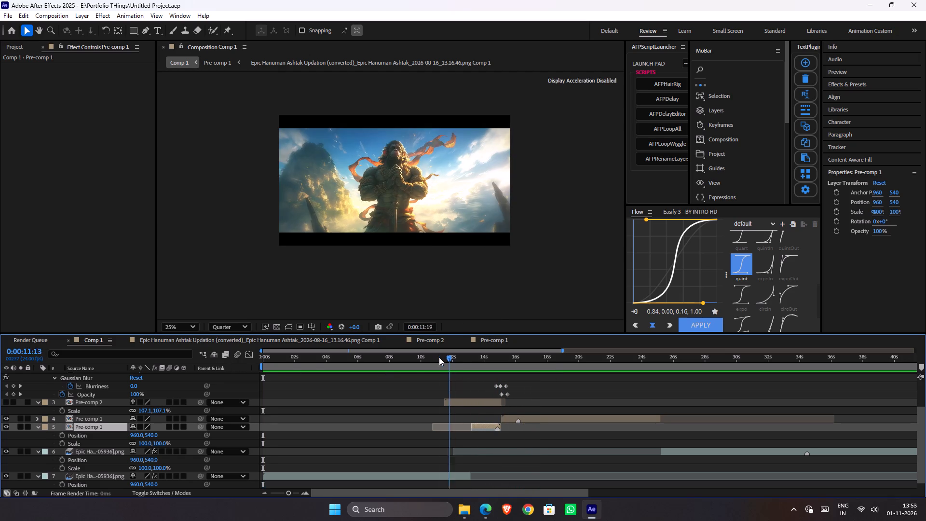
pyautogui.moveTo(439, 357); pyautogui.dragTo(437, 356)
pyautogui.press('space')
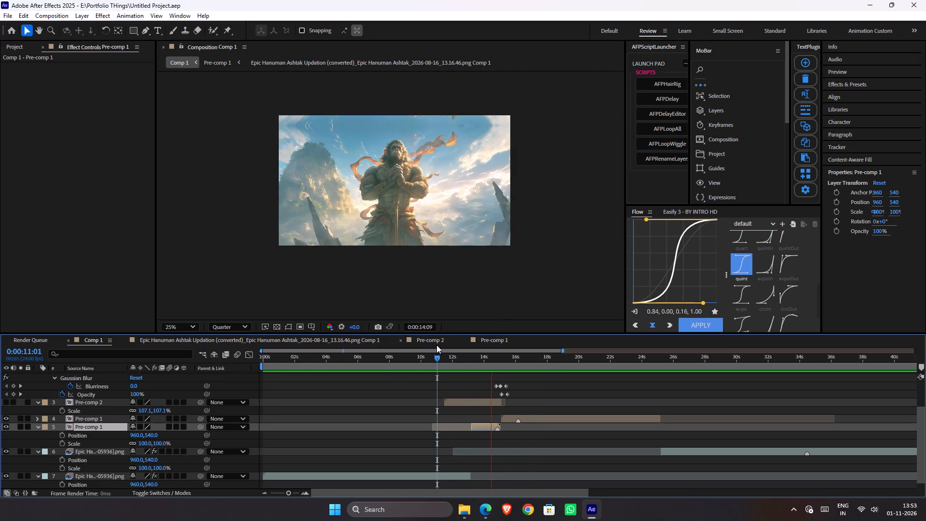
pyautogui.press('space')
pyautogui.press('space')
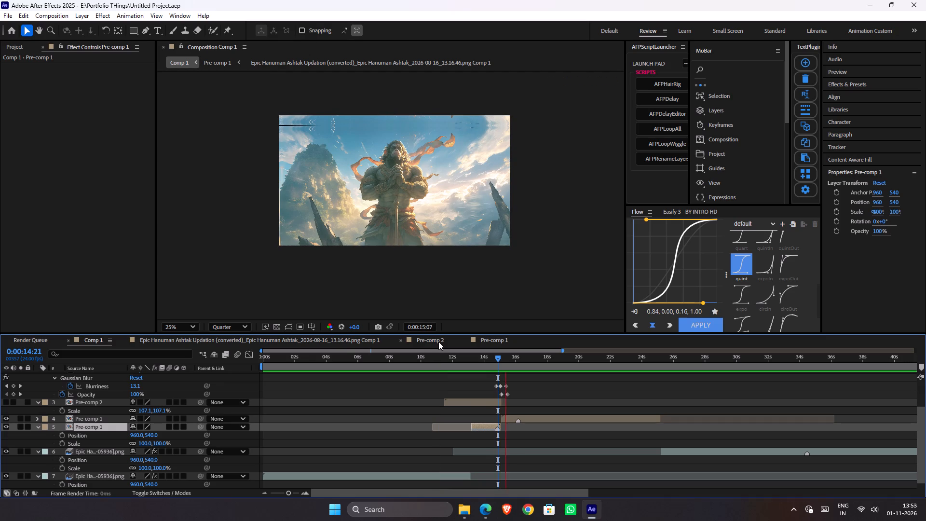
pyautogui.press('space')
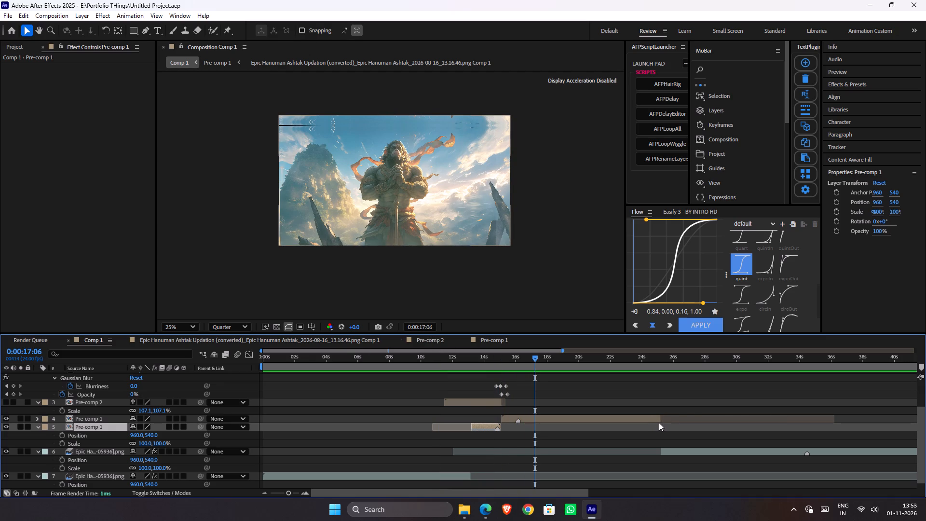
# Time-stretch the upper Pre-comp 1 copy to end just before 0:00:22:00 and slide the closing clip earlier to start there.
pyautogui.keyDown('alt'); pyautogui.moveTo(661, 422); pyautogui.dragTo(607, 428); pyautogui.keyUp('alt')
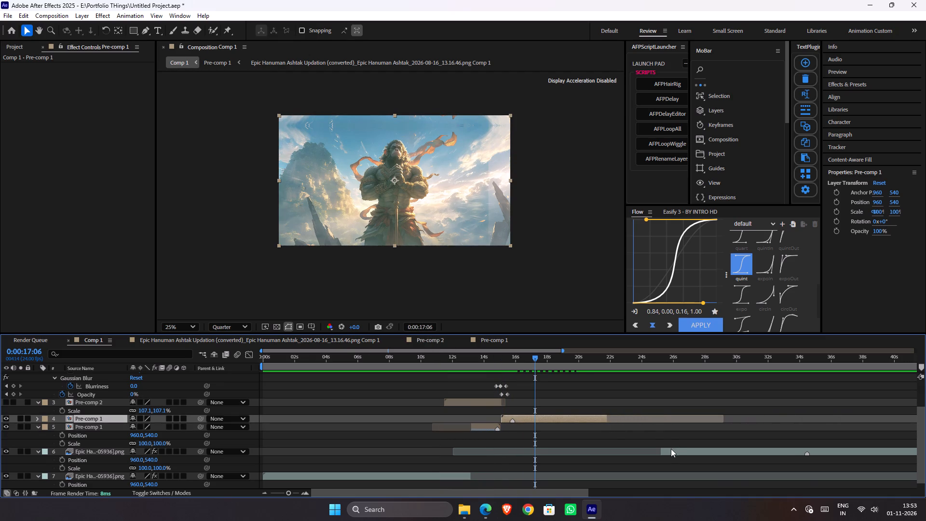
pyautogui.moveTo(671, 452); pyautogui.dragTo(618, 453)
# Play Comp 1 from 0:00:17:06, 0:00:14:12, 0:00:07:23 and 0:00:12:16 to check the retimed wipes and the clip transitions.
pyautogui.press('space')
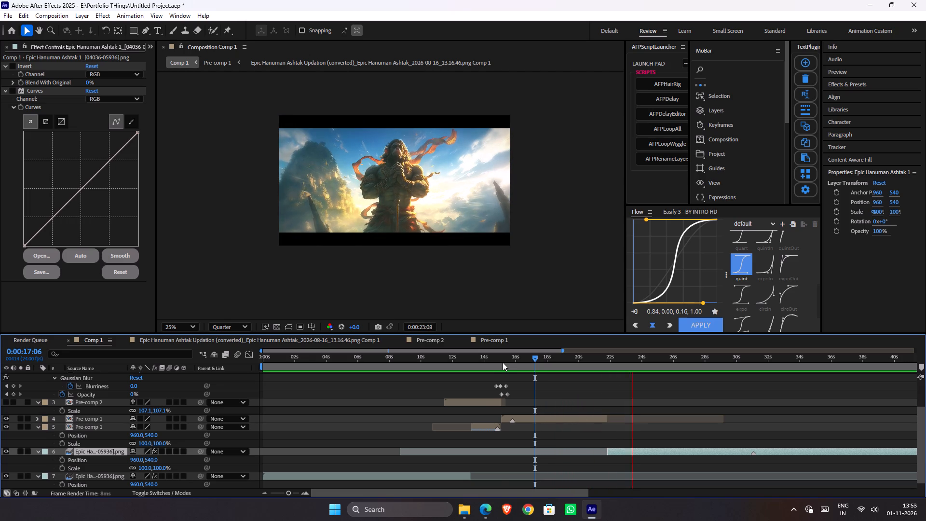
pyautogui.moveTo(503, 362); pyautogui.dragTo(491, 363)
pyautogui.press('space')
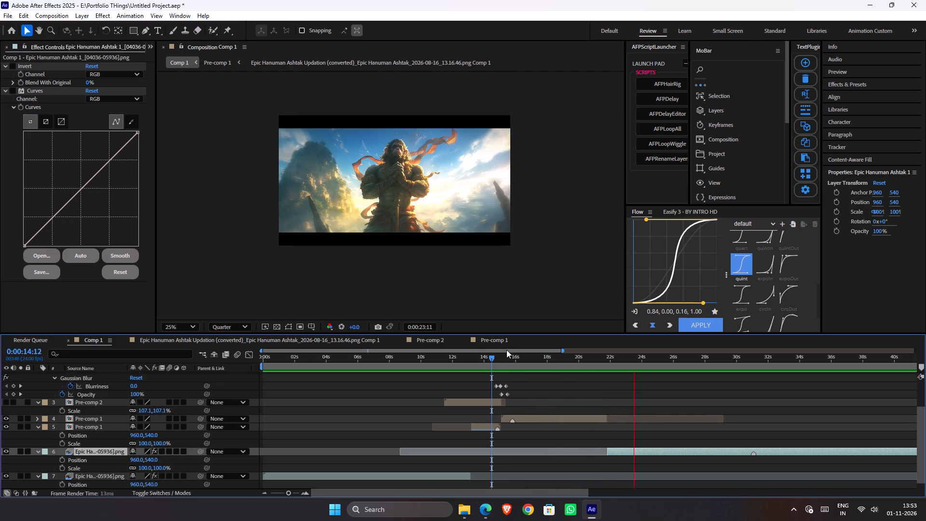
pyautogui.moveTo(508, 352); pyautogui.dragTo(490, 356)
pyautogui.moveTo(489, 356); pyautogui.dragTo(392, 379)
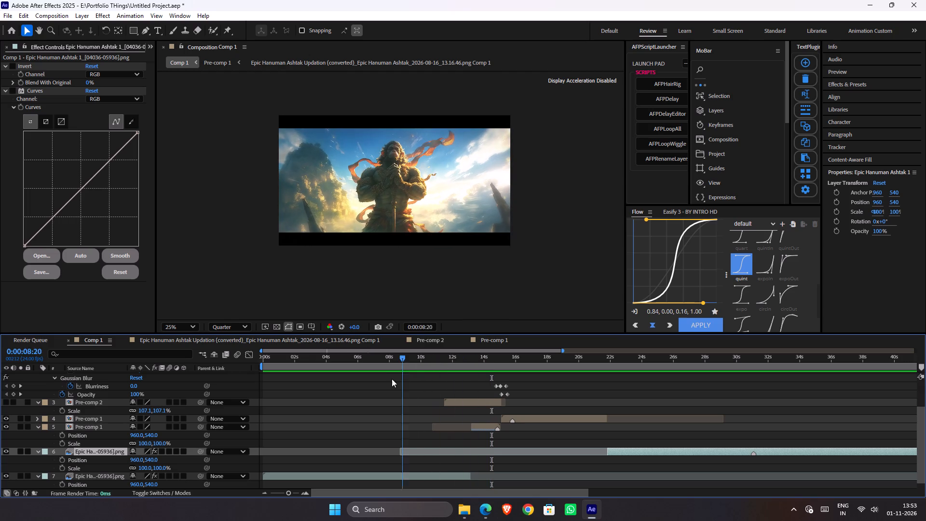
pyautogui.moveTo(392, 379); pyautogui.dragTo(386, 379)
pyautogui.press('space')
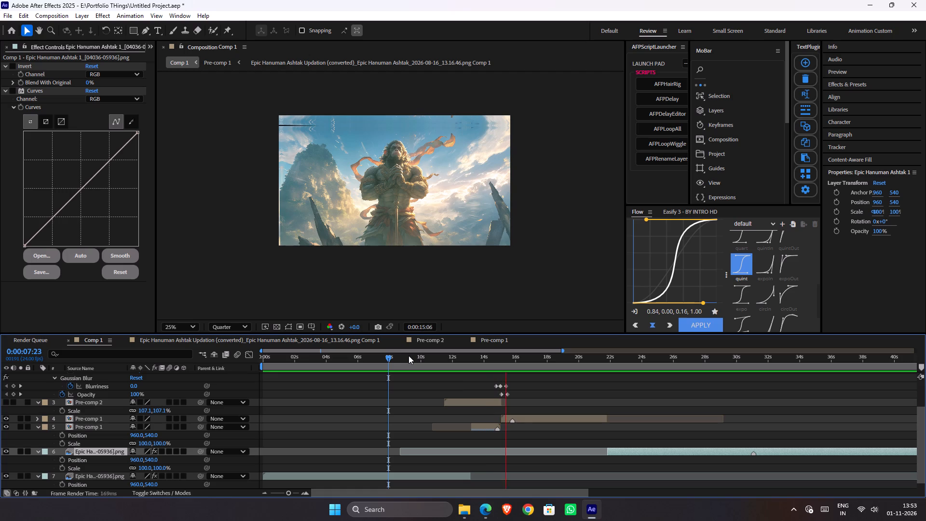
pyautogui.click(459, 359)
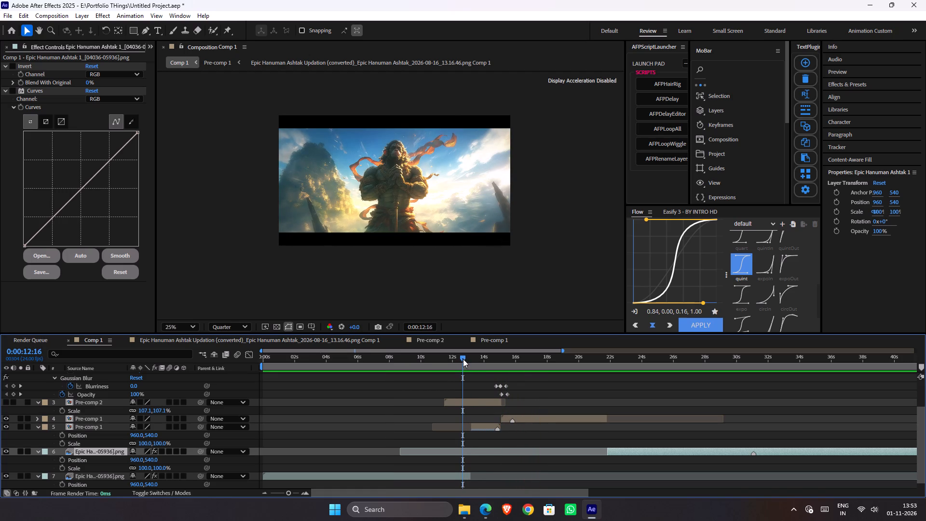
pyautogui.press('space')
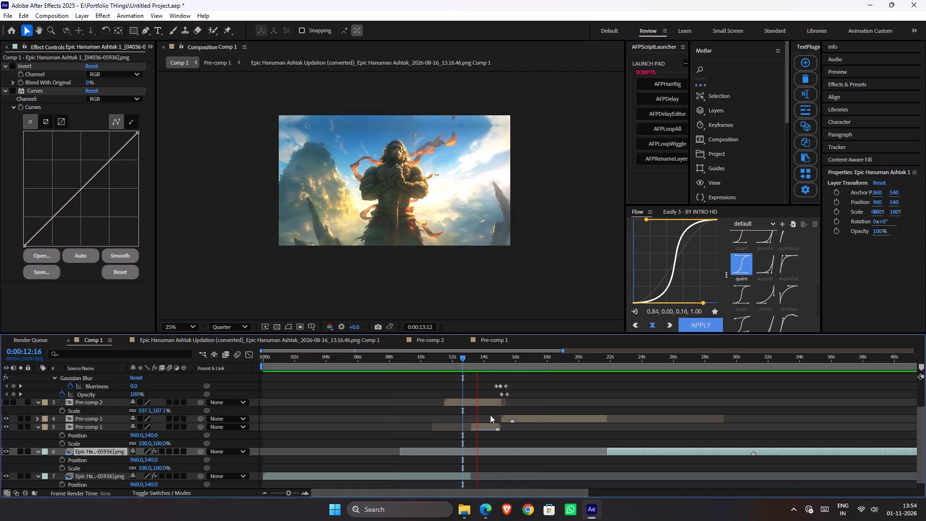
pyautogui.press('space')
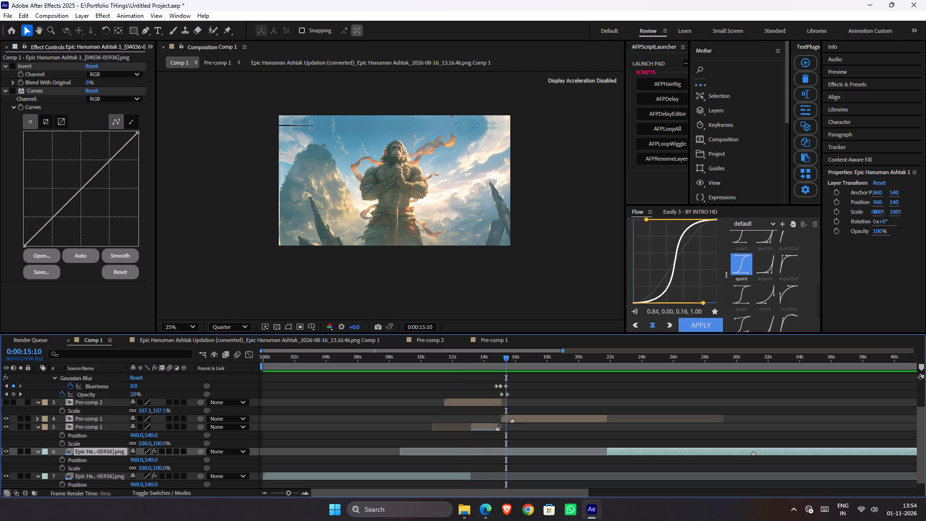
# Delete the lower, time-reversed Pre-comp 1 copy from Comp 1.
pyautogui.click(491, 428)
pyautogui.press('Delete')
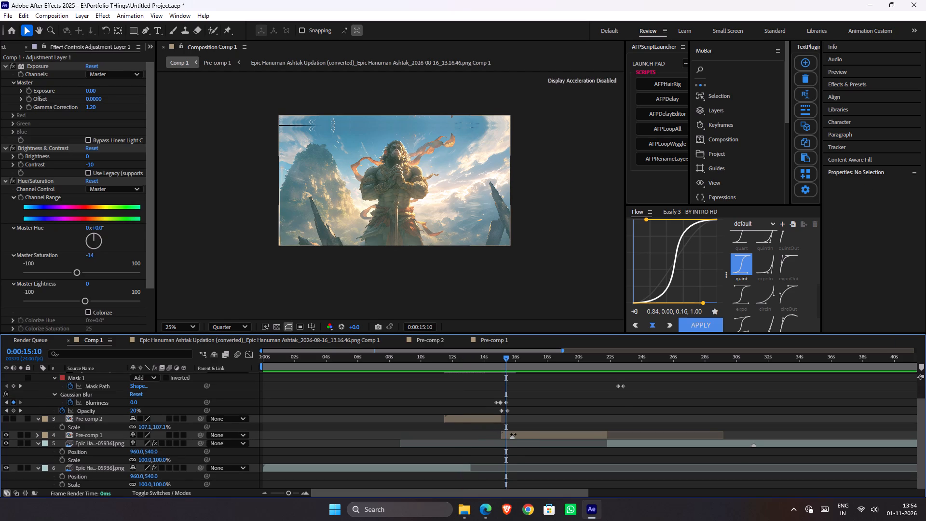
# Slide the remaining Pre-comp 1 earlier to start where the opening clip ends, and move the closing clip to start at Pre-comp 1's end.
pyautogui.moveTo(525, 436); pyautogui.dragTo(494, 438)
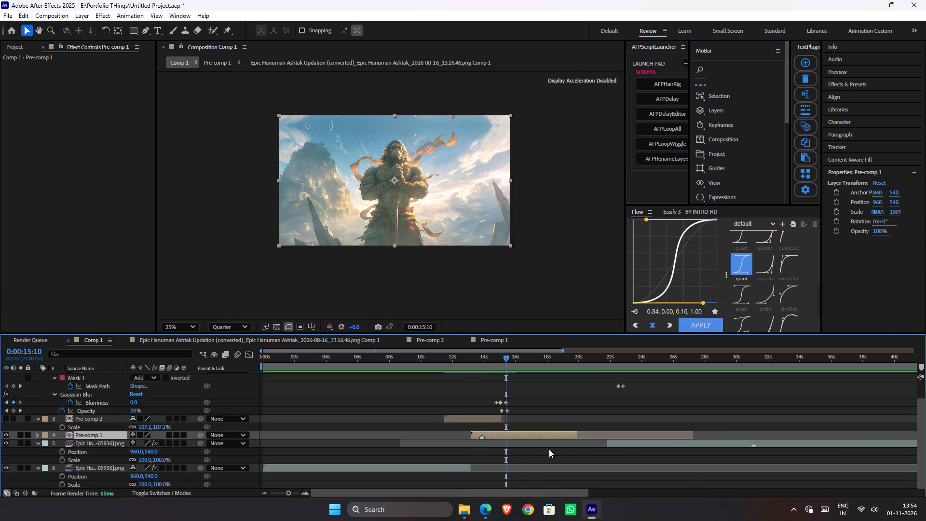
pyautogui.moveTo(646, 440); pyautogui.dragTo(610, 441)
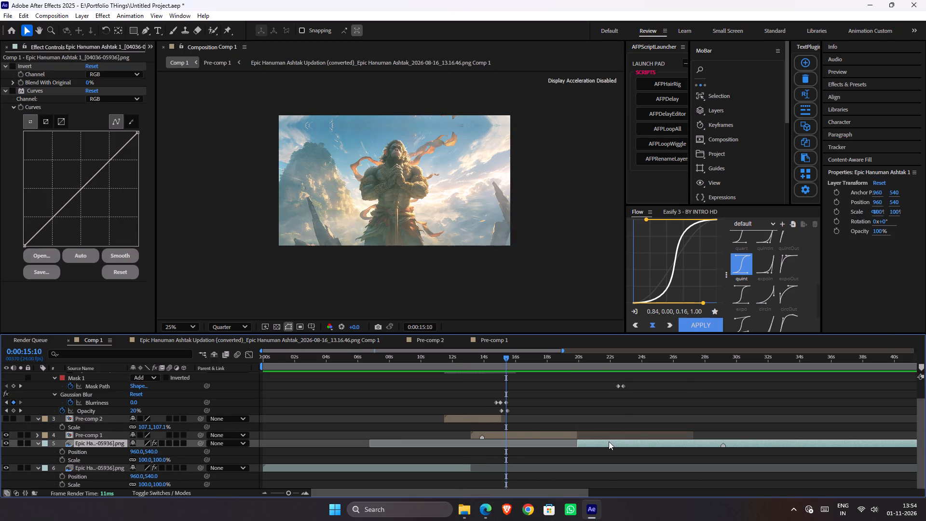
pyautogui.click(528, 427)
pyautogui.moveTo(489, 362); pyautogui.dragTo(482, 376)
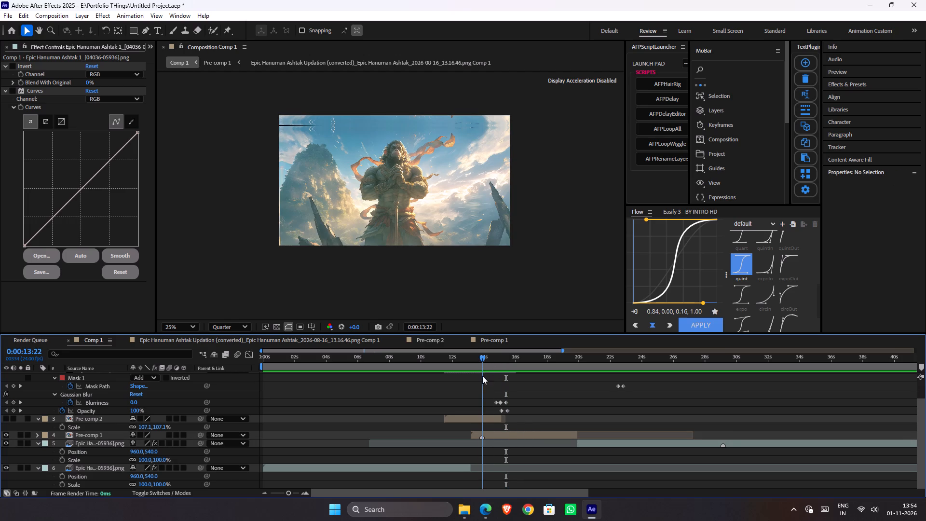
pyautogui.moveTo(482, 376); pyautogui.dragTo(481, 383)
# Shift Pre-comp 1 and the closing clip earlier together so that Pre-comp 1 starts at 0:00:12:11, overlapping the opening clip's end.
pyautogui.keyDown('alt'); pyautogui.scroll(1, 478, 450); pyautogui.keyUp('alt')
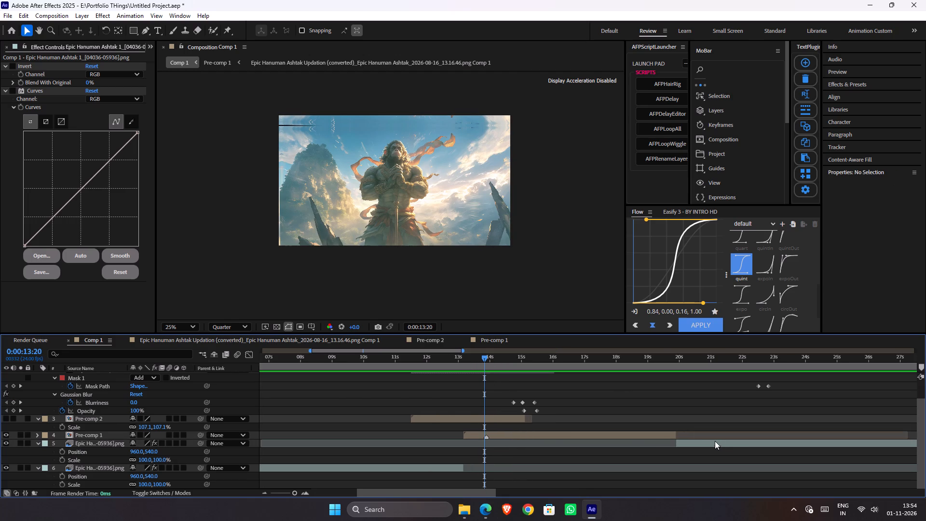
pyautogui.keyDown('shift'); pyautogui.click(708, 441); pyautogui.keyUp('shift')
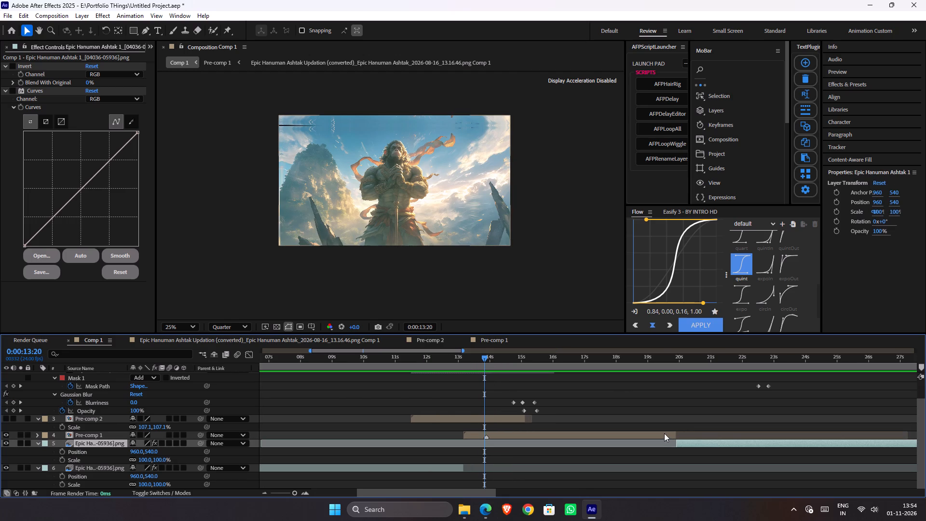
pyautogui.click(664, 433)
pyautogui.keyDown('shift'); pyautogui.click(692, 444); pyautogui.keyUp('shift')
pyautogui.keyDown('alt'); pyautogui.scroll(2, 500, 424); pyautogui.keyUp('alt')
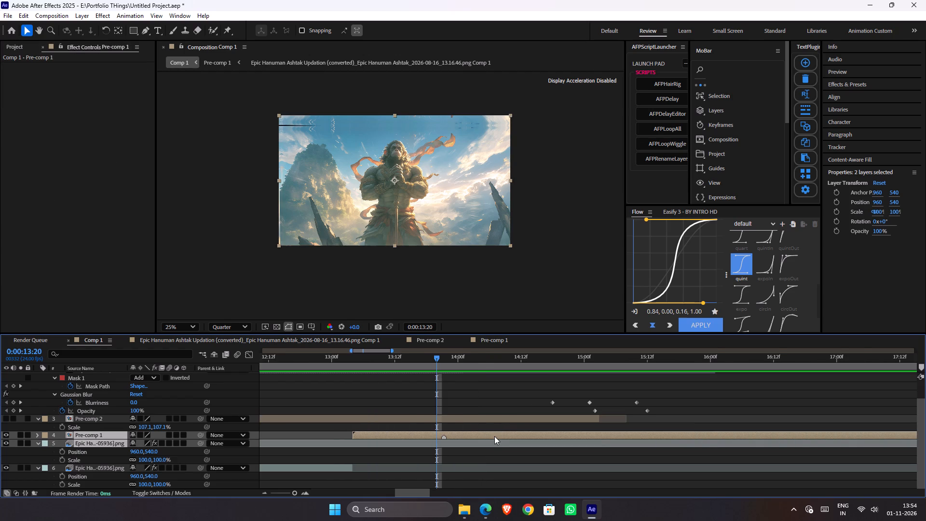
pyautogui.moveTo(494, 436); pyautogui.dragTo(406, 445)
pyautogui.keyDown('alt'); pyautogui.scroll(-3, 410, 446); pyautogui.keyUp('alt')
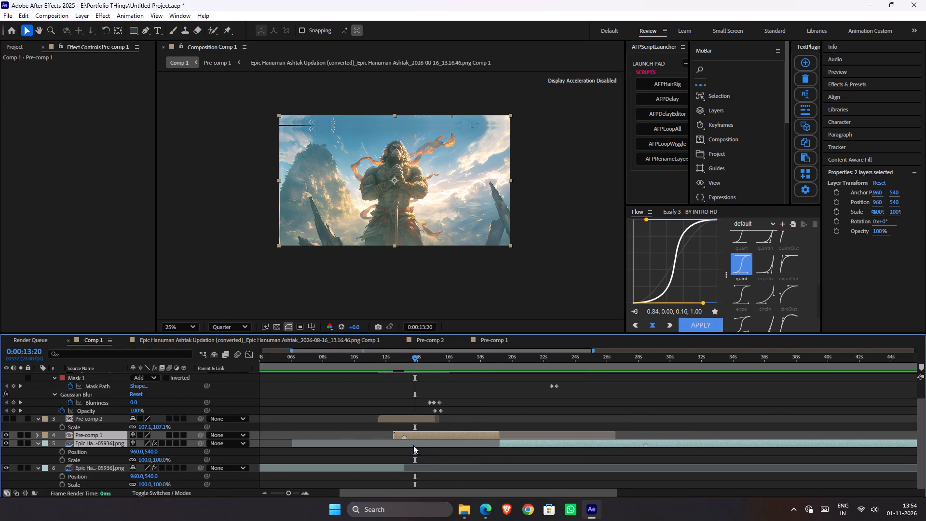
pyautogui.click(415, 454)
# Go to the start of Pre-comp 1 and apply the Linear Wipe effect to it.
pyautogui.click(414, 435)
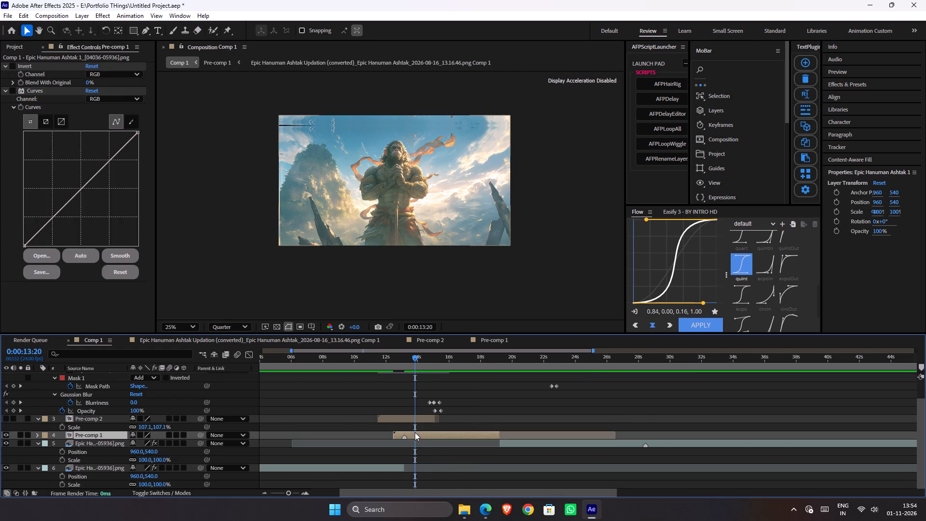
pyautogui.press('i')
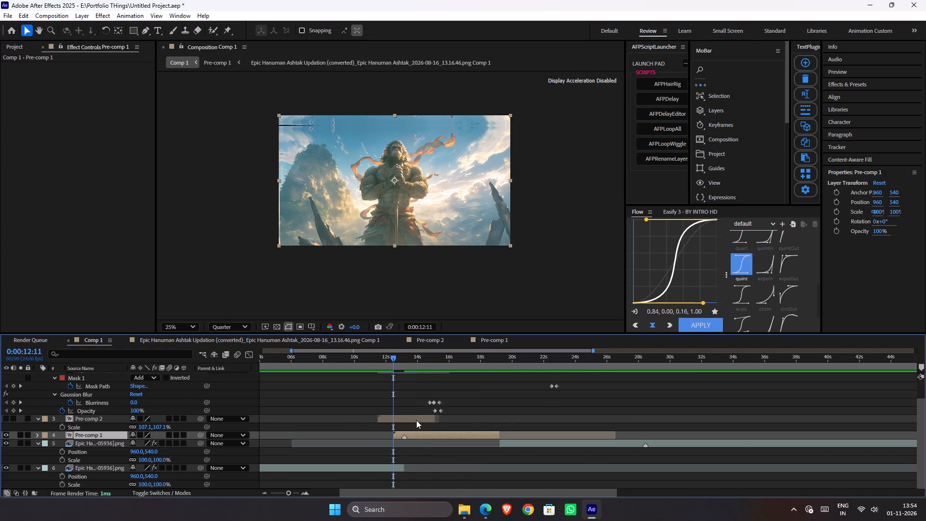
pyautogui.hotkey('ctrl', 'space')
pyautogui.write('tr')
pyautogui.press('BackSpace')
pyautogui.press('BackSpace')
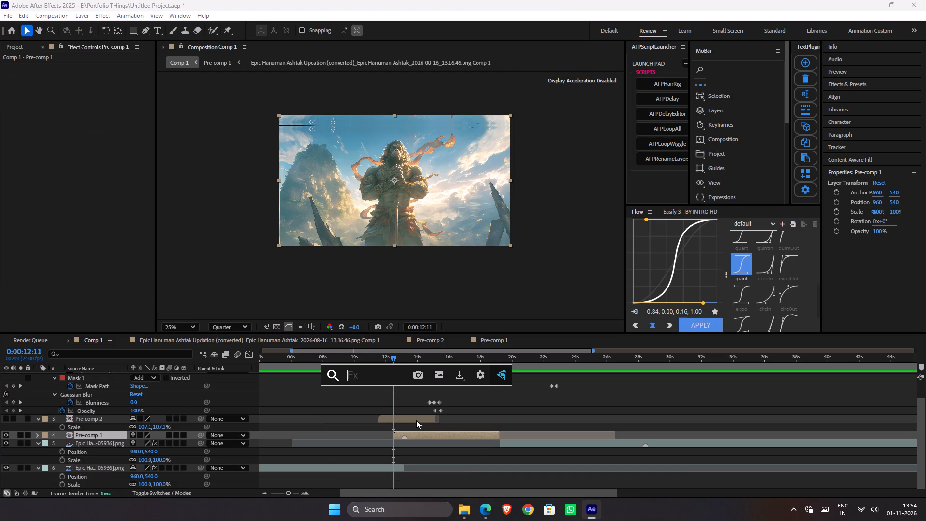
pyautogui.write('wipe')
pyautogui.press('Down')
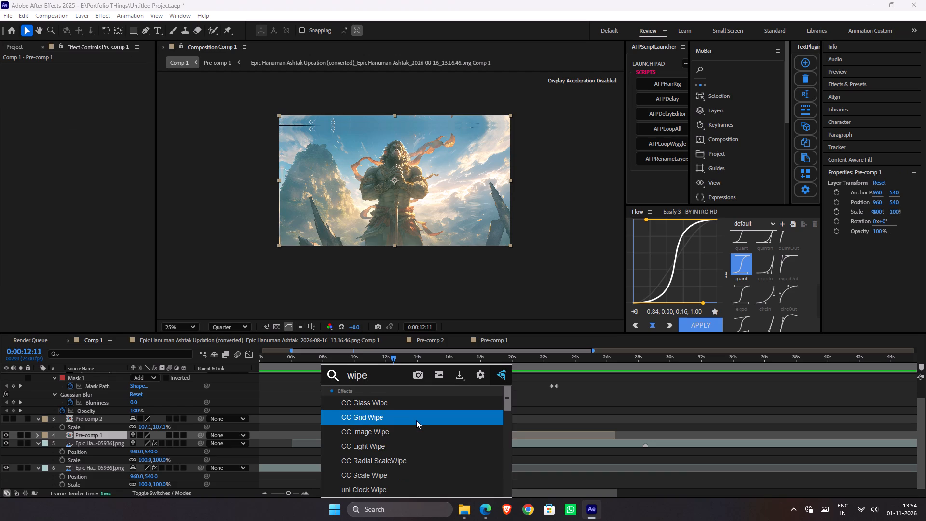
pyautogui.press('Down')
pyautogui.press('Down')
pyautogui.press('Down')
pyautogui.press('Down')
pyautogui.press('Down')
pyautogui.press('Down')
pyautogui.press('Down')
pyautogui.press('Down')
pyautogui.press('Down')
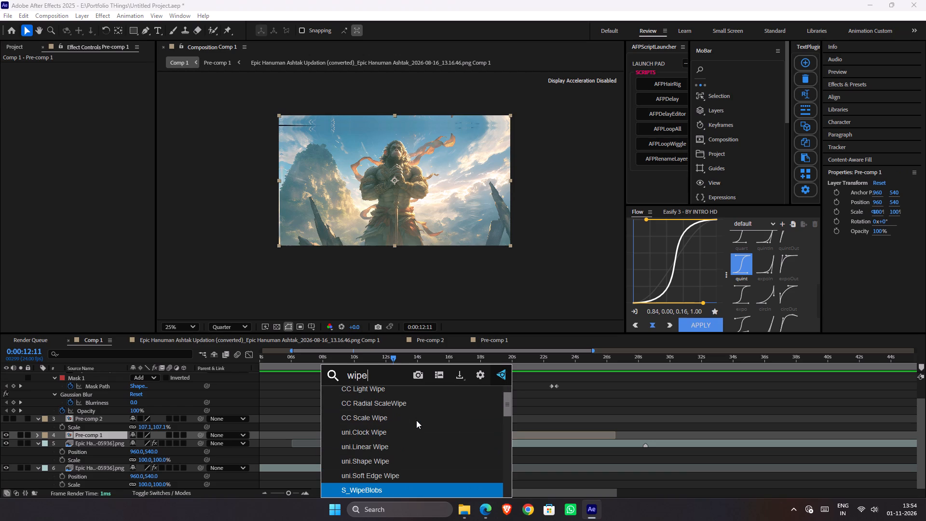
pyautogui.press('BackSpace')
pyautogui.press('BackSpace')
pyautogui.press('BackSpace')
pyautogui.press('BackSpace')
pyautogui.press('BackSpace')
pyautogui.press('BackSpace')
pyautogui.press('BackSpace')
pyautogui.press('BackSpace')
pyautogui.press('BackSpace')
pyautogui.press('BackSpace')
pyautogui.press('BackSpace')
pyautogui.write('linea')
pyautogui.press('Down')
pyautogui.press('Return')
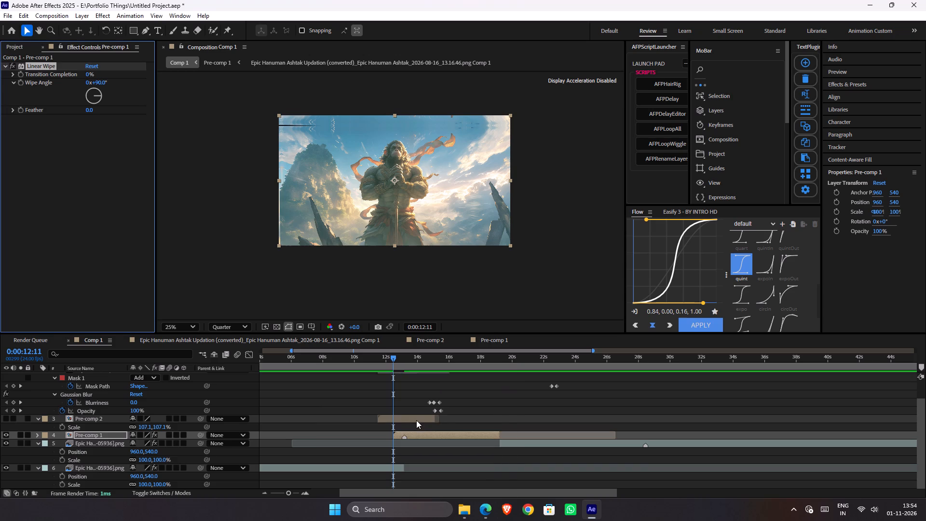
# Keyframe the Linear Wipe's Transition Completion from 100% at Pre-comp 1's start to 0% at 0:00:13:04.
pyautogui.click(17, 74)
pyautogui.doubleClick(22, 74)
pyautogui.moveTo(86, 71); pyautogui.dragTo(401, 85)
pyautogui.press('k')
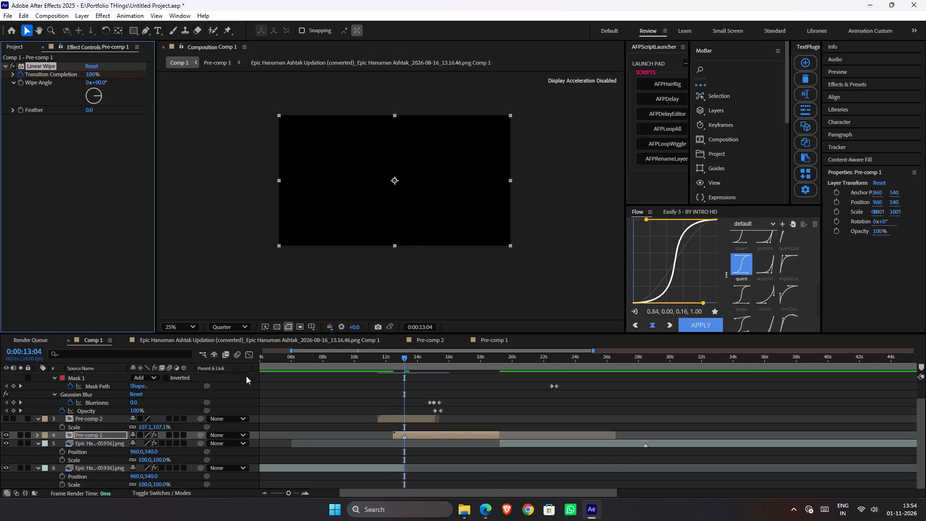
pyautogui.moveTo(88, 77); pyautogui.dragTo(0, 128)
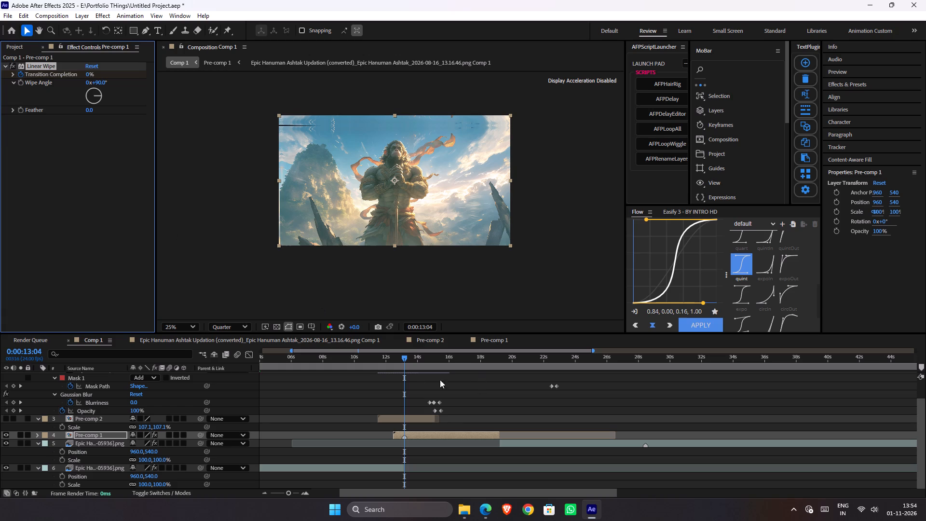
# Play Comp 1 from 0:00:11:13, 0:00:12:08 and 0:00:12:07 to check the wipe from the opening clip into Pre-comp 1.
pyautogui.moveTo(406, 361); pyautogui.dragTo(380, 346)
pyautogui.press('space')
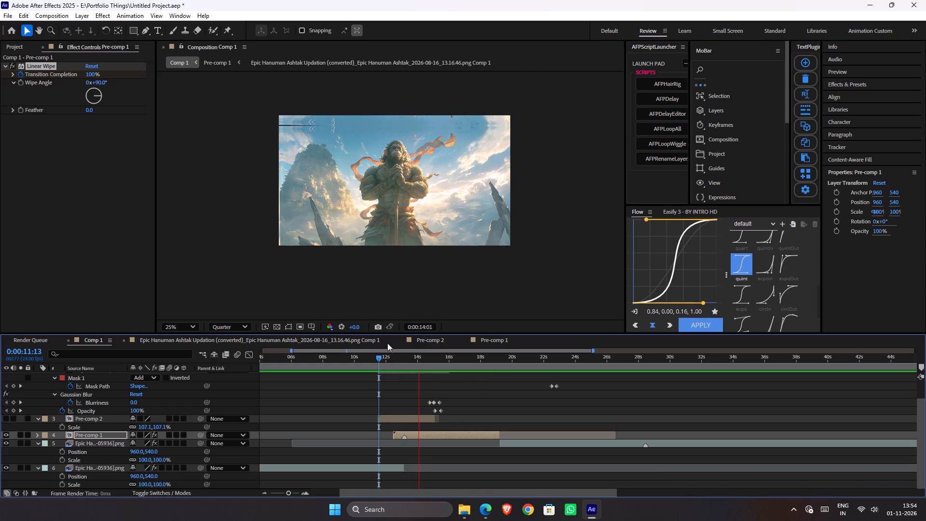
pyautogui.keyDown('alt'); pyautogui.scroll(2, 403, 399); pyautogui.keyUp('alt')
pyautogui.moveTo(404, 360); pyautogui.dragTo(384, 368)
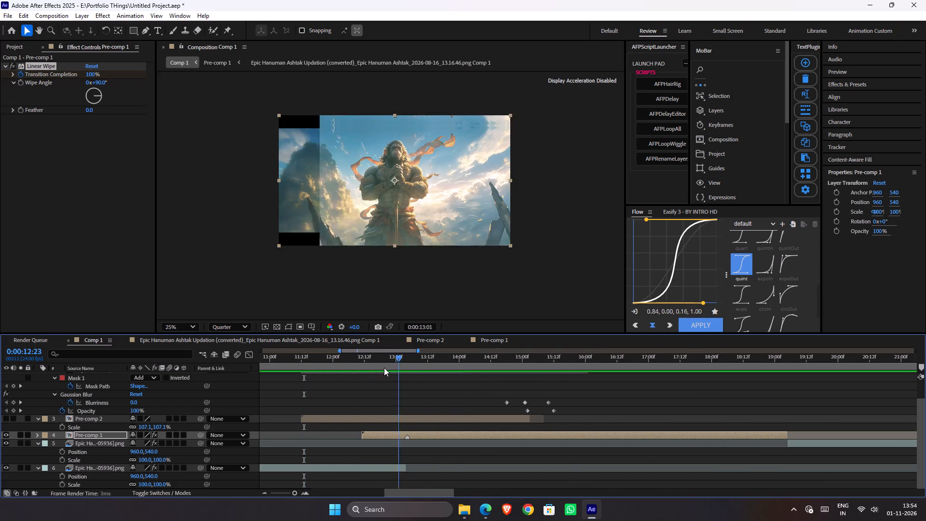
pyautogui.moveTo(384, 368); pyautogui.dragTo(353, 374)
pyautogui.press('space')
pyautogui.press('space')
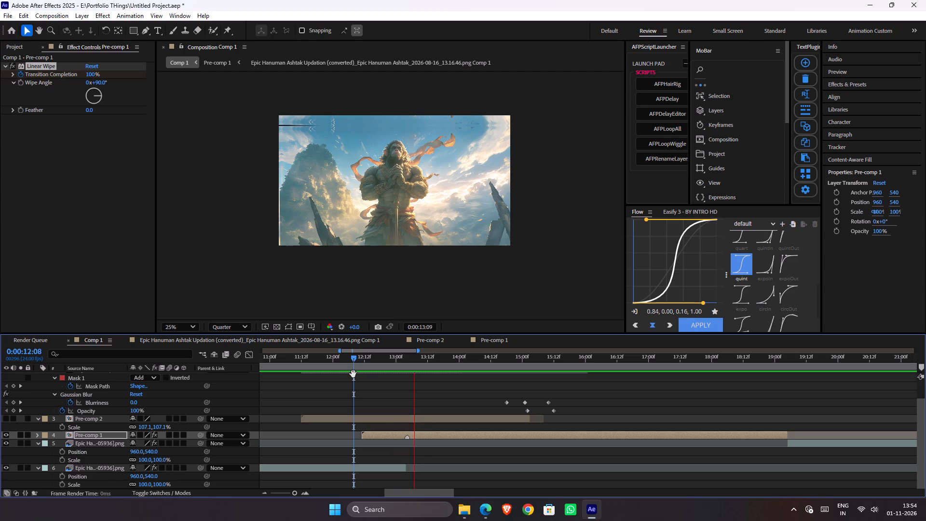
pyautogui.moveTo(390, 361); pyautogui.dragTo(352, 367)
pyautogui.press('space')
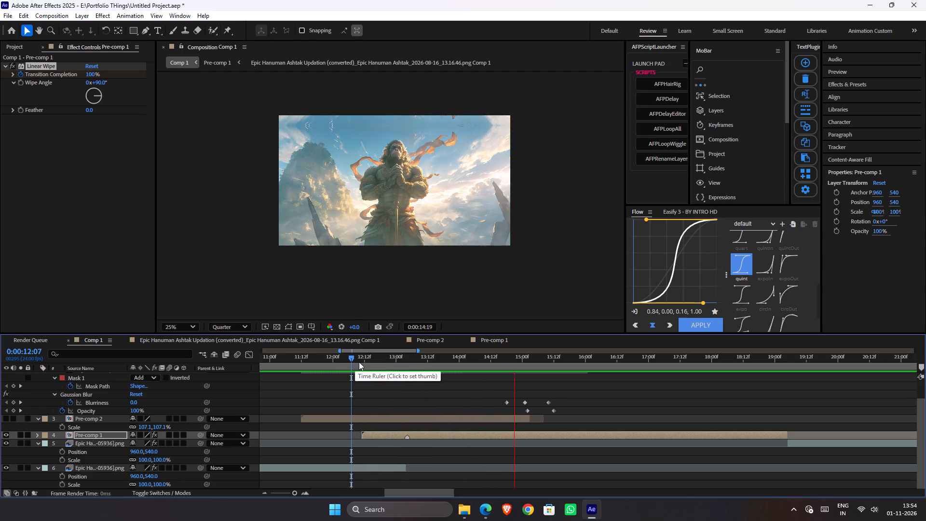
pyautogui.press('space')
# Set the Linear Wipe's Wipe Angle on Pre-comp 1 to -90°.
pyautogui.moveTo(409, 359); pyautogui.dragTo(413, 370)
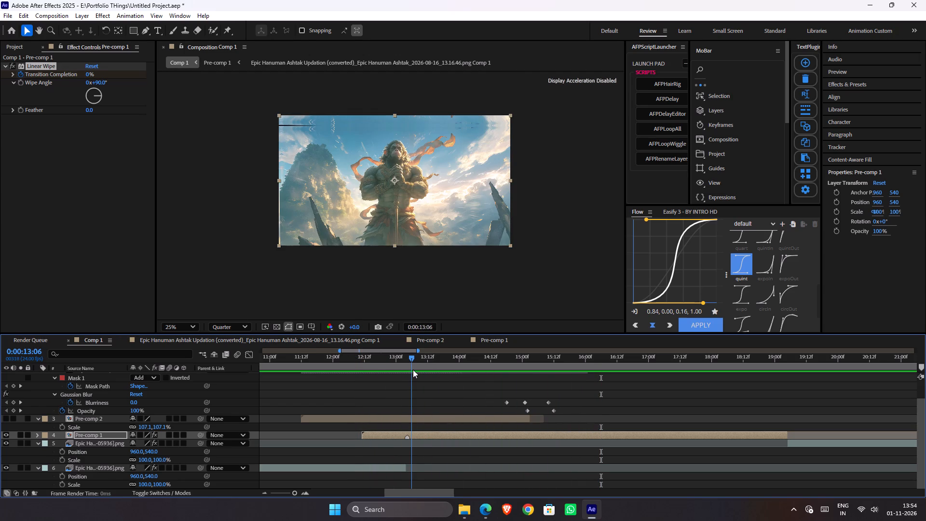
pyautogui.moveTo(413, 370); pyautogui.dragTo(409, 370)
pyautogui.press('j')
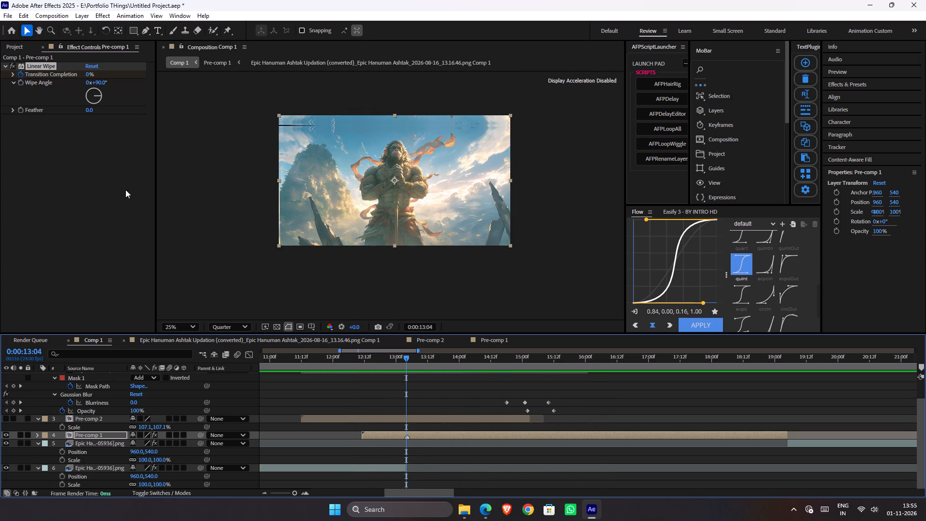
pyautogui.click(103, 85)
pyautogui.write('-9')
pyautogui.press('Return')
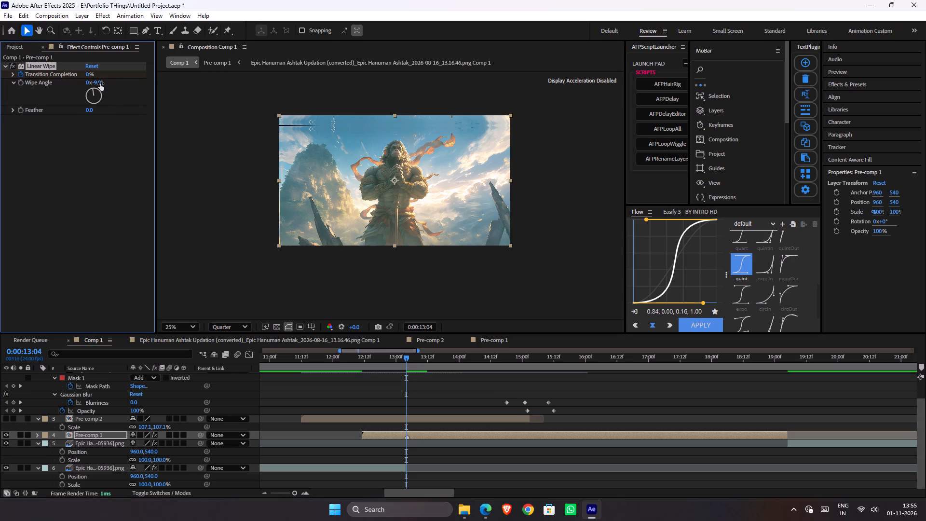
pyautogui.click(100, 83)
pyautogui.write('-90')
pyautogui.press('Return')
# Play Comp 1 from 0:00:12:12 and 0:00:12:03 to check the wipe's new direction.
pyautogui.click(365, 364)
pyautogui.press('space')
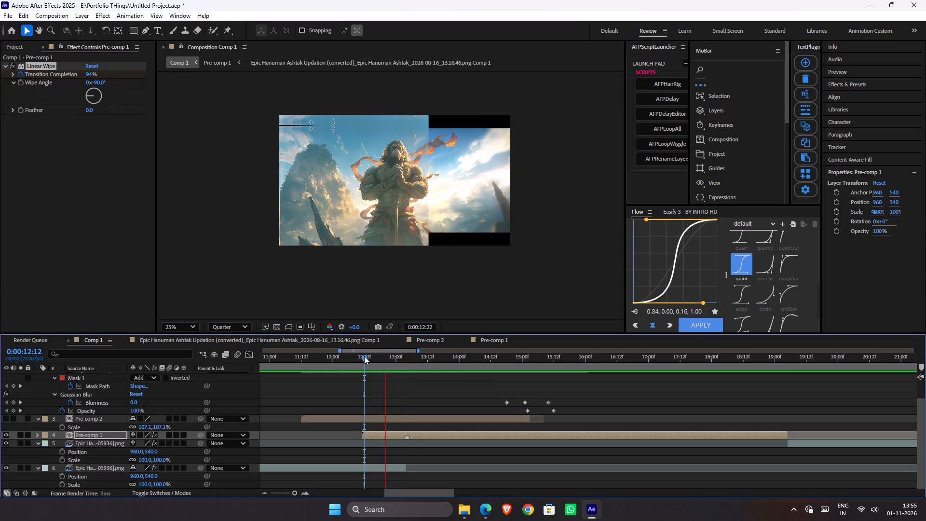
pyautogui.moveTo(364, 356); pyautogui.dragTo(340, 350)
pyautogui.press('space')
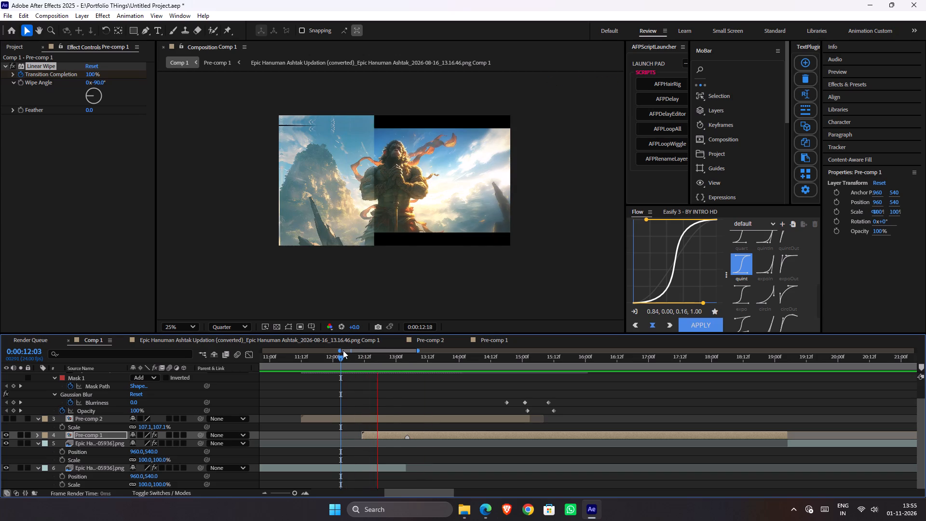
pyautogui.press('space')
# Shorten the wipe by moving Pre-comp 1's first Transition Completion keyframe later, to about 0:00:12:21.
pyautogui.press('u')
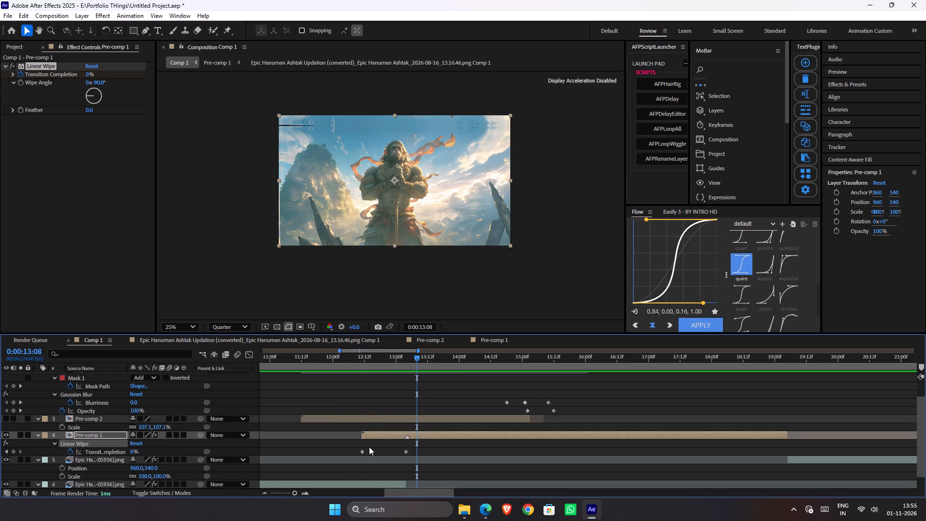
pyautogui.moveTo(360, 451); pyautogui.dragTo(386, 454)
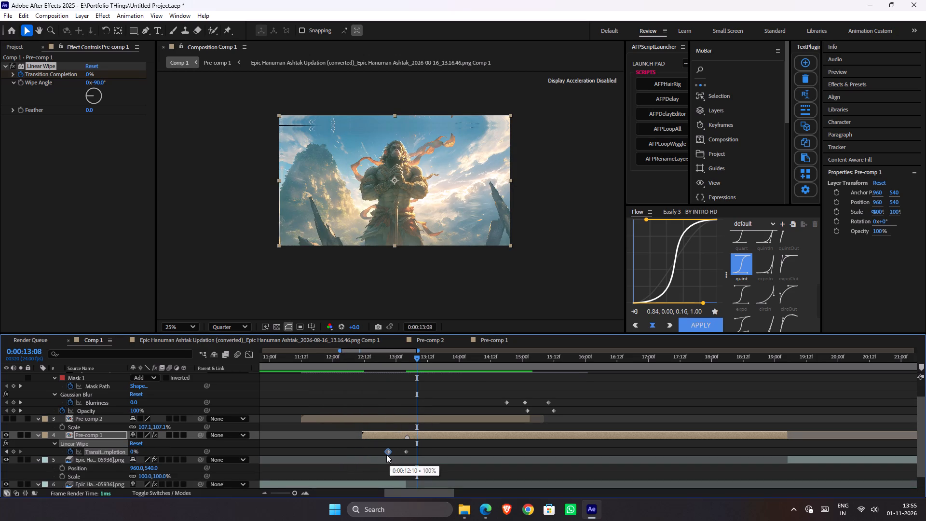
pyautogui.moveTo(386, 454); pyautogui.dragTo(385, 454)
# Play Comp 1 from 0:00:12:12 through the shortened wipe into the closing clip, and save the project.
pyautogui.moveTo(392, 357); pyautogui.dragTo(364, 356)
pyautogui.press('space')
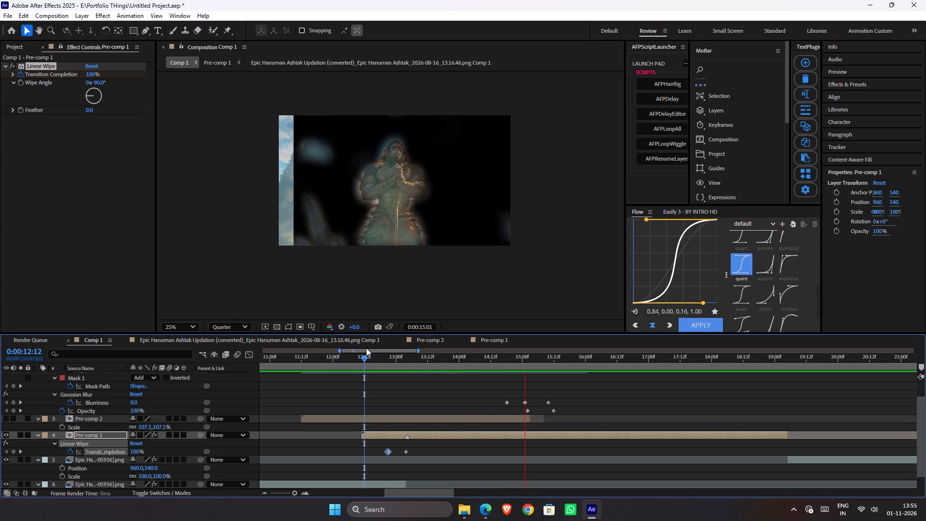
pyautogui.keyDown('alt'); pyautogui.scroll(-4, 404, 384); pyautogui.keyUp('alt')
pyautogui.hotkey('ctrl', 's')
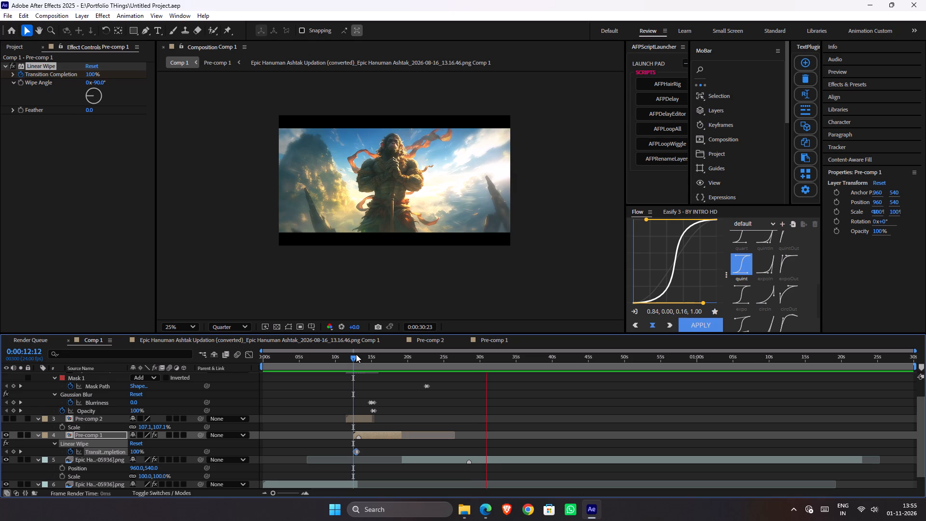
pyautogui.press('space')
pyautogui.hotkey('ctrl', 's')
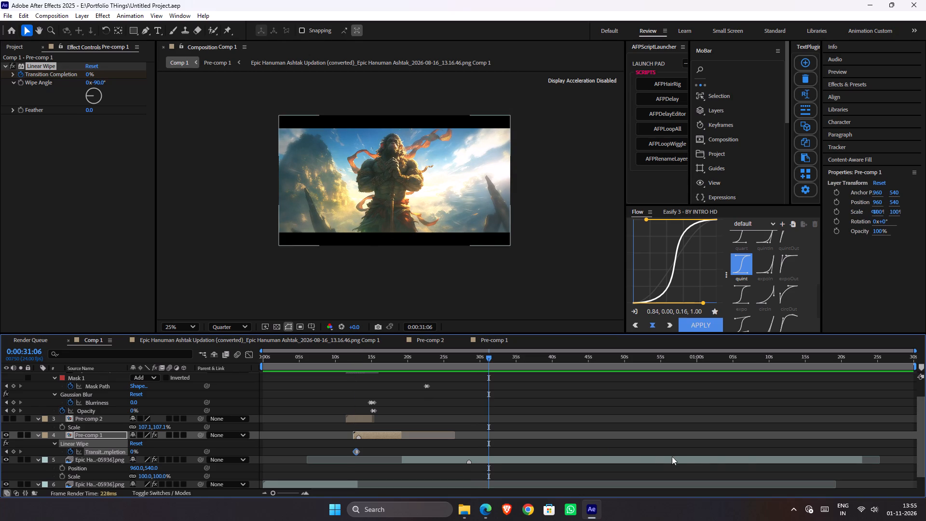
# Play Comp 1 from 0:00:10:19 and 0:00:10:10 through the wipe towards the closing clip, and save the project.
pyautogui.moveTo(805, 358); pyautogui.dragTo(863, 372)
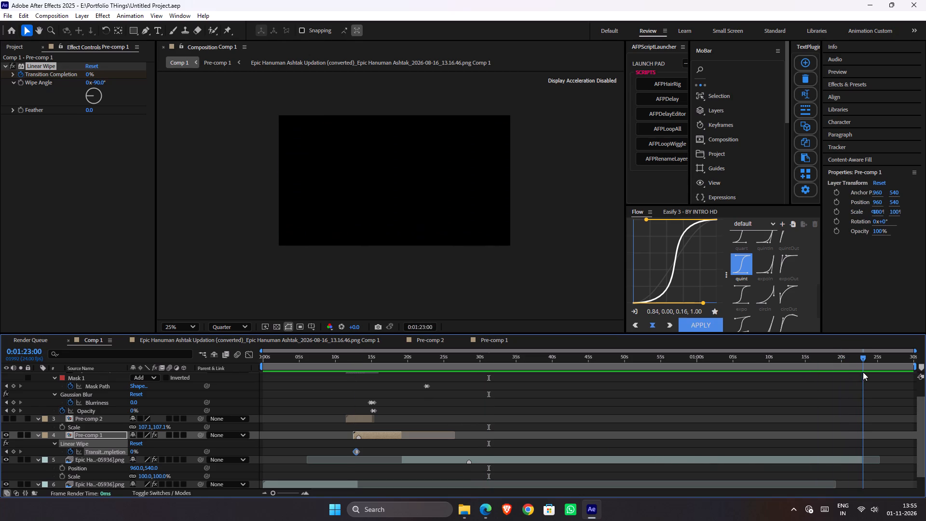
pyautogui.moveTo(863, 372); pyautogui.dragTo(393, 329)
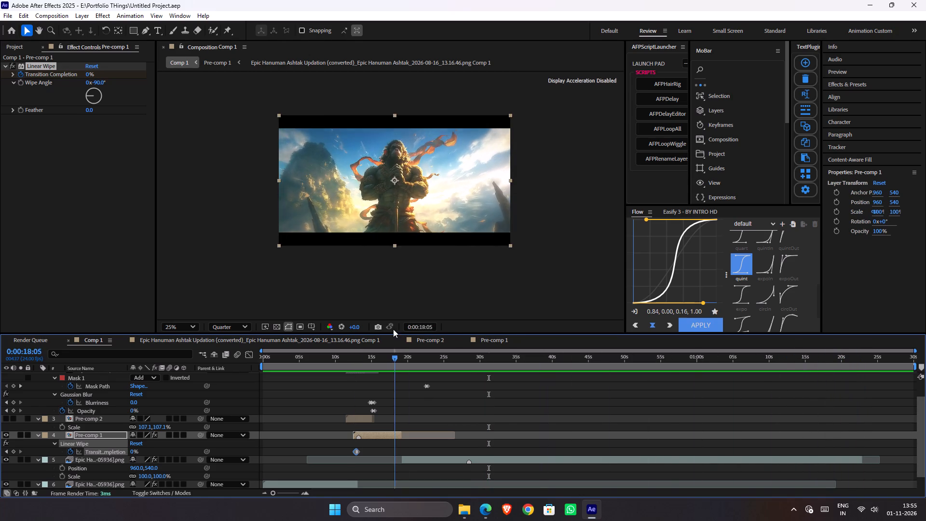
pyautogui.moveTo(393, 329); pyautogui.dragTo(344, 370)
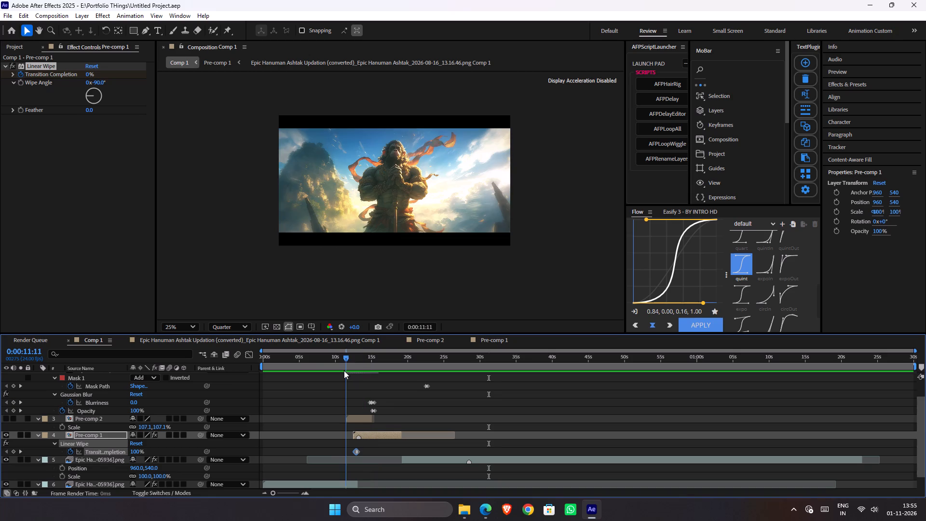
pyautogui.moveTo(344, 370); pyautogui.dragTo(341, 361)
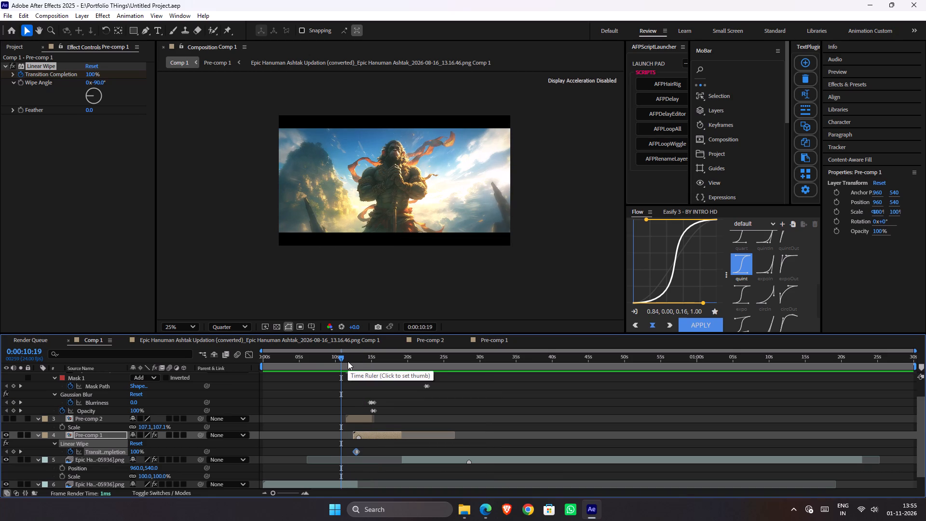
pyautogui.press('space')
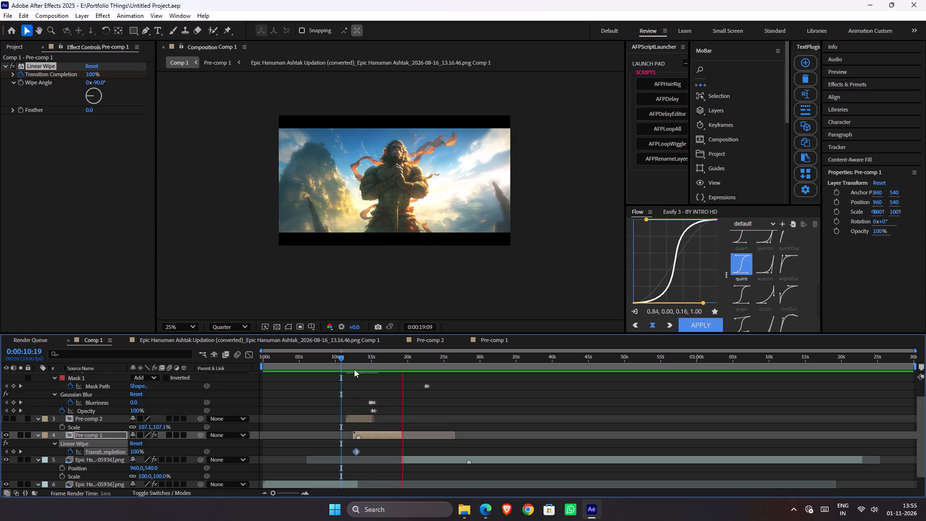
pyautogui.click(374, 347)
pyautogui.moveTo(375, 356); pyautogui.dragTo(341, 351)
pyautogui.click(341, 351)
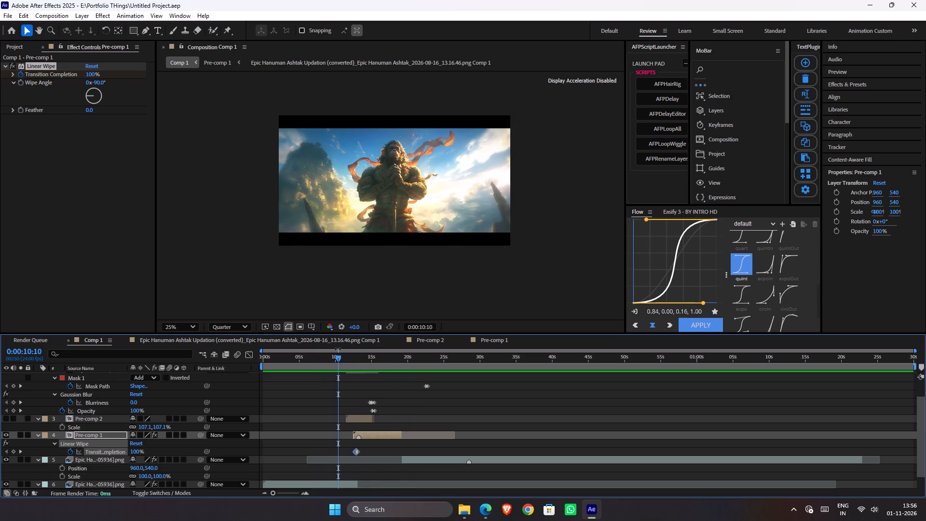
pyautogui.press('space')
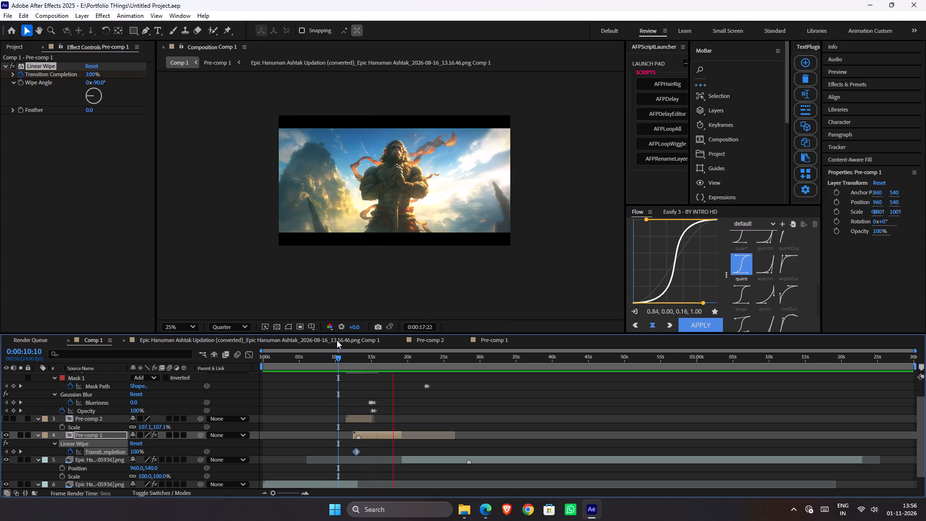
pyautogui.press('space')
pyautogui.hotkey('ctrl', 's')
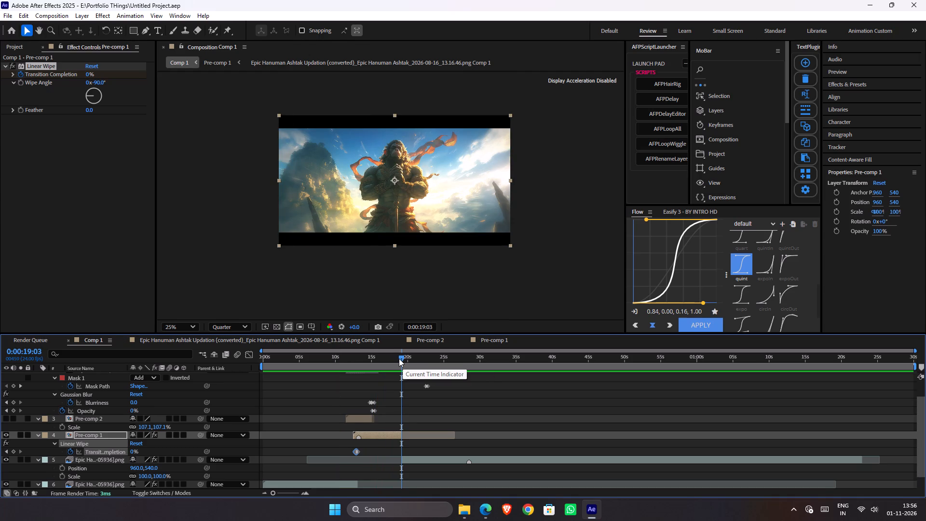
# Play Comp 1 from the beginning through the wipe into the closing clip, and save the project.
pyautogui.moveTo(400, 358); pyautogui.dragTo(407, 358)
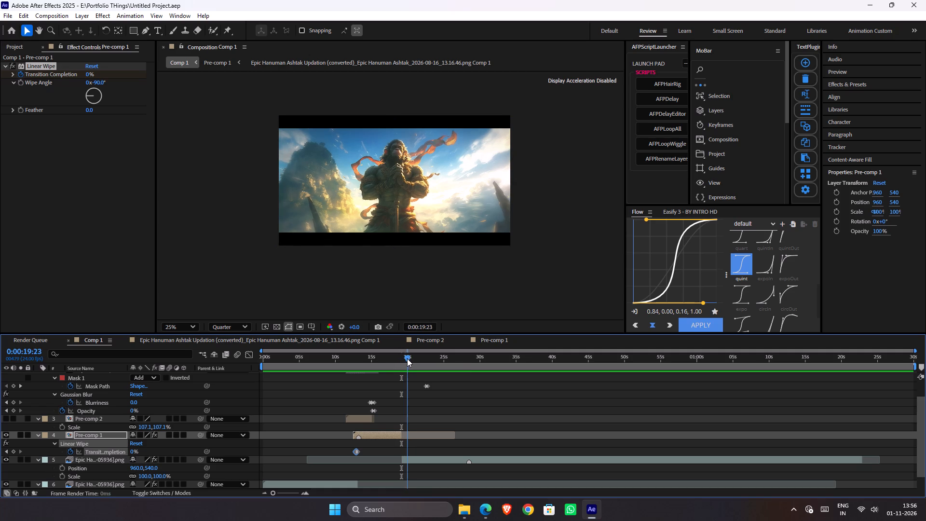
pyautogui.moveTo(407, 358); pyautogui.dragTo(318, 349)
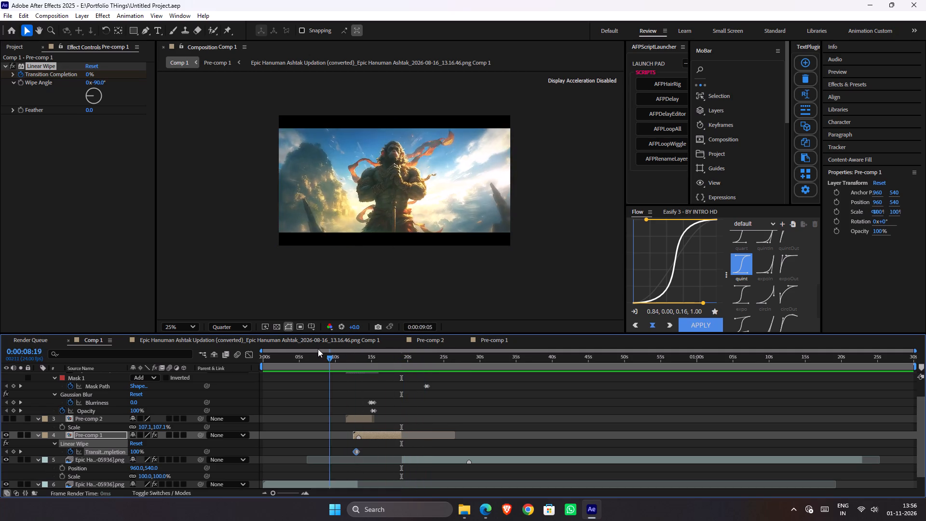
pyautogui.moveTo(318, 349); pyautogui.dragTo(177, 347)
pyautogui.press('space')
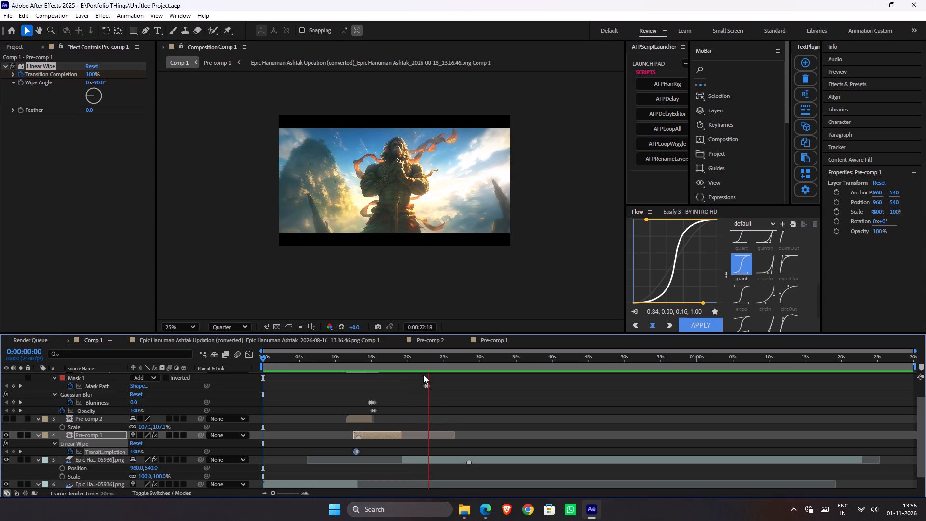
pyautogui.press('space')
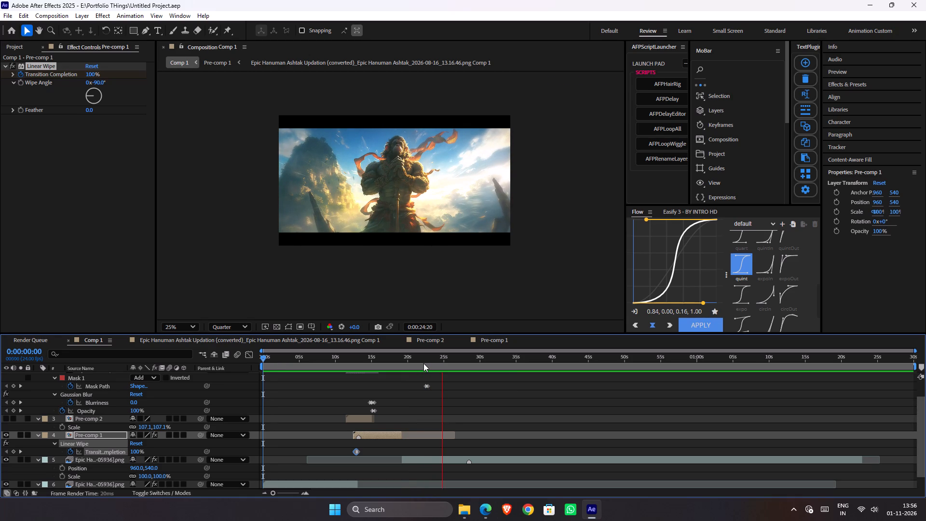
pyautogui.hotkey('ctrl', 's')
# Replay the wipe from 0:00:12:02 and 0:00:11:23, save the project, and play on from 0:00:13:12 into the closing clip.
pyautogui.moveTo(392, 357); pyautogui.dragTo(351, 368)
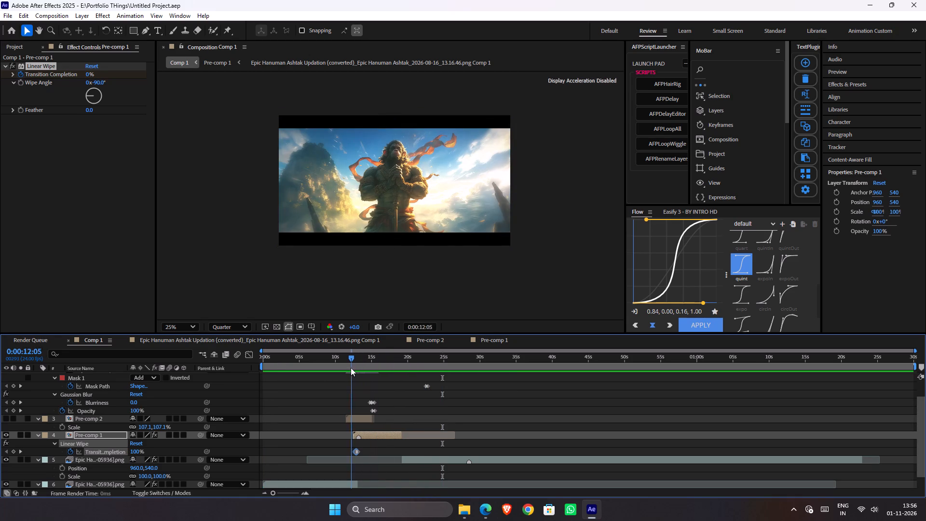
pyautogui.moveTo(351, 368); pyautogui.dragTo(350, 370)
pyautogui.press('space')
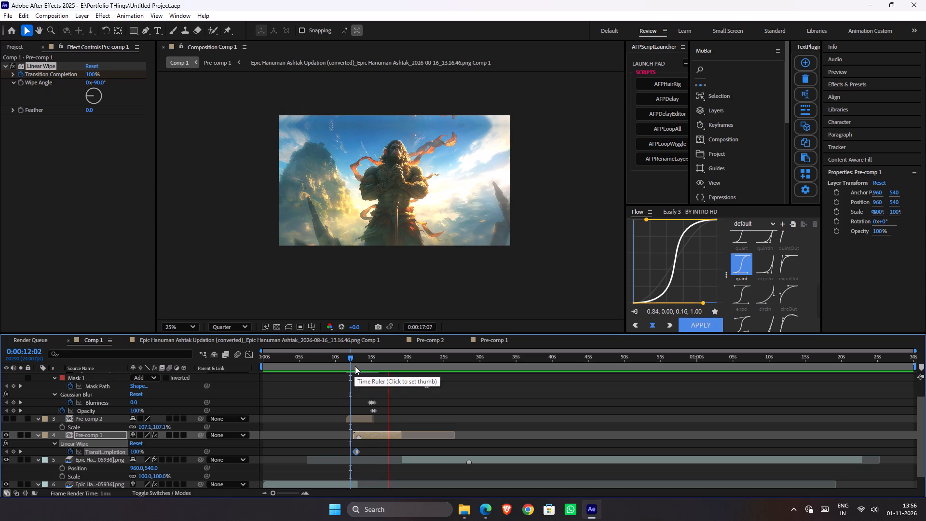
pyautogui.moveTo(355, 366); pyautogui.dragTo(349, 366)
pyautogui.press('space')
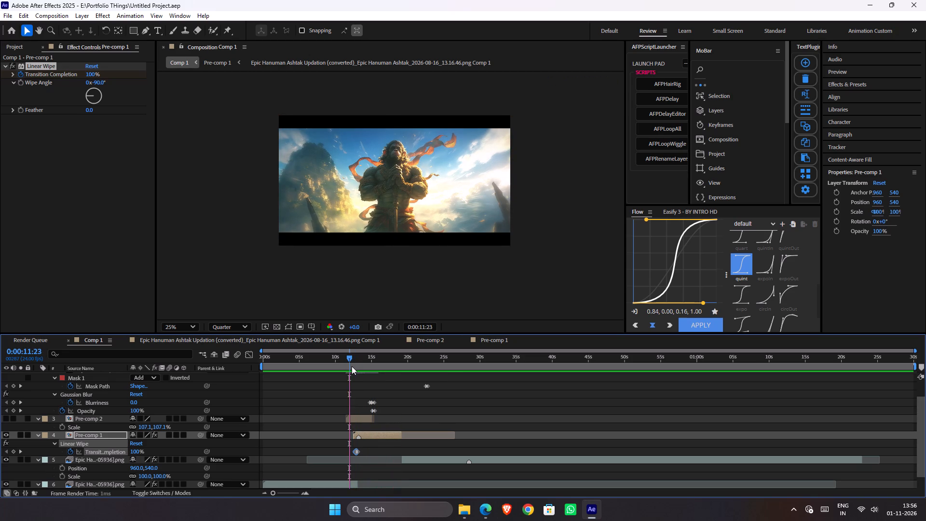
pyautogui.press('space')
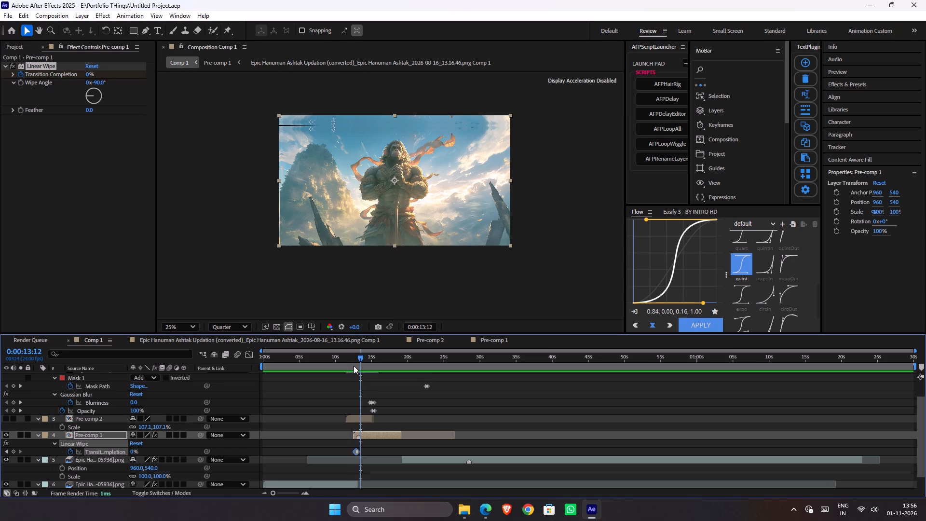
pyautogui.hotkey('ctrl', 's')
pyautogui.scroll(3, 352, 427)
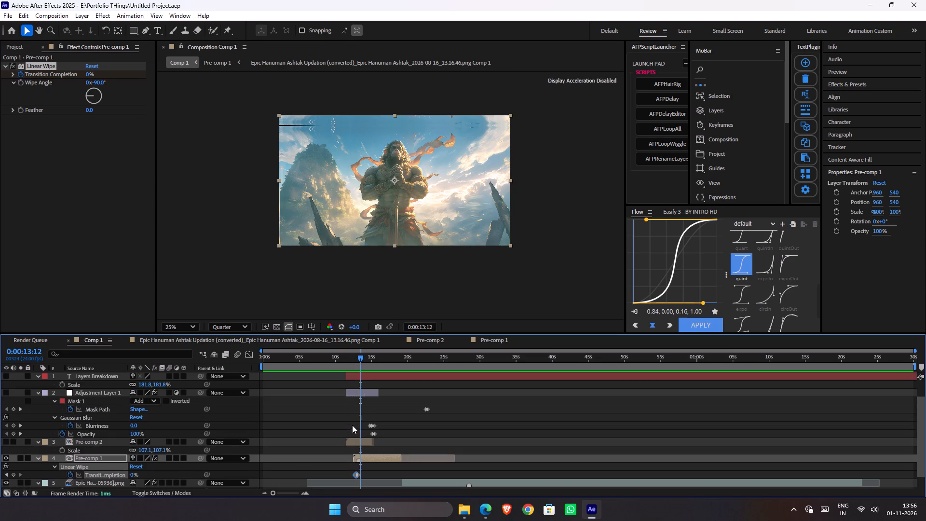
pyautogui.scroll(1, 352, 425)
pyautogui.press('space')
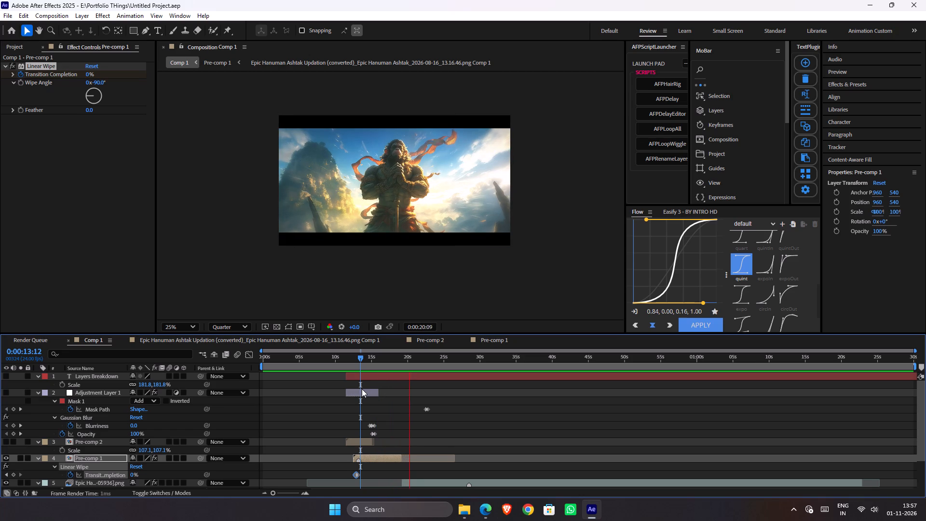
pyautogui.press('space')
# Move Pre-comp 2 to the very start of Comp 1 at 0:00:00:00 and make the layer visible.
pyautogui.moveTo(376, 361); pyautogui.dragTo(340, 362)
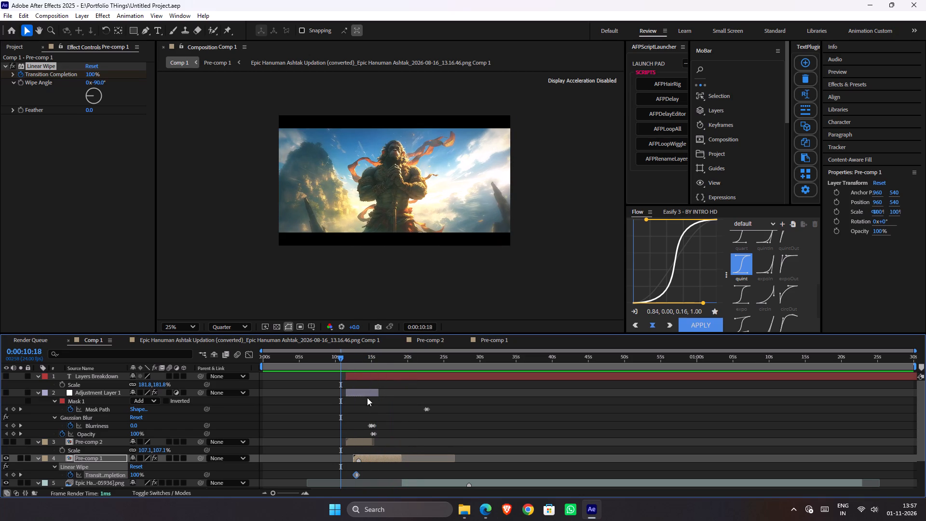
pyautogui.moveTo(357, 442); pyautogui.dragTo(283, 430)
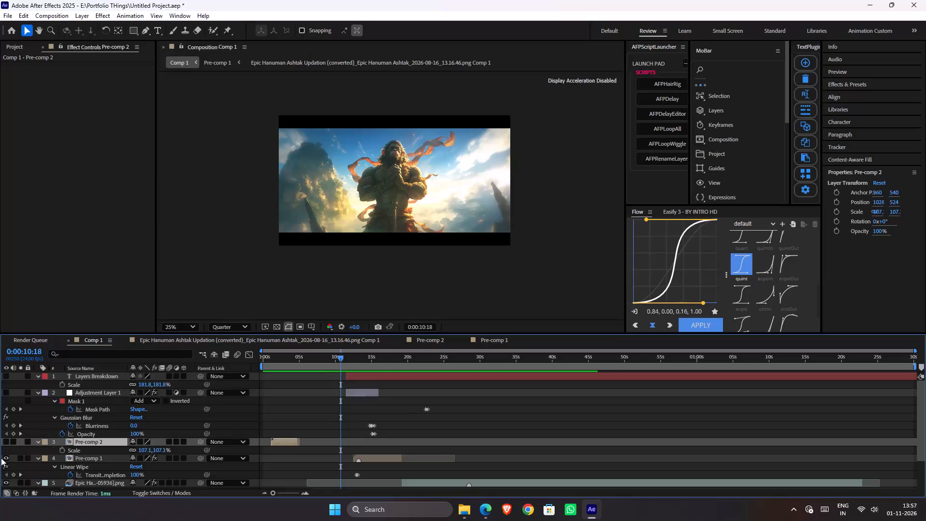
pyautogui.click(4, 444)
pyautogui.moveTo(267, 365); pyautogui.dragTo(242, 363)
pyautogui.moveTo(285, 441); pyautogui.dragTo(272, 445)
pyautogui.keyDown('alt'); pyautogui.scroll(2, 270, 437); pyautogui.keyUp('alt')
pyautogui.scroll(-1, 274, 439)
pyautogui.scroll(6, 274, 439)
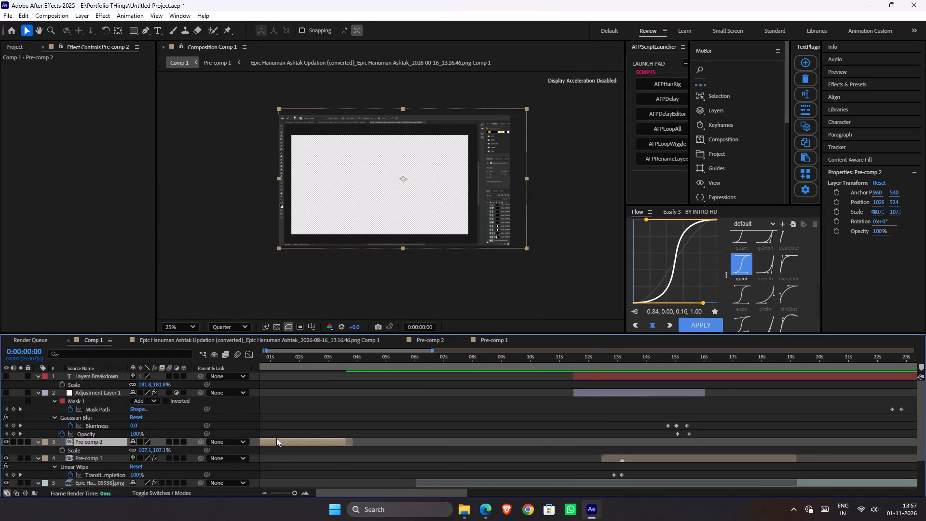
pyautogui.keyDown('shift'); pyautogui.scroll(8, 277, 436); pyautogui.keyUp('shift')
# Speed up Pre-comp 2 by time-stretching its end to about 0:00:02:08, and play it from the start.
pyautogui.press('space')
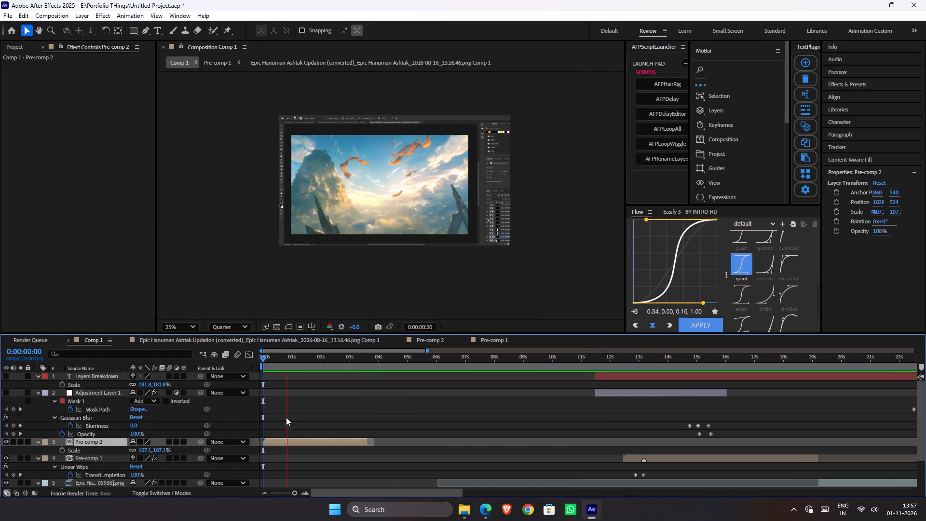
pyautogui.press('space')
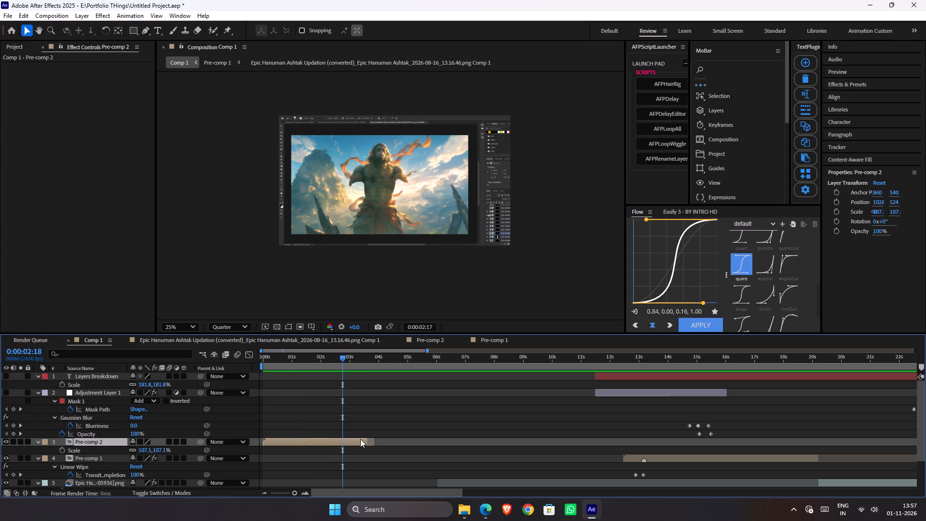
pyautogui.keyDown('alt'); pyautogui.moveTo(366, 442); pyautogui.dragTo(327, 439); pyautogui.keyUp('alt')
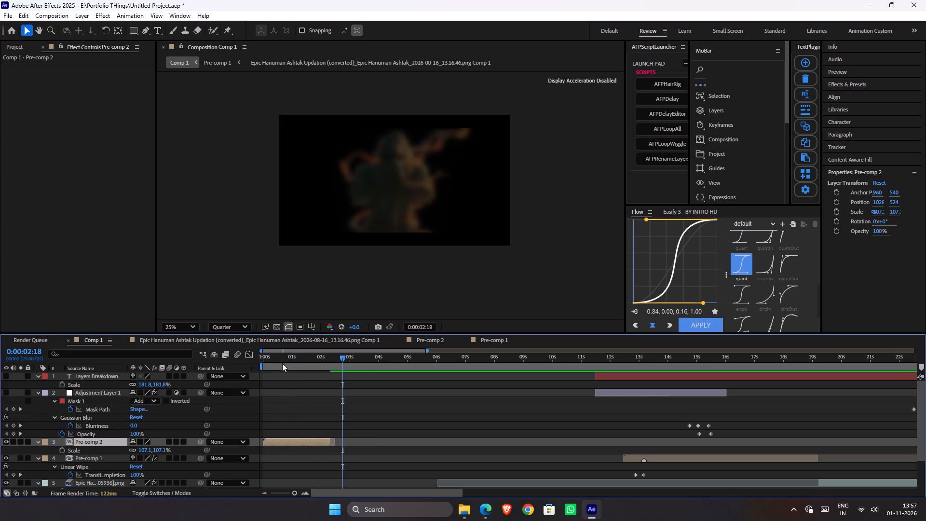
pyautogui.moveTo(282, 362); pyautogui.dragTo(233, 362)
pyautogui.press('space')
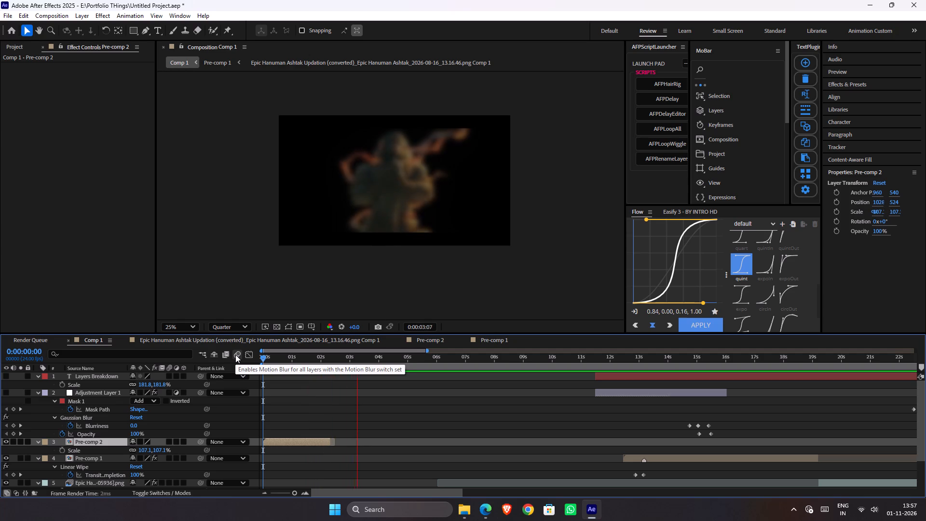
pyautogui.press('space')
# Set Pre-comp 2's Scale to 120% and shift it horizontally in the frame to cut off its left-hand overhang less.
pyautogui.moveTo(281, 365); pyautogui.dragTo(237, 372)
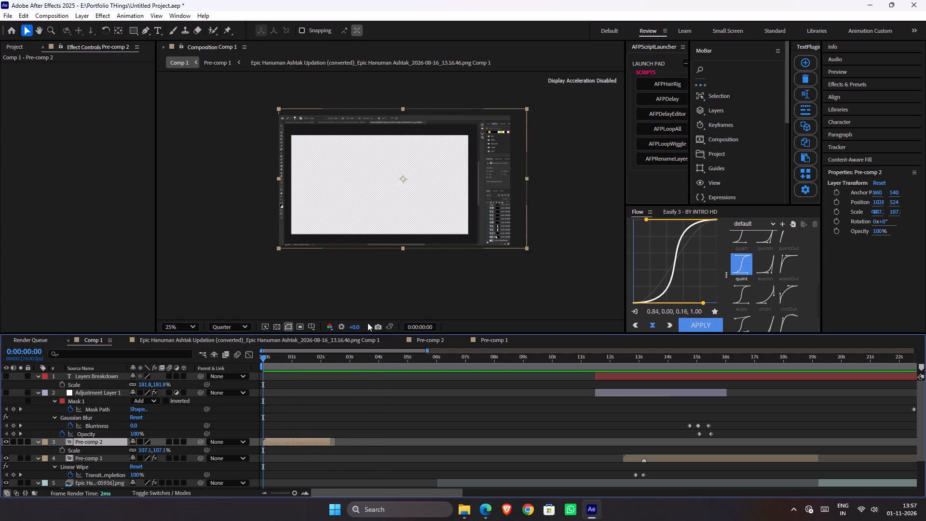
pyautogui.press('s')
pyautogui.press('s')
pyautogui.press('s')
pyautogui.press('s')
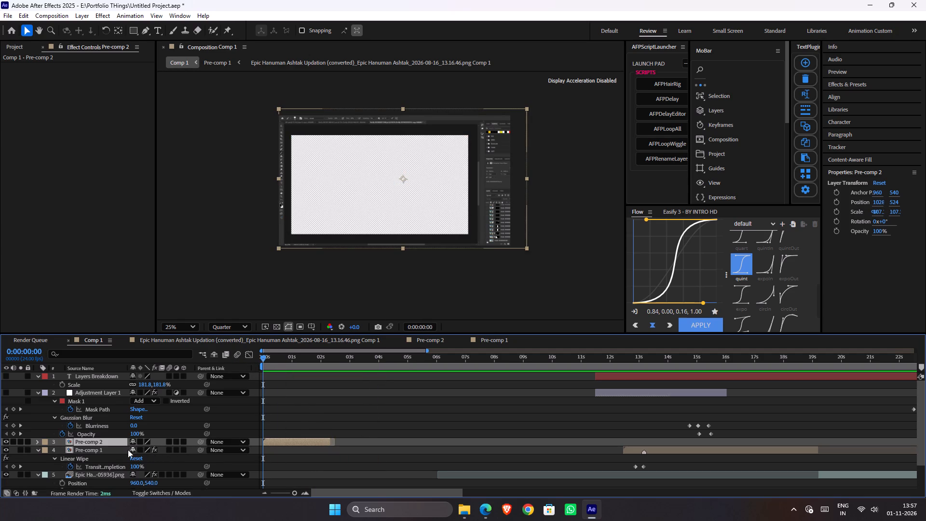
pyautogui.click(112, 443)
pyautogui.press('s')
pyautogui.click(157, 450)
pyautogui.write('120')
pyautogui.press('Return')
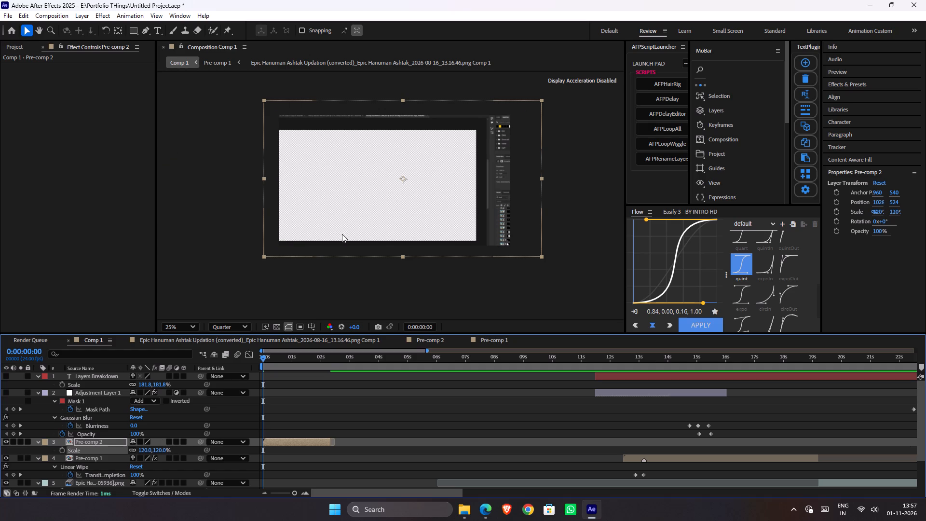
pyautogui.moveTo(349, 222); pyautogui.dragTo(362, 214)
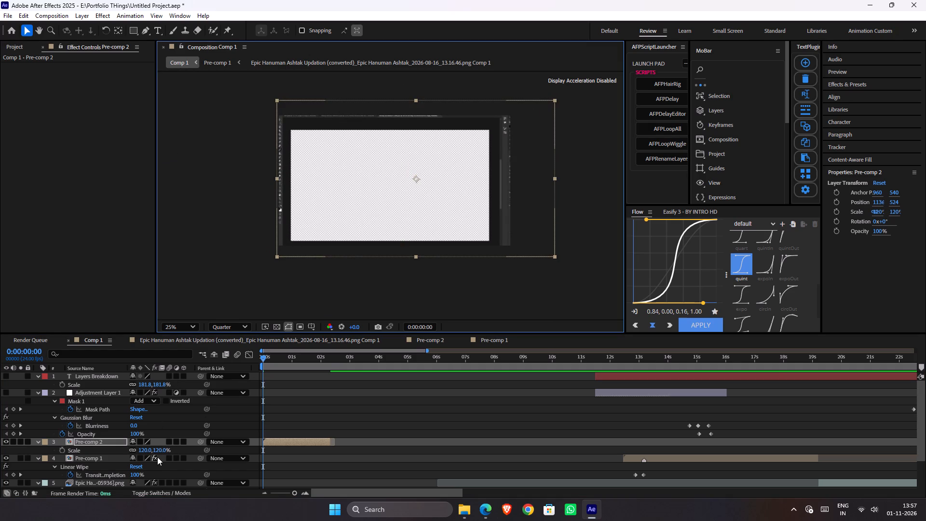
# Enlarge Pre-comp 2 to 142% and reposition it at about 1216, 452 so its canvas area fills the frame.
pyautogui.click(160, 451)
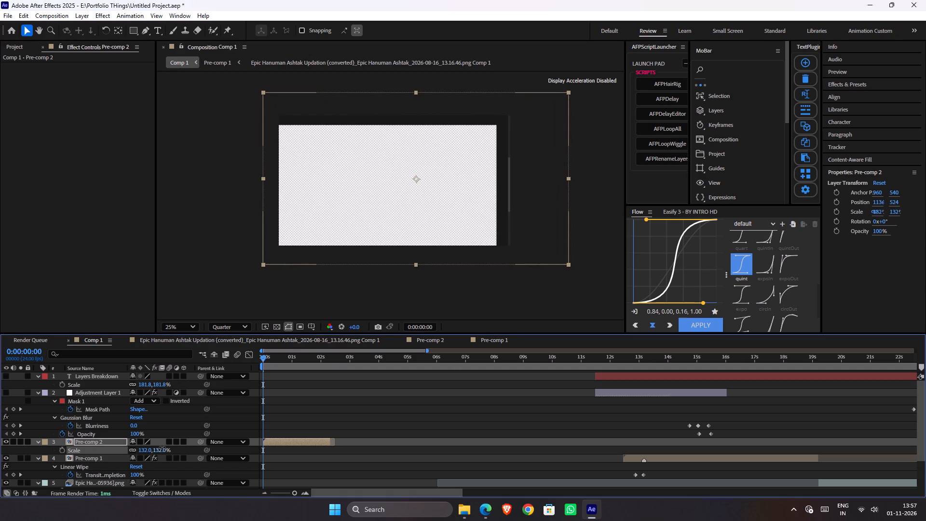
pyautogui.moveTo(376, 169); pyautogui.dragTo(381, 163)
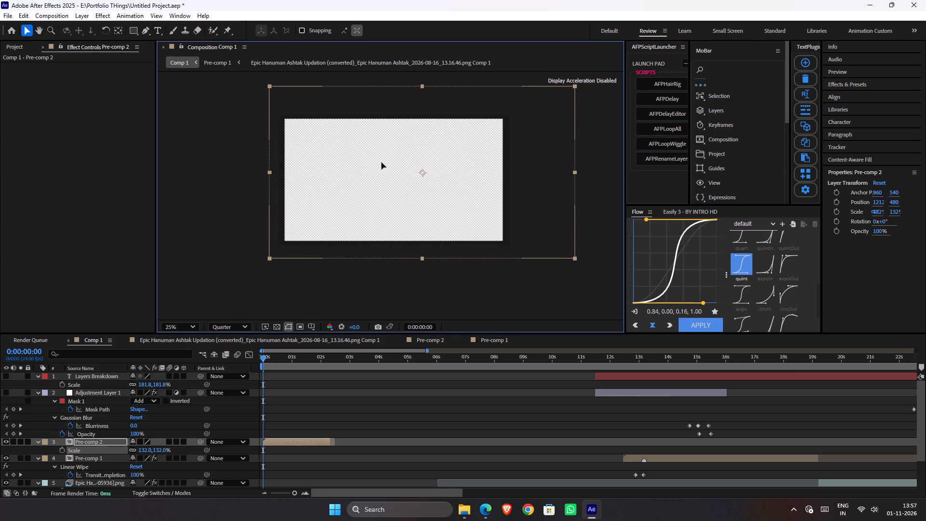
pyautogui.moveTo(381, 163); pyautogui.dragTo(382, 162)
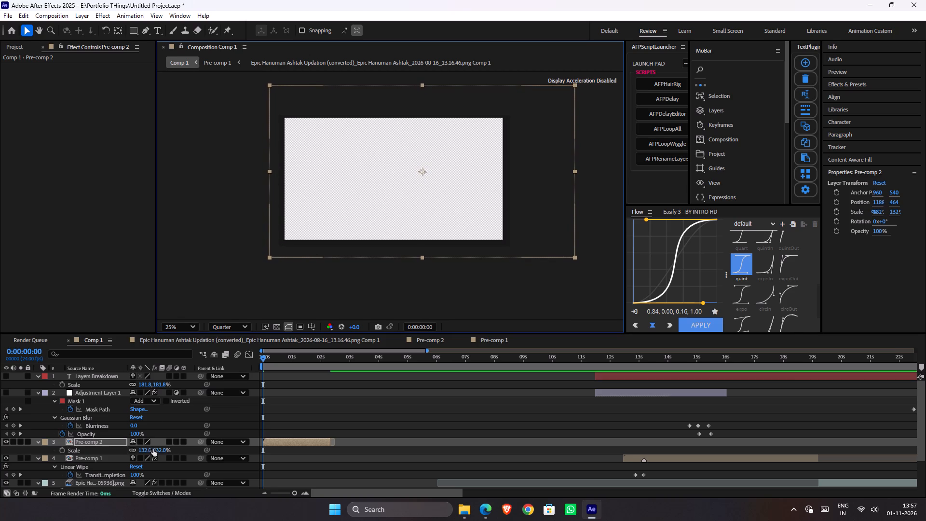
pyautogui.moveTo(156, 450); pyautogui.dragTo(161, 450)
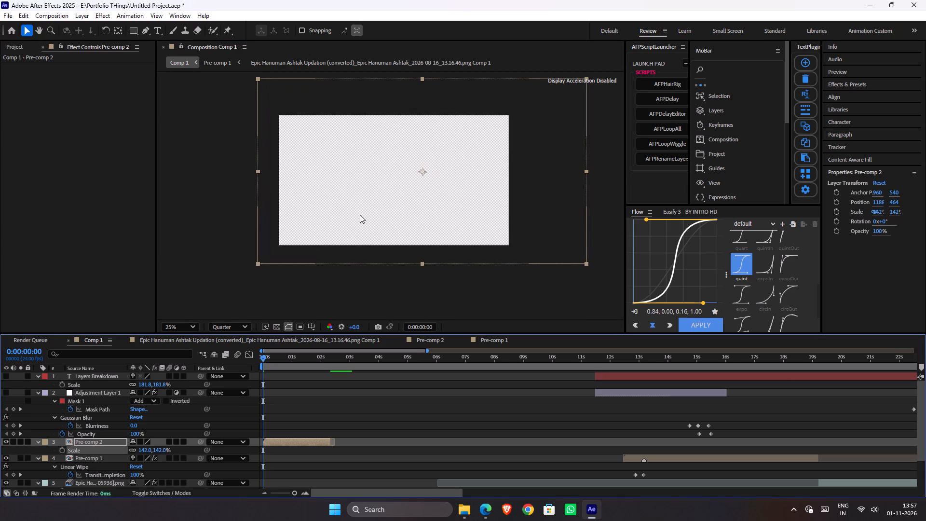
pyautogui.click(375, 207)
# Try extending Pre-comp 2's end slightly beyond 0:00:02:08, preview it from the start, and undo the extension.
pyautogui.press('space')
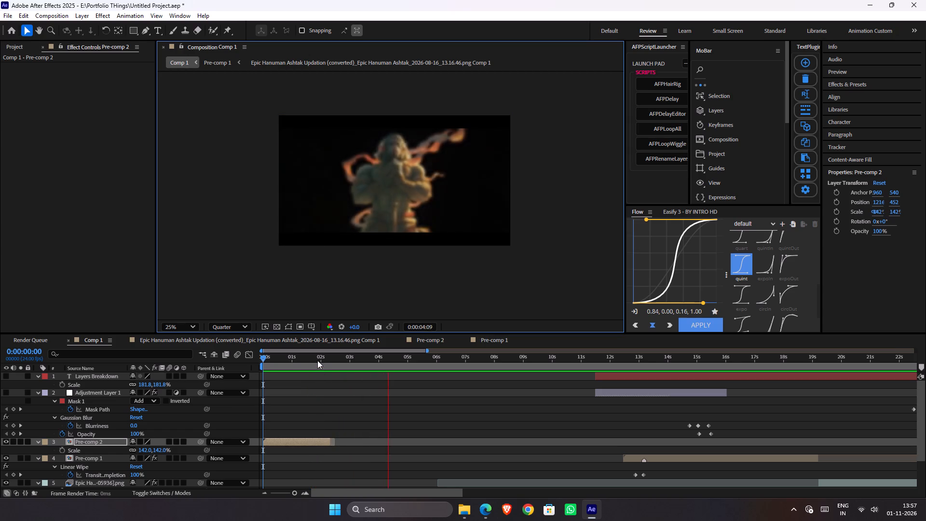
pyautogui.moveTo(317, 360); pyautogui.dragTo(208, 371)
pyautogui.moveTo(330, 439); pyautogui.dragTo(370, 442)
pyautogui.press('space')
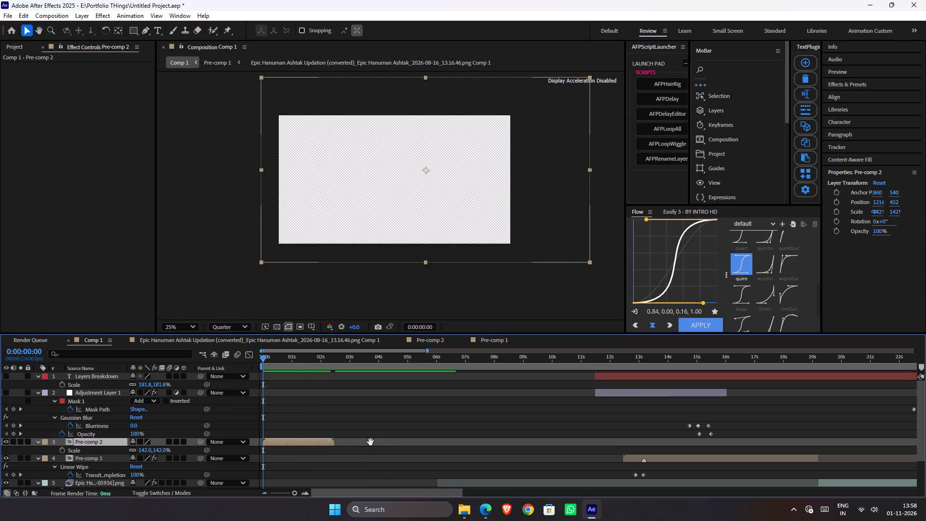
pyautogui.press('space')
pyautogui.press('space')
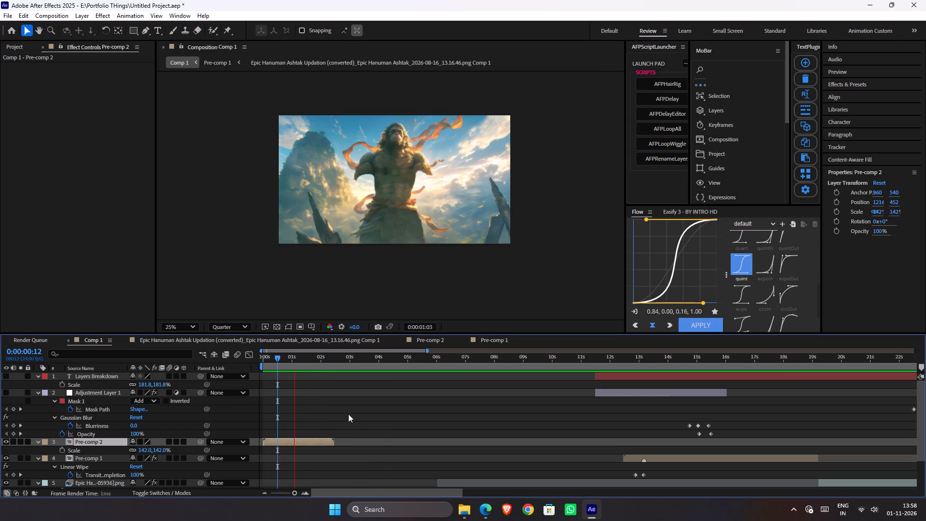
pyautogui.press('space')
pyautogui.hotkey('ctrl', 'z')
# Play Comp 1's opening from the start and save the project.
pyautogui.press('space')
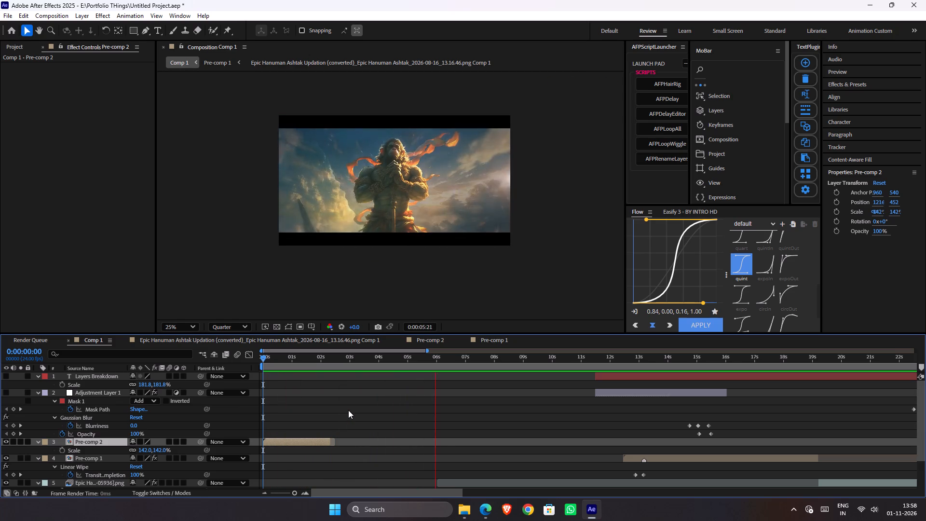
pyautogui.press('space')
pyautogui.hotkey('ctrl', 's')
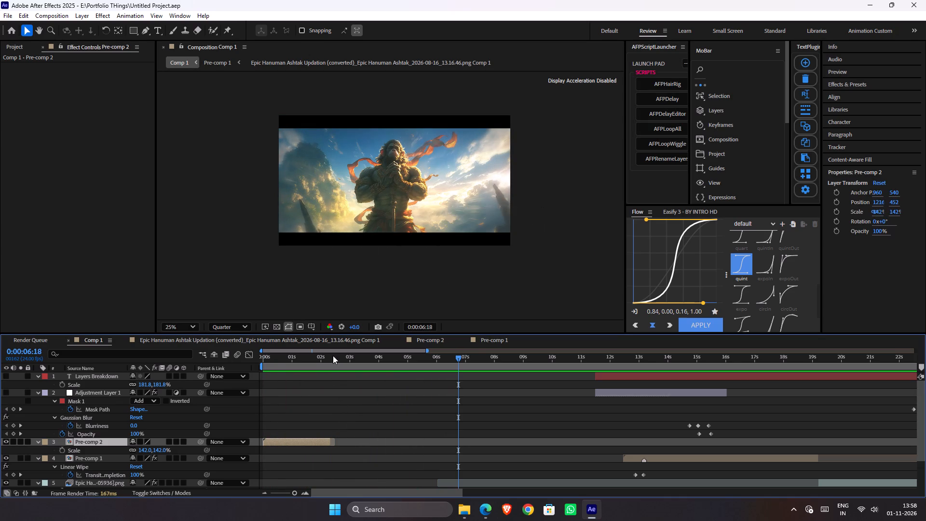
# Replay the opening and scrub through Comp 1 to 0:00:13:16, comparing Pre-comp 2's look with the Hanuman shot and the wipe into Pre-comp 1.
pyautogui.moveTo(333, 356); pyautogui.dragTo(186, 352)
pyautogui.press('space')
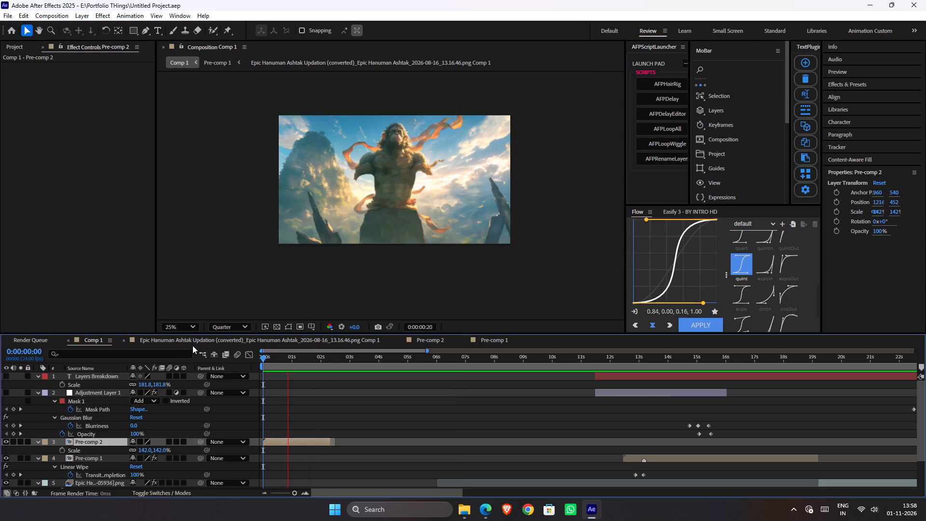
pyautogui.press('space')
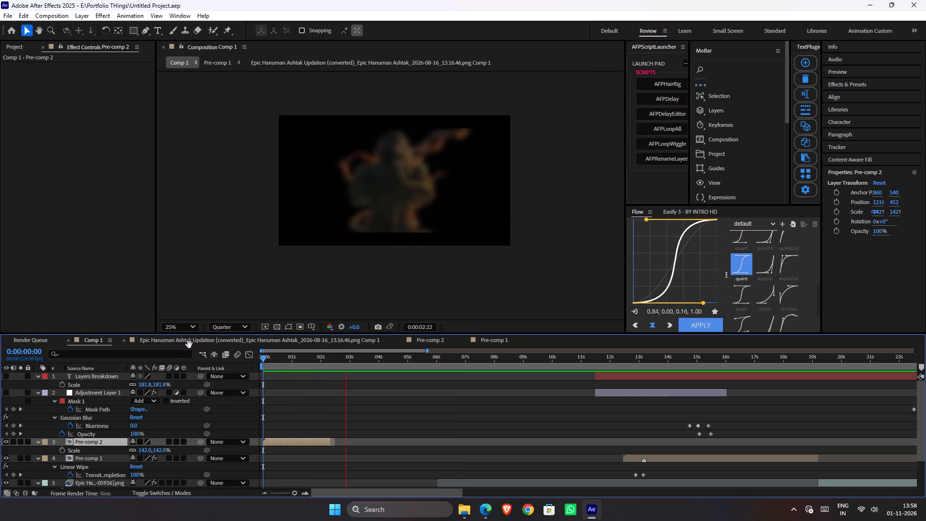
pyautogui.moveTo(279, 357); pyautogui.dragTo(319, 364)
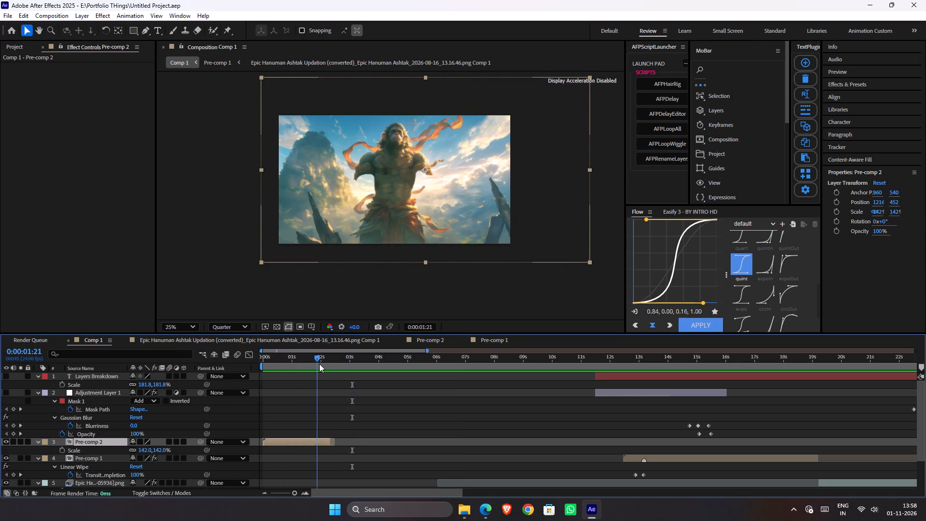
pyautogui.moveTo(319, 364); pyautogui.dragTo(359, 379)
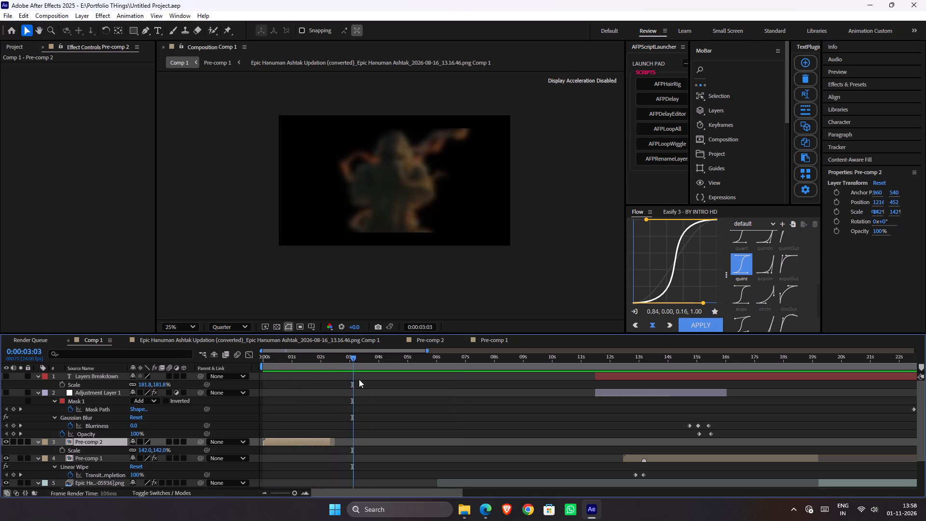
pyautogui.moveTo(359, 379); pyautogui.dragTo(505, 412)
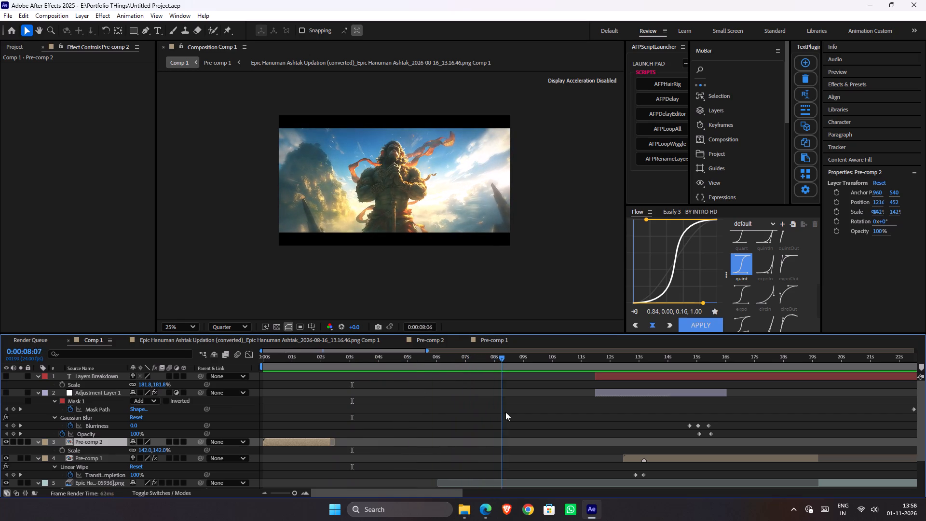
pyautogui.moveTo(505, 412); pyautogui.dragTo(613, 436)
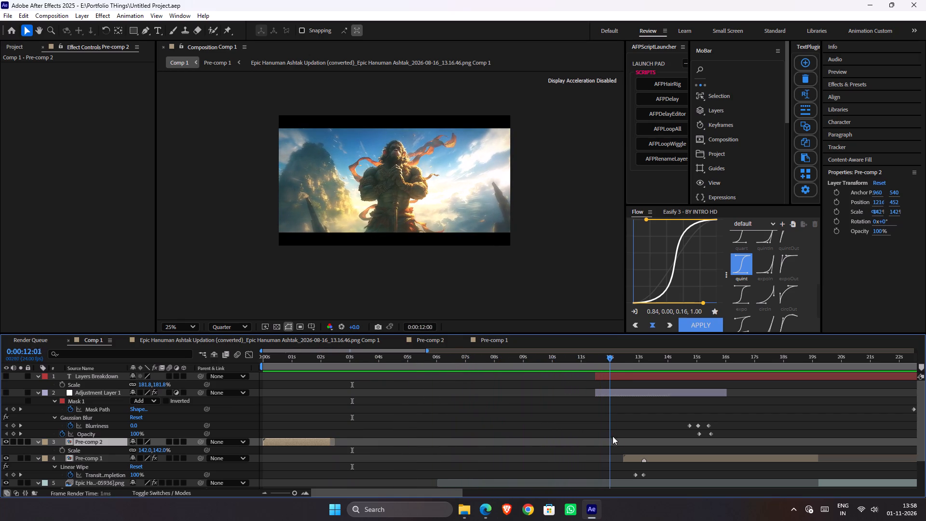
pyautogui.moveTo(613, 436); pyautogui.dragTo(658, 447)
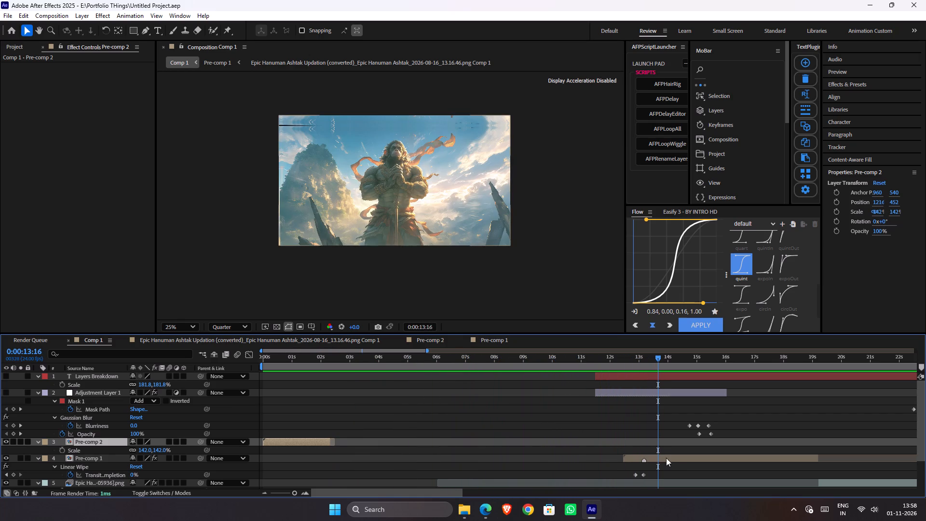
# Move Adjustment Layer 1 to start at 0:00:00:00, directly above Pre-comp 2.
pyautogui.moveTo(636, 396); pyautogui.dragTo(325, 392)
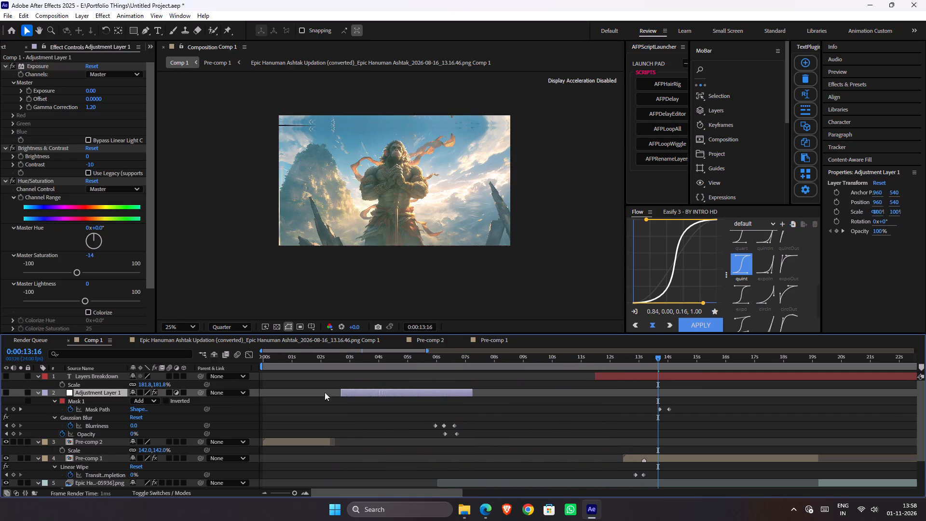
pyautogui.moveTo(325, 392); pyautogui.dragTo(299, 402)
# Delete Adjustment Layer 1's Blurriness, Opacity and Mask Path keyframes.
pyautogui.moveTo(336, 413); pyautogui.dragTo(443, 440)
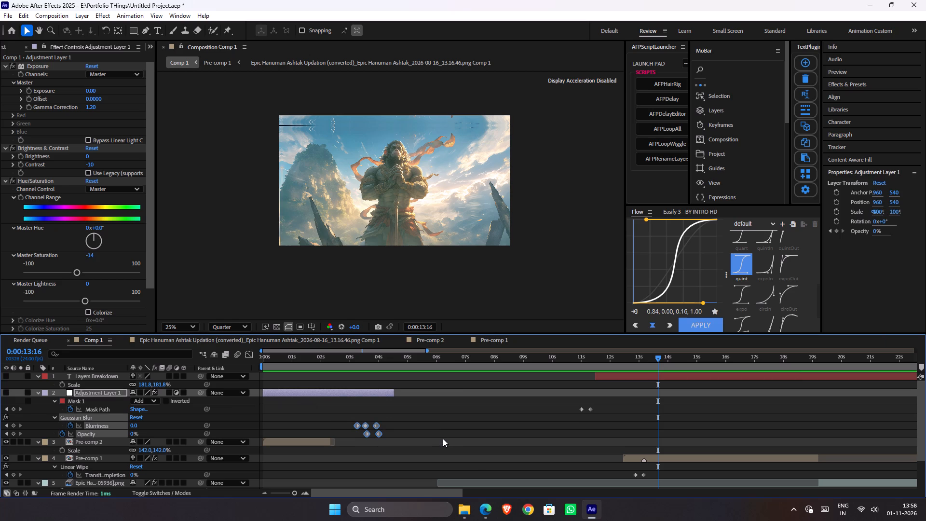
pyautogui.press('Delete')
pyautogui.moveTo(518, 405); pyautogui.dragTo(642, 419)
pyautogui.press('Delete')
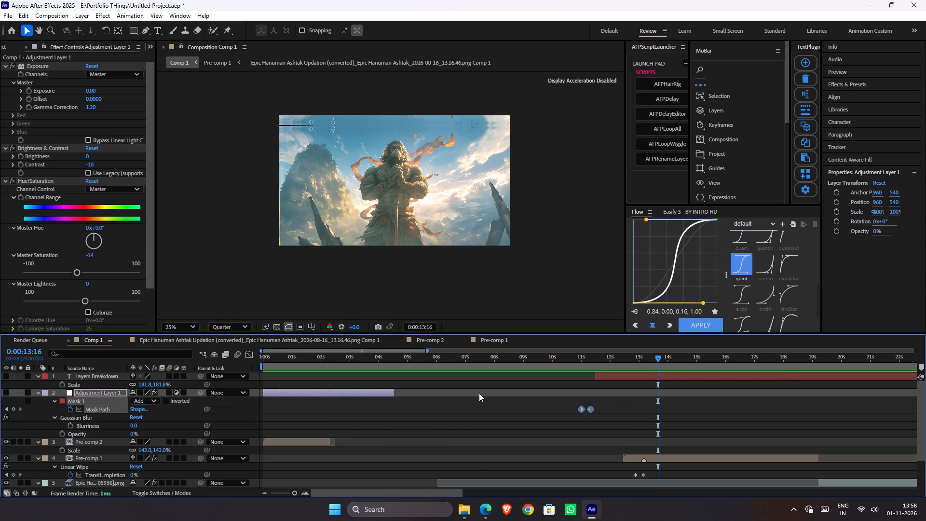
# Trim Adjustment Layer 1's end to match Pre-comp 2's end, and play the opening from the start.
pyautogui.moveTo(394, 393); pyautogui.dragTo(331, 405)
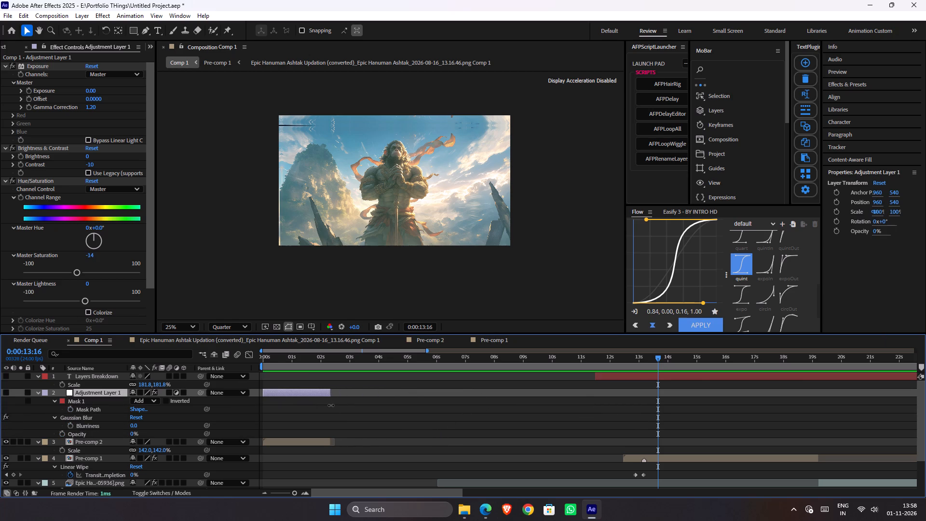
pyautogui.moveTo(331, 405); pyautogui.dragTo(329, 405)
pyautogui.moveTo(300, 351); pyautogui.dragTo(265, 359)
pyautogui.moveTo(265, 364); pyautogui.dragTo(257, 364)
pyautogui.press('space')
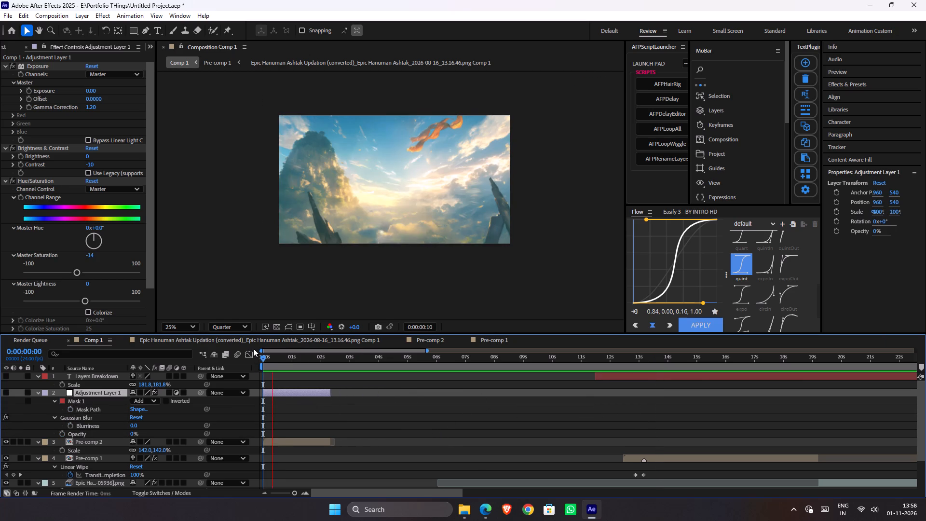
pyautogui.press('space')
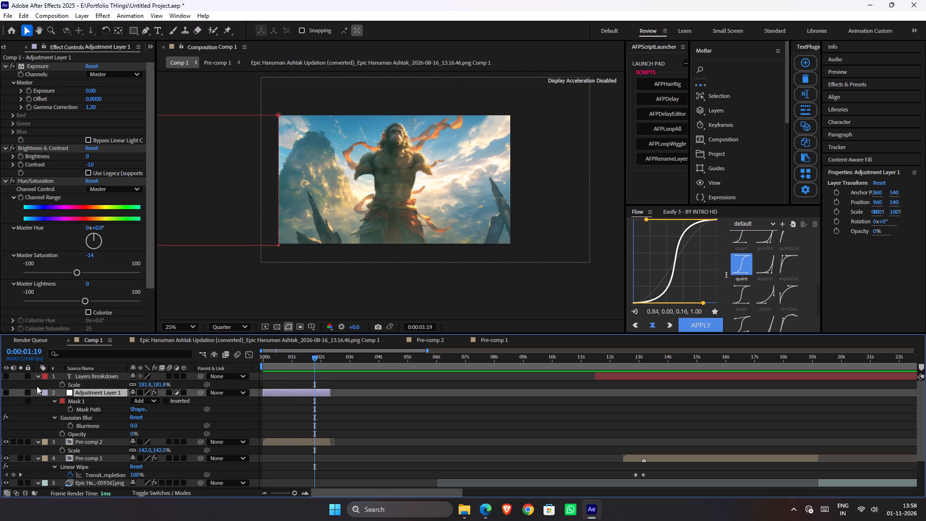
# Make Adjustment Layer 1 visible, play the opening from the start, and save the project.
pyautogui.click(6, 390)
pyautogui.moveTo(283, 360); pyautogui.dragTo(205, 360)
pyautogui.press('space')
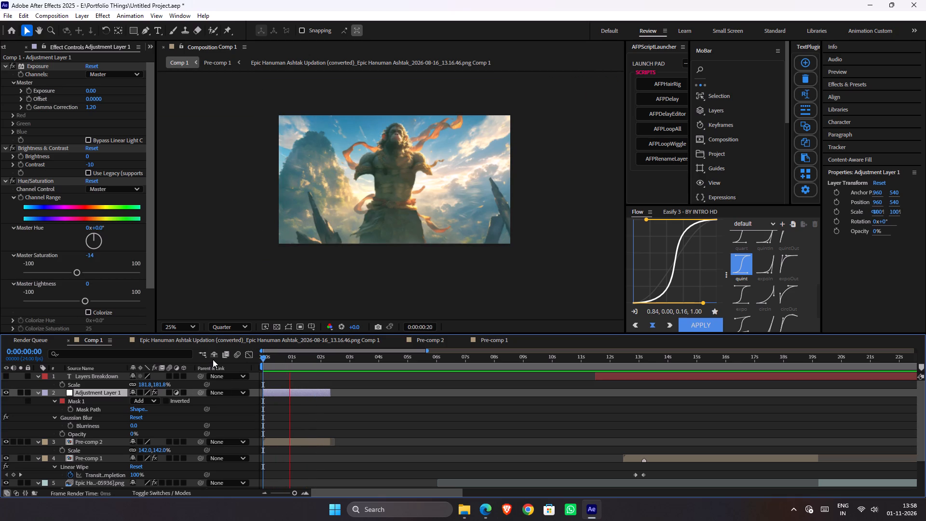
pyautogui.press('space')
pyautogui.hotkey('ctrl', 's')
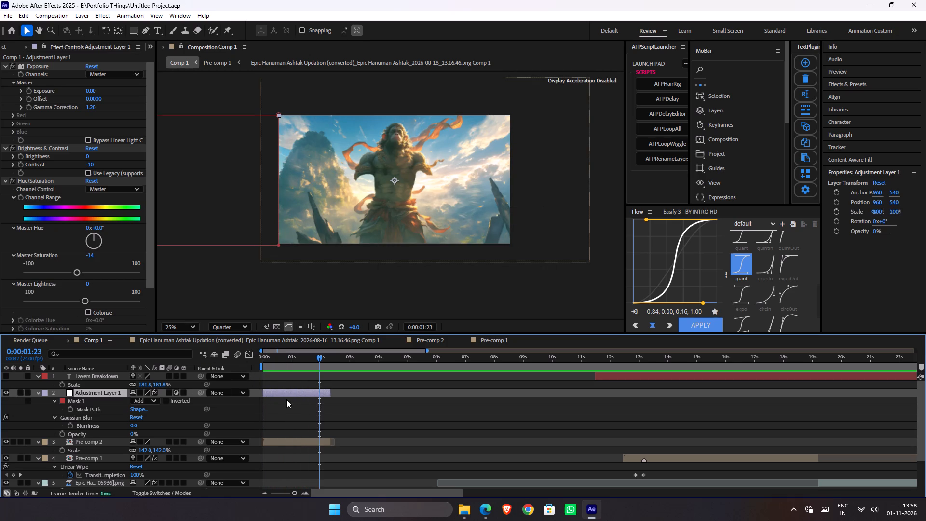
# Reveal Adjustment Layer 1's mask and delete Mask 1.
pyautogui.click(284, 392)
pyautogui.press('u')
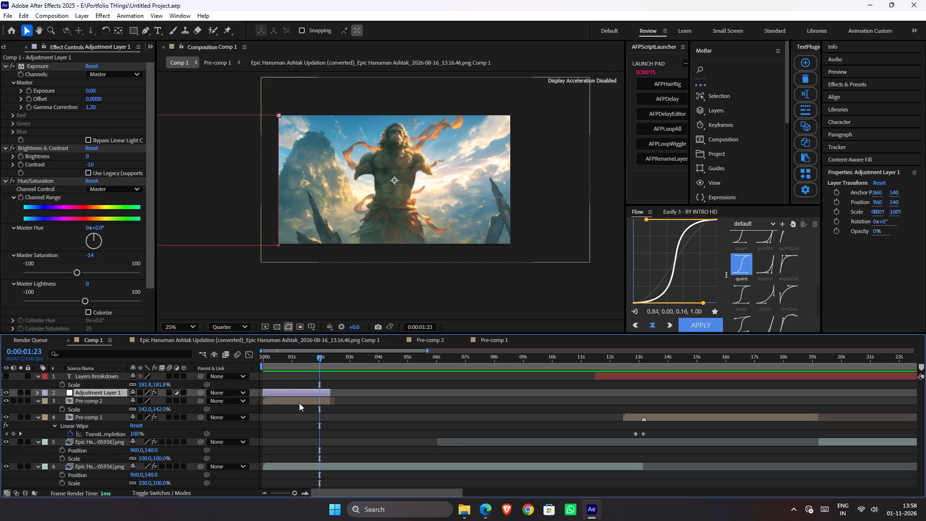
pyautogui.press('u')
pyautogui.press('u')
pyautogui.scroll(-7, 107, 191)
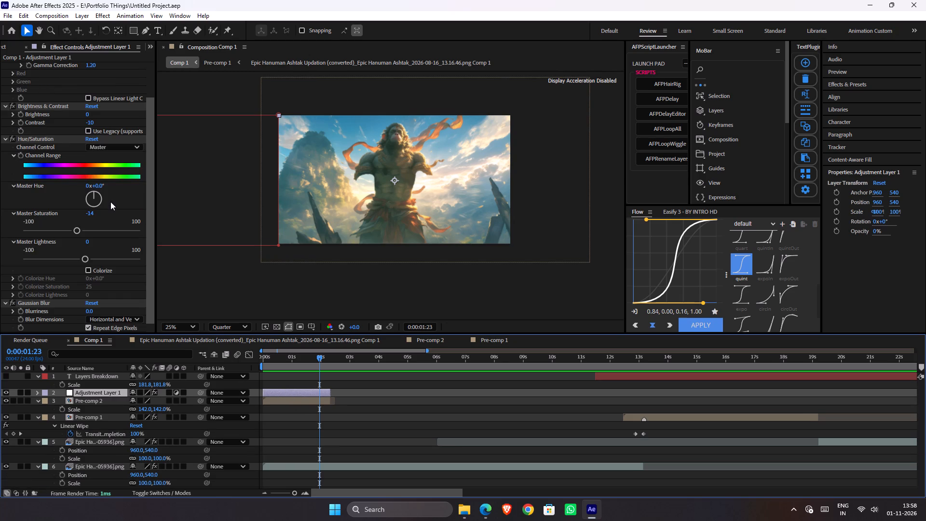
pyautogui.press('m')
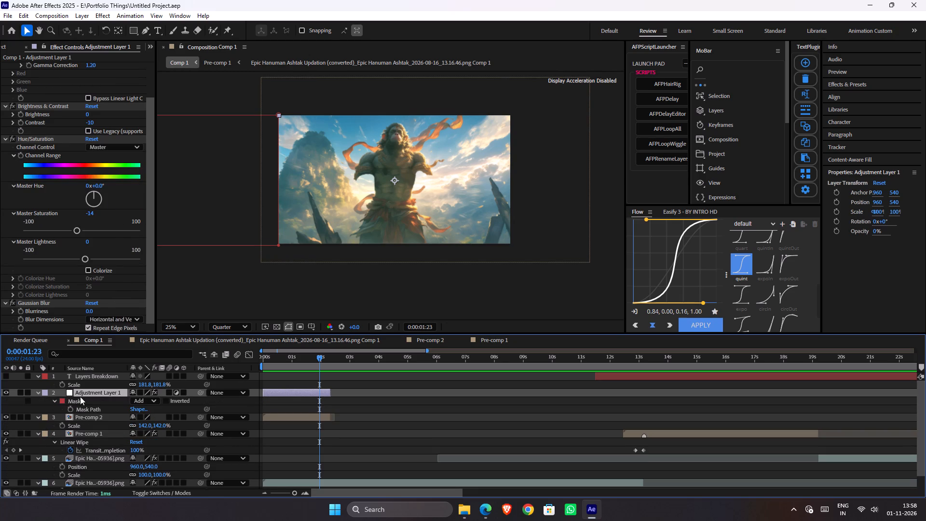
pyautogui.click(78, 402)
pyautogui.press('Delete')
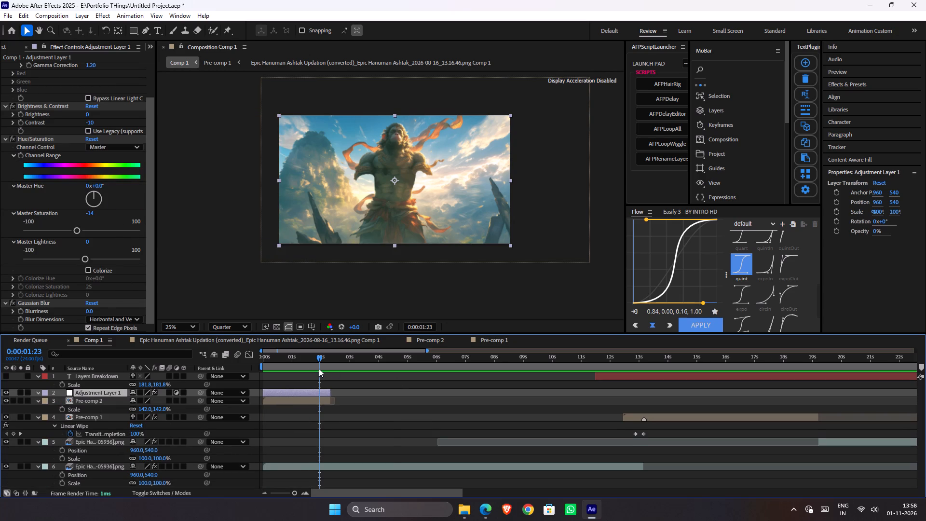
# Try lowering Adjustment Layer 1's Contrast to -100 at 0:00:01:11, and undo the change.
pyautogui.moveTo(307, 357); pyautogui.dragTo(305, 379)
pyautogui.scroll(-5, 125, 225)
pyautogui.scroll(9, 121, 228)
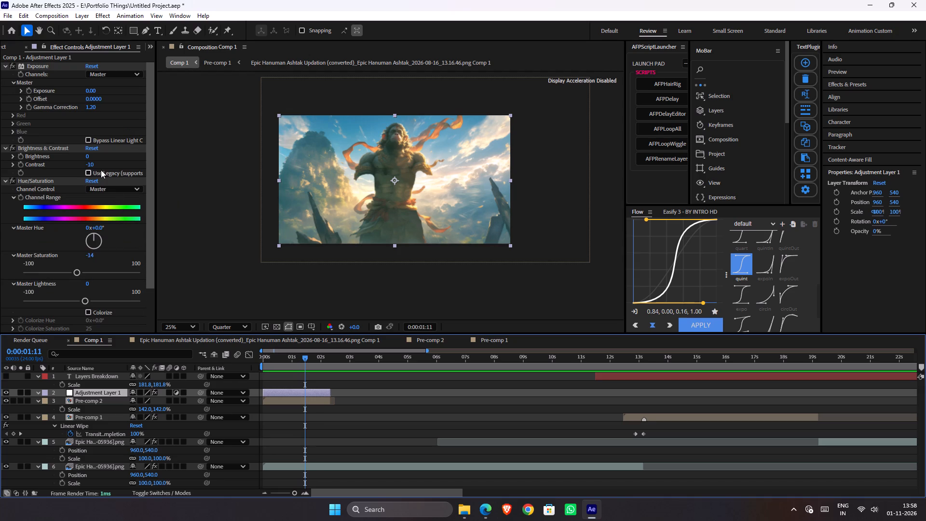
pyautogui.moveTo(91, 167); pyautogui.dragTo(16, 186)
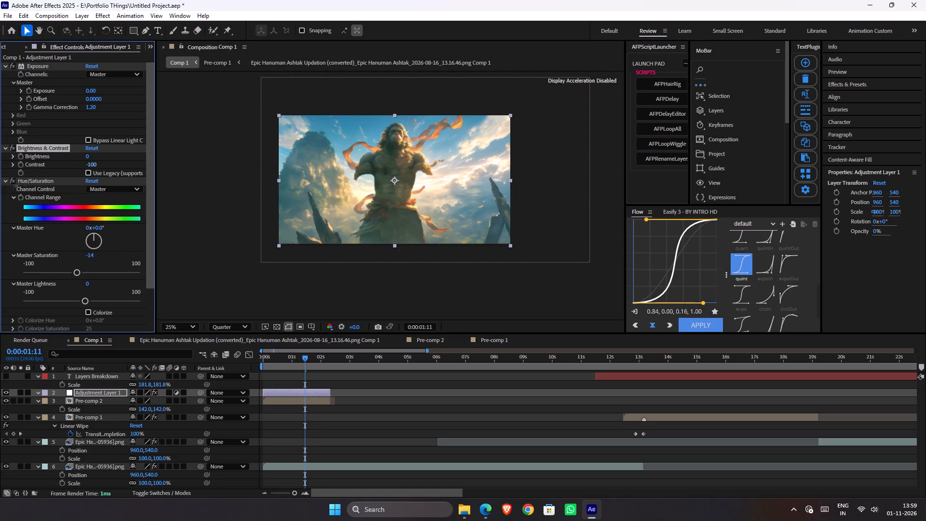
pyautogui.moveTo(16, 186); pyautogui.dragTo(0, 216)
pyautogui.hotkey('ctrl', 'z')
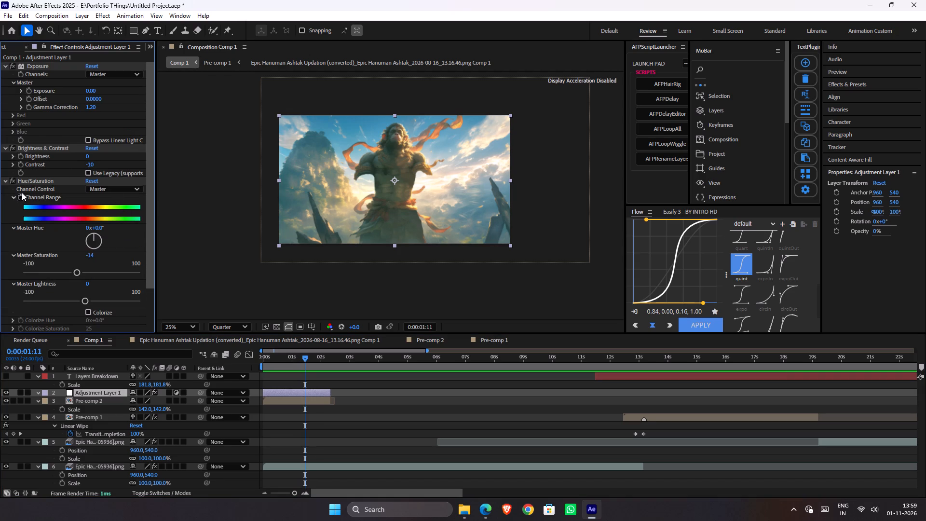
# Save the project.
pyautogui.hotkey('ctrl', 's')
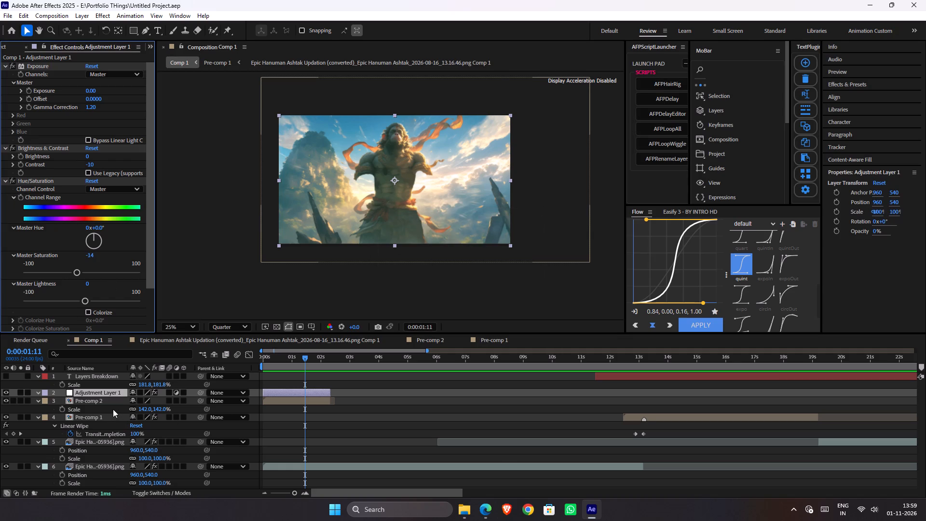
# Set Adjustment Layer 1's Opacity to 100%, and play Comp 1 from the start through the Pre-comp 1 section.
pyautogui.press('t')
pyautogui.moveTo(132, 398); pyautogui.dragTo(481, 432)
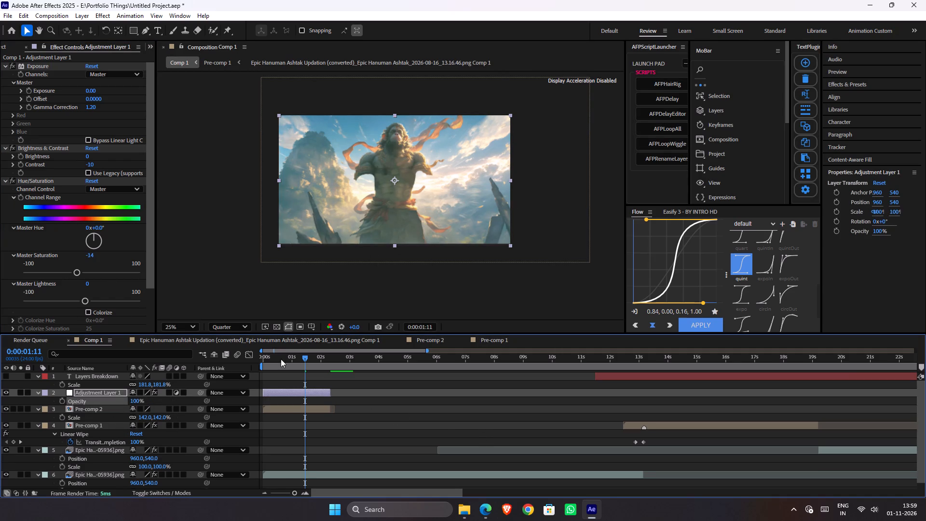
pyautogui.moveTo(275, 354); pyautogui.dragTo(165, 353)
pyautogui.press('space')
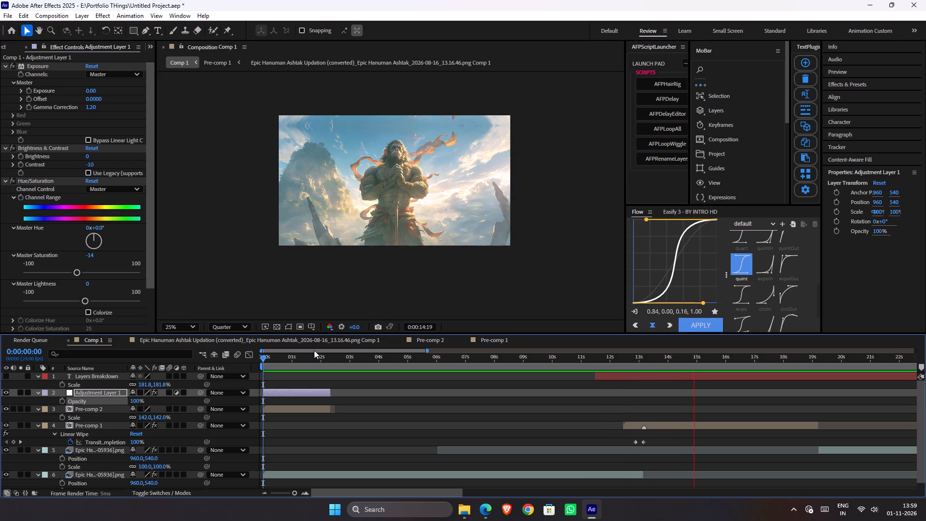
pyautogui.press('space')
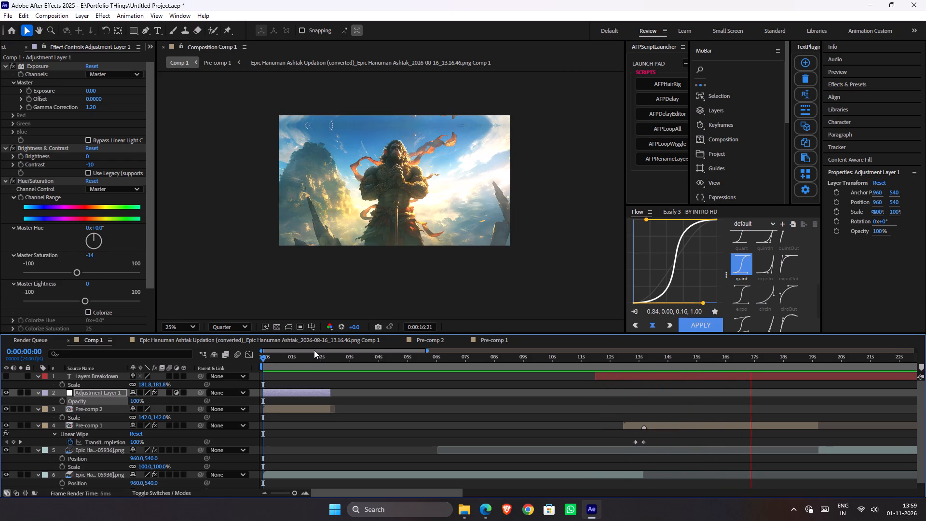
# Move Adjustment Layer 1 and Pre-comp 2 together to start where Pre-comp 1 ends, just after 0:00:19:00, and play towards them.
pyautogui.keyDown('shift'); pyautogui.click(280, 408); pyautogui.keyUp('shift')
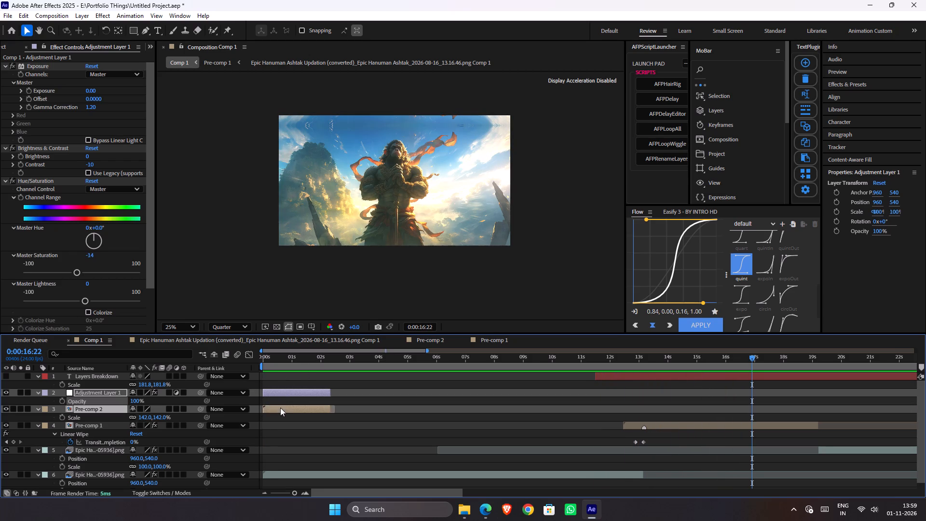
pyautogui.moveTo(277, 390); pyautogui.dragTo(827, 460)
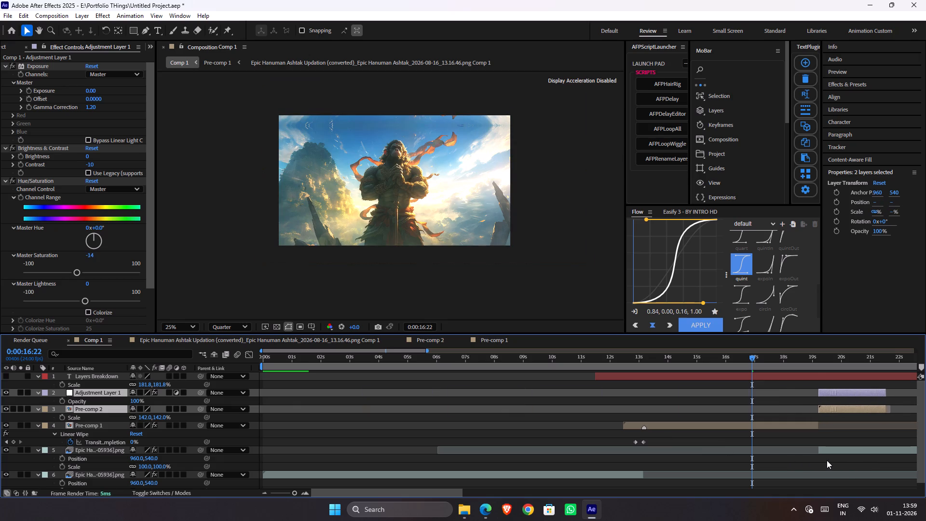
pyautogui.moveTo(827, 460); pyautogui.dragTo(830, 460)
pyautogui.press('space')
pyautogui.keyDown('shift'); pyautogui.scroll(-5, 730, 409); pyautogui.keyUp('shift')
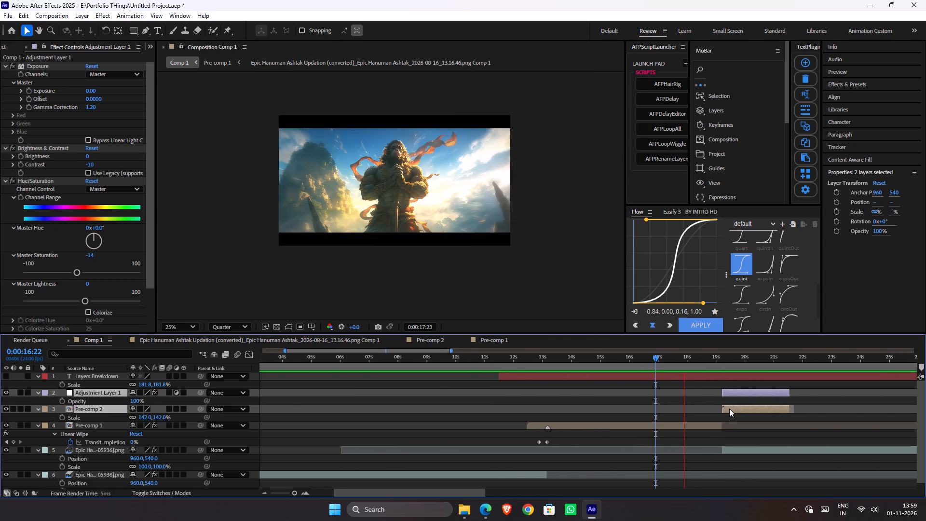
# Play and scrub Comp 1 around 0:00:19:00 to review the change from Pre-comp 1 to Pre-comp 2.
pyautogui.keyDown('shift'); pyautogui.scroll(-2, 729, 409); pyautogui.keyUp('shift')
pyautogui.keyDown('shift'); pyautogui.scroll(2, 729, 409); pyautogui.keyUp('shift')
pyautogui.keyDown('shift'); pyautogui.scroll(-2, 733, 403); pyautogui.keyUp('shift')
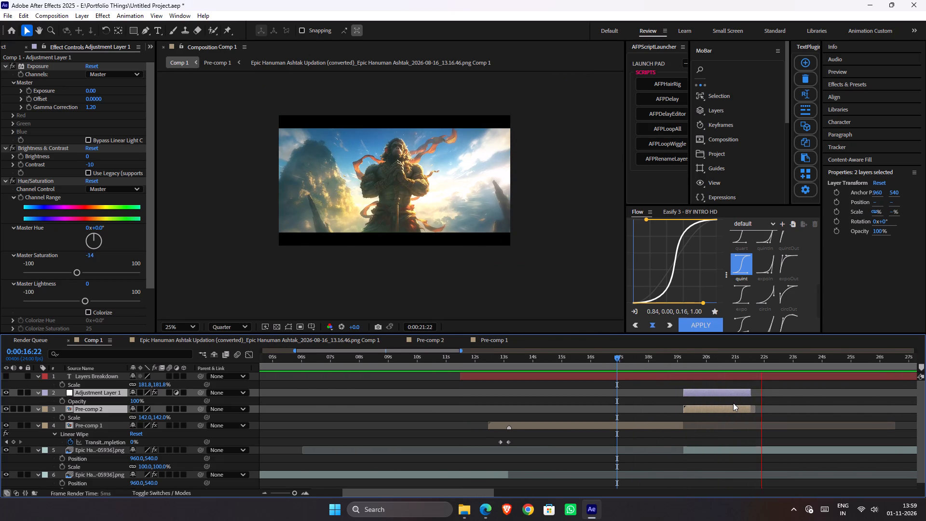
pyautogui.hotkey('shift', 'space')
pyautogui.press('space')
pyautogui.moveTo(710, 361); pyautogui.dragTo(656, 362)
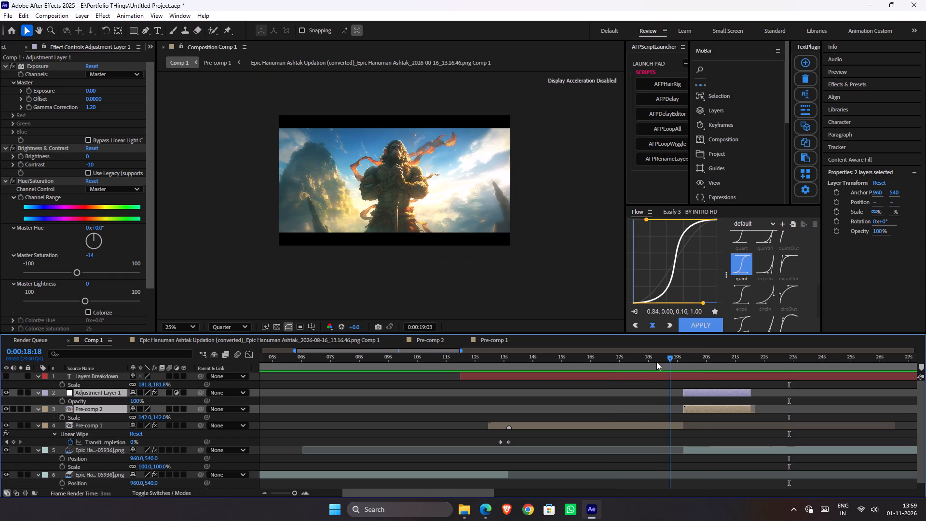
pyautogui.moveTo(656, 362); pyautogui.dragTo(654, 362)
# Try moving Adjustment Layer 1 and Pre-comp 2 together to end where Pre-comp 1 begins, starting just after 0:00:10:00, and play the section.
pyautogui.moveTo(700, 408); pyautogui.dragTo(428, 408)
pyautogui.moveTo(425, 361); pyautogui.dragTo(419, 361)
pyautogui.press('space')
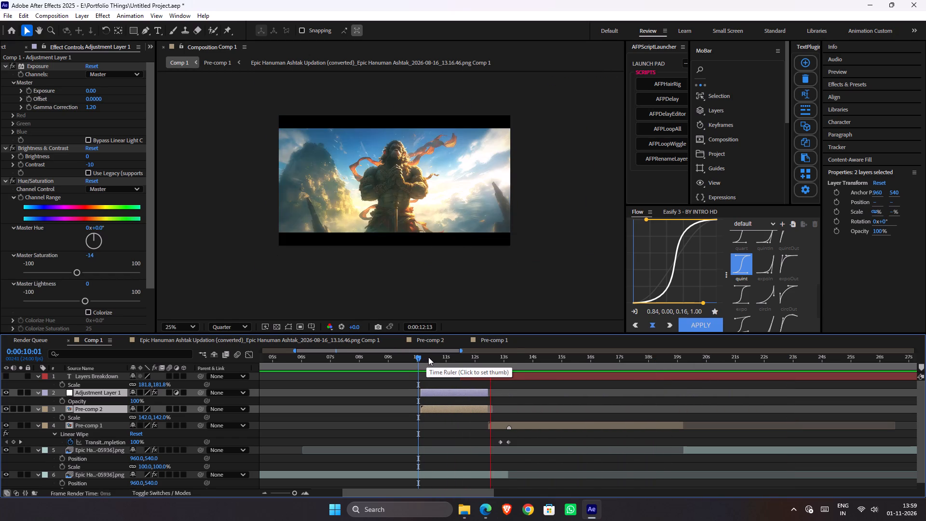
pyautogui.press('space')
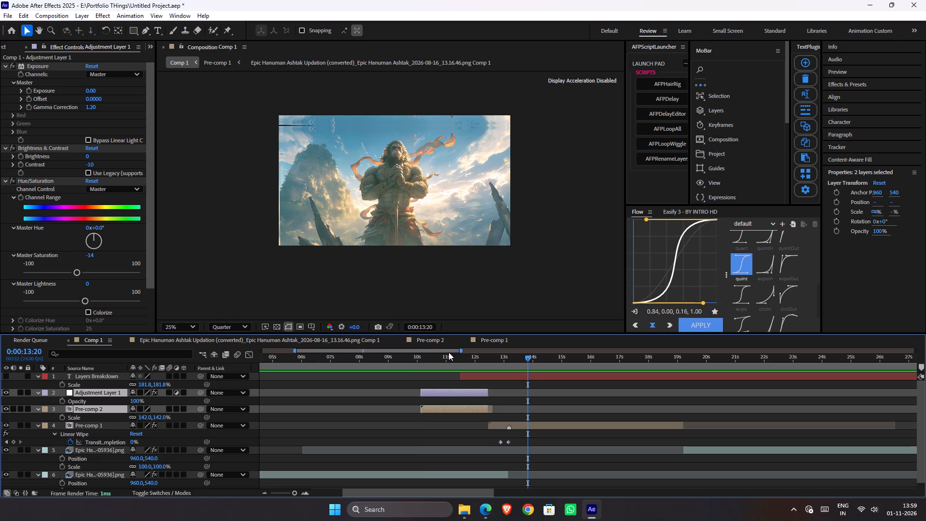
# Move Adjustment Layer 1 and Pre-comp 2 together to the very start of Comp 1, and play the composition from 0:00:00:00.
pyautogui.moveTo(439, 390); pyautogui.dragTo(281, 384)
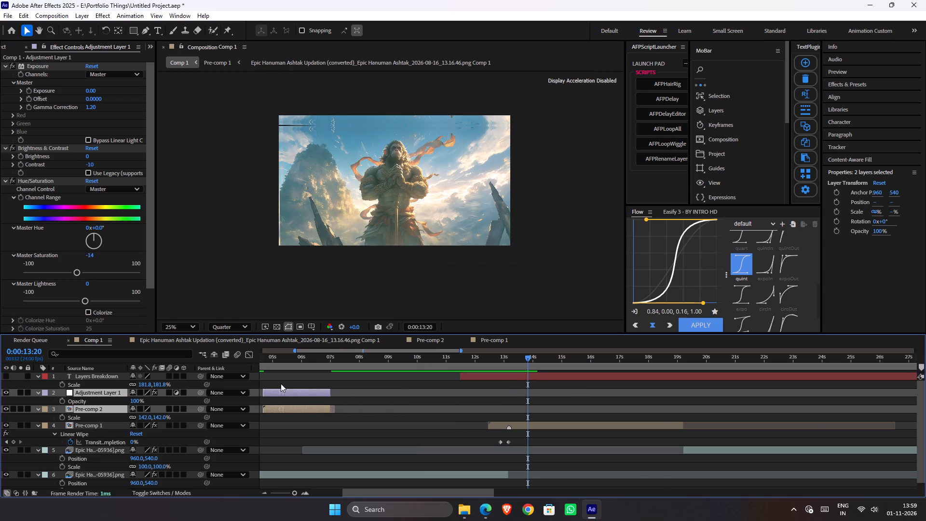
pyautogui.moveTo(281, 384); pyautogui.dragTo(286, 385)
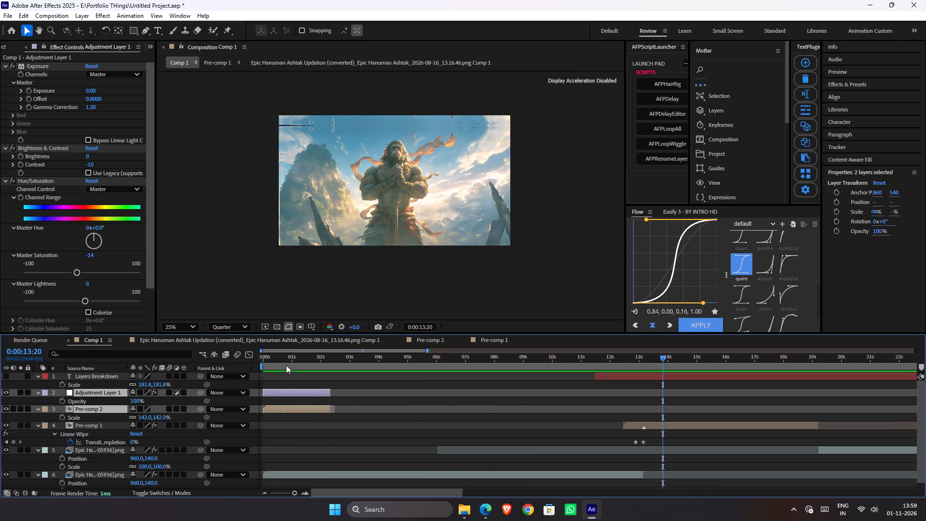
pyautogui.moveTo(291, 362); pyautogui.dragTo(227, 370)
pyautogui.press('space')
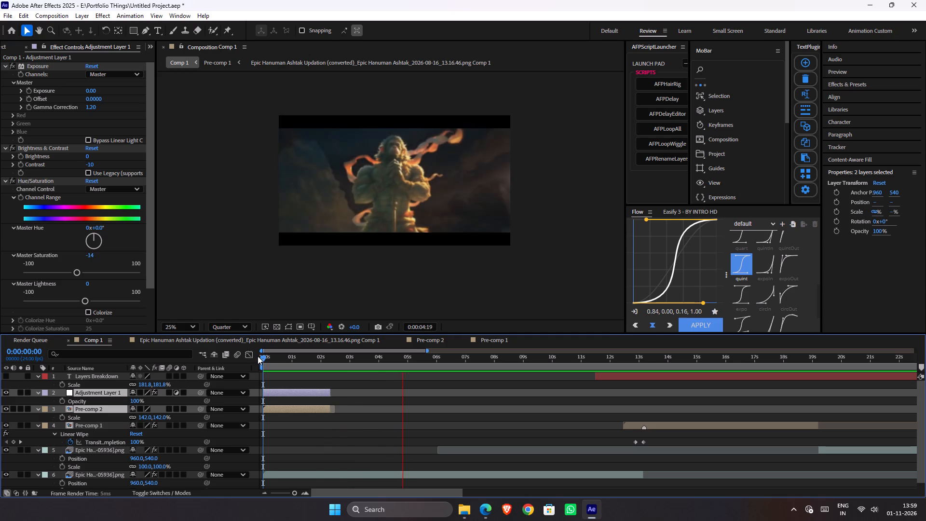
pyautogui.keyDown('alt'); pyautogui.scroll(-4, 436, 402); pyautogui.keyUp('alt')
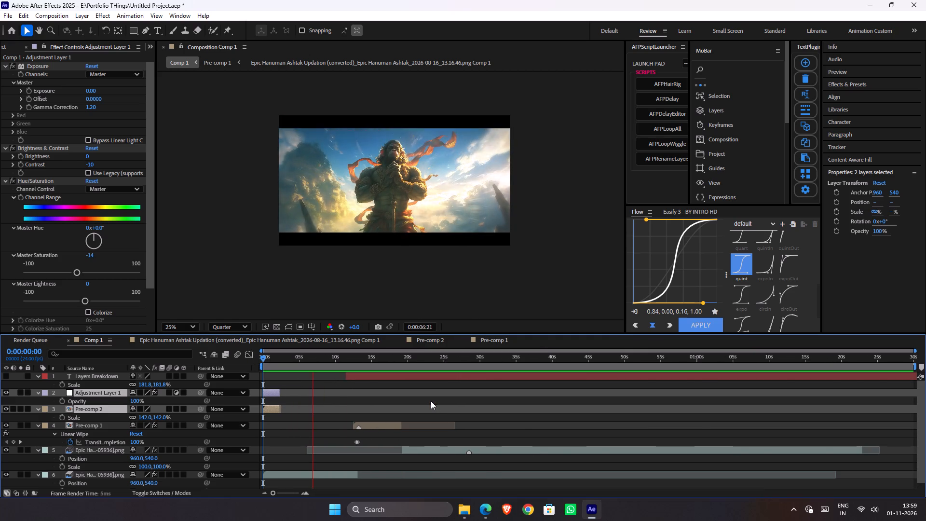
# Save the project, scrub the final part of Comp 1, and close After Effects.
pyautogui.hotkey('ctrl', 's')
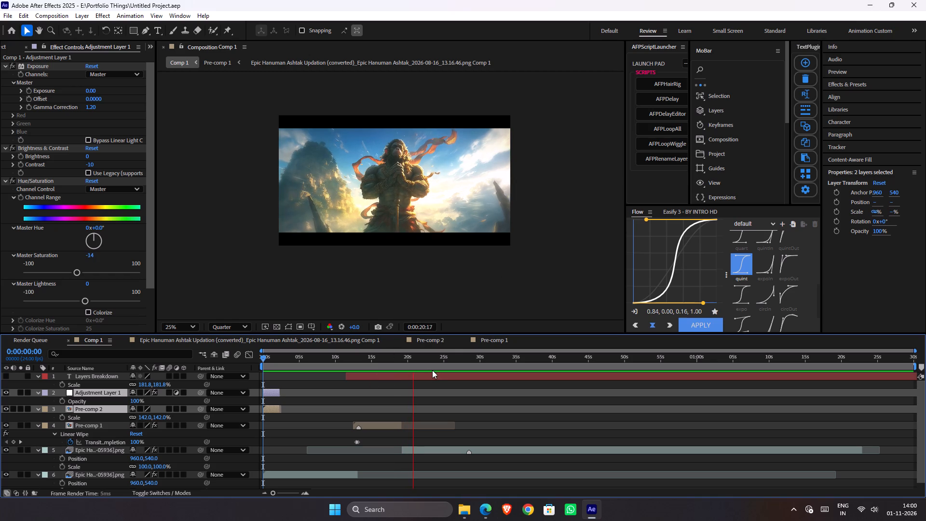
pyautogui.moveTo(428, 370); pyautogui.dragTo(458, 370)
pyautogui.click(925, 0)
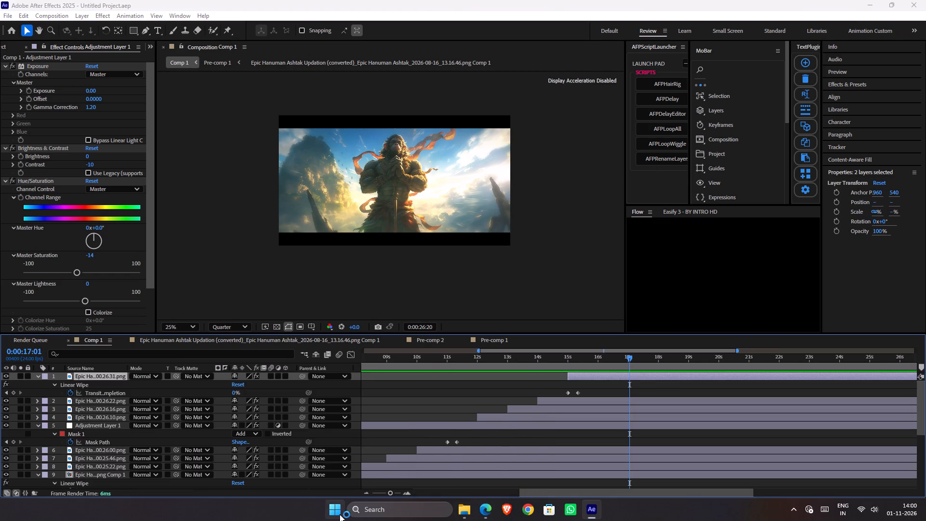
# Open Kuro from the system tray, review the Payouts page's recordings, payout status and How pay works section, and close its window.
pyautogui.click(792, 509)
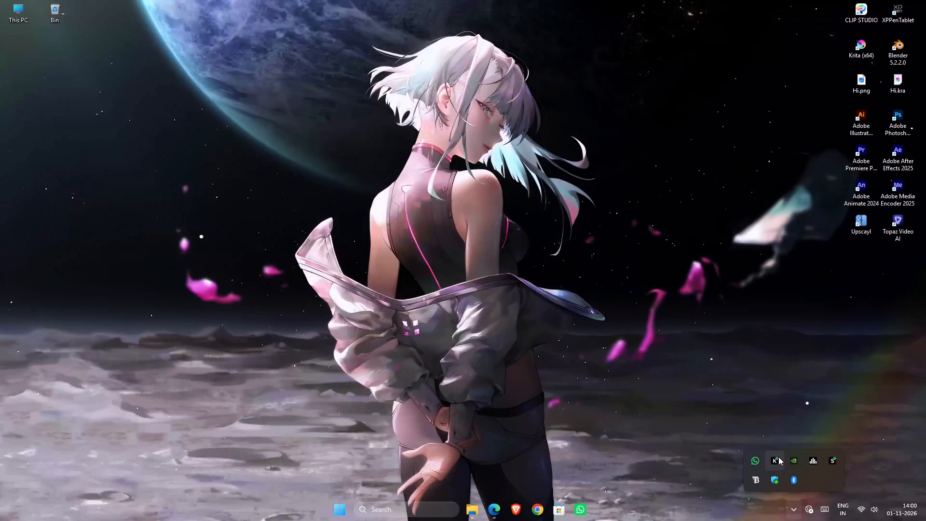
pyautogui.click(778, 457)
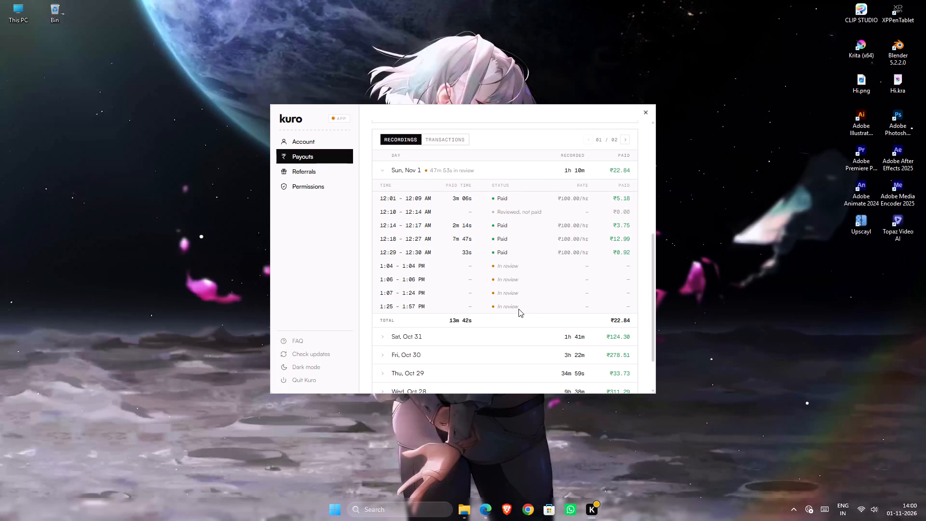
pyautogui.scroll(1, 518, 309)
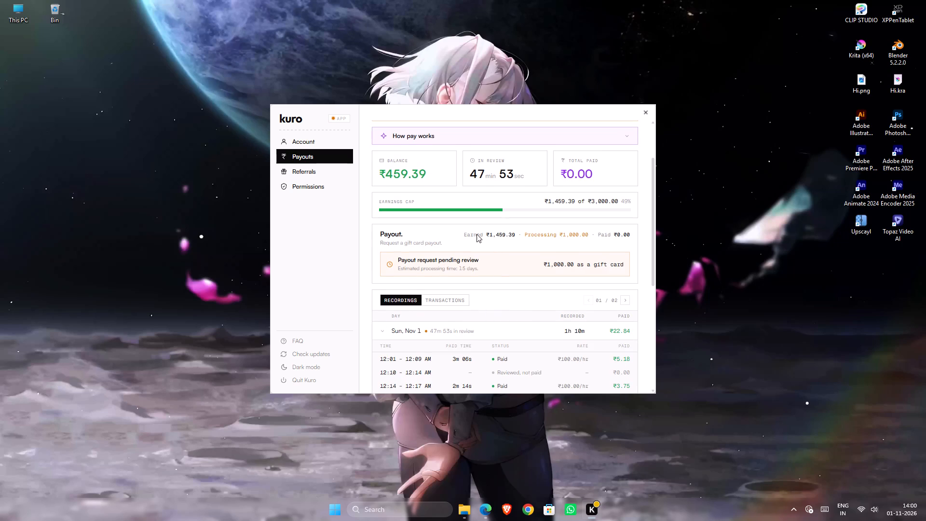
pyautogui.doubleClick(464, 265)
pyautogui.rightClick(463, 263)
pyautogui.click(562, 240)
pyautogui.moveTo(567, 208); pyautogui.dragTo(573, 208)
pyautogui.moveTo(573, 208); pyautogui.dragTo(658, 203)
pyautogui.scroll(4, 592, 249)
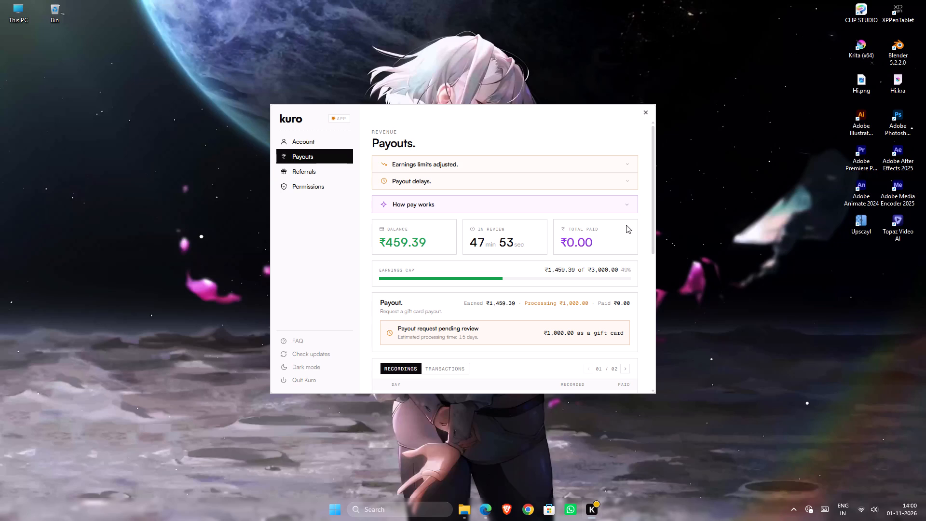
pyautogui.click(625, 210)
pyautogui.click(625, 210)
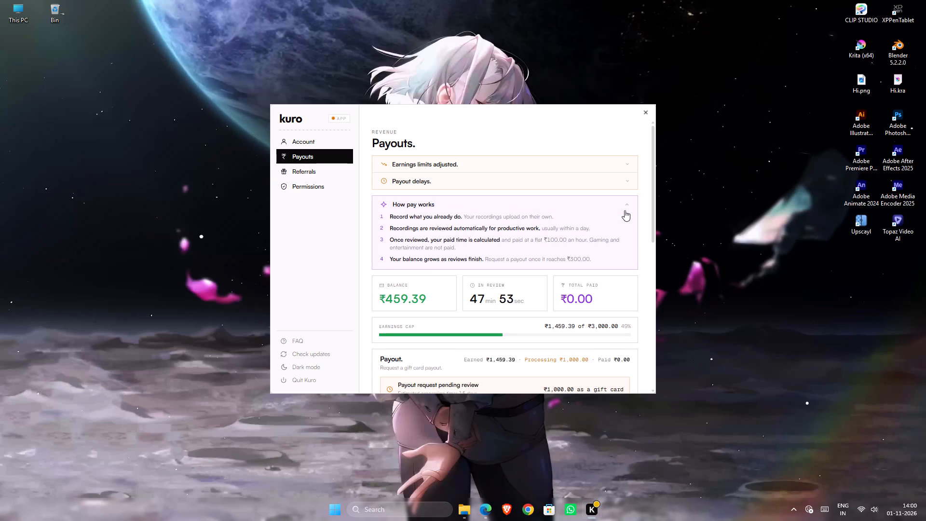
pyautogui.click(625, 210)
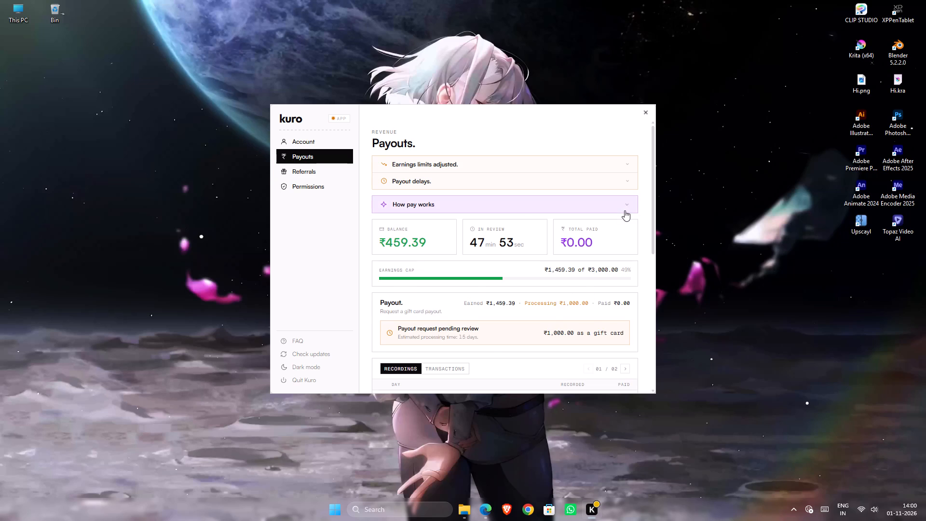
pyautogui.click(640, 116)
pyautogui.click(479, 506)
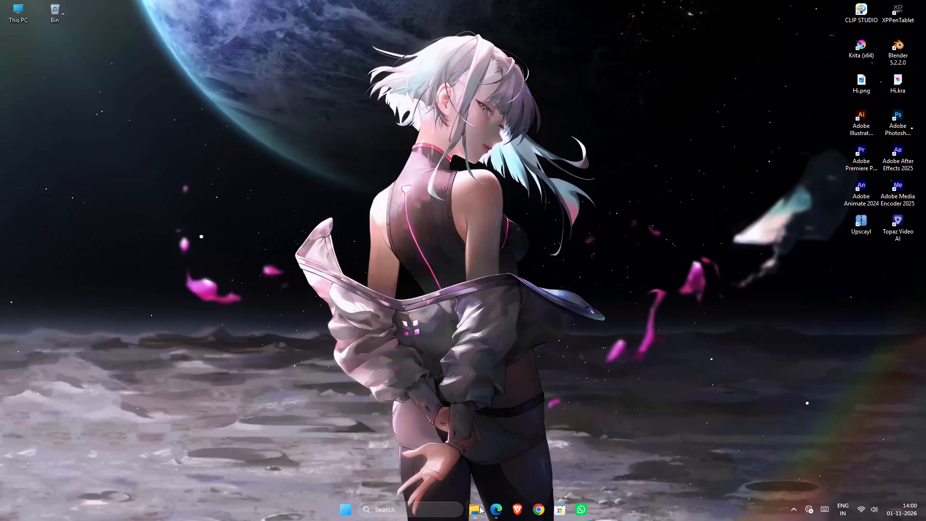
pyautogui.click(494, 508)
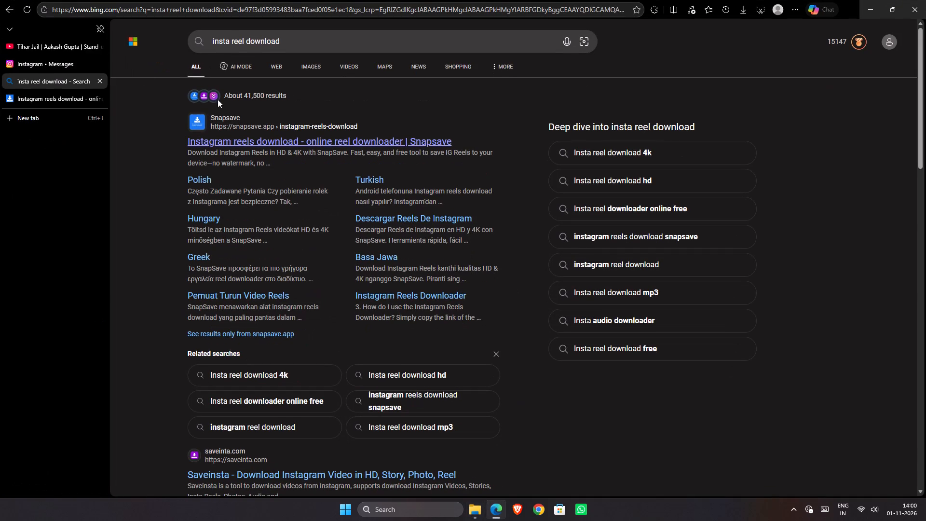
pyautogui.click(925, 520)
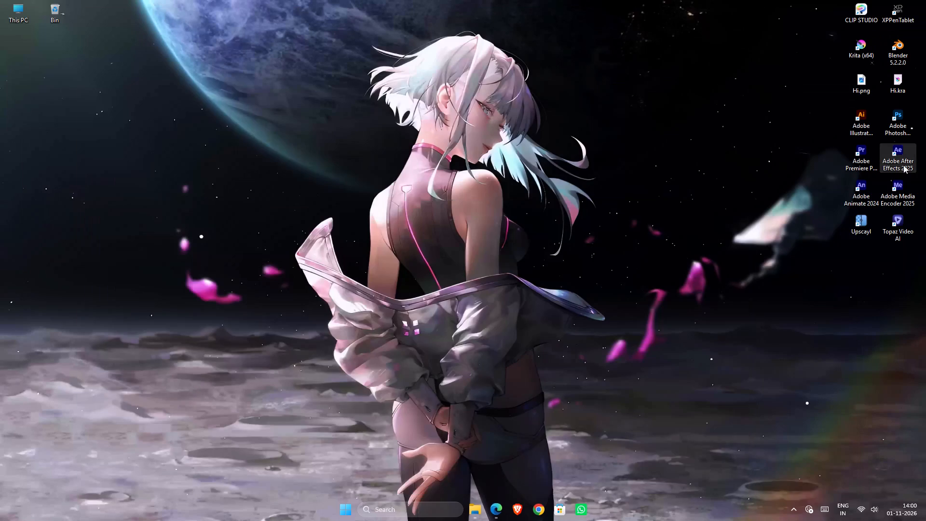